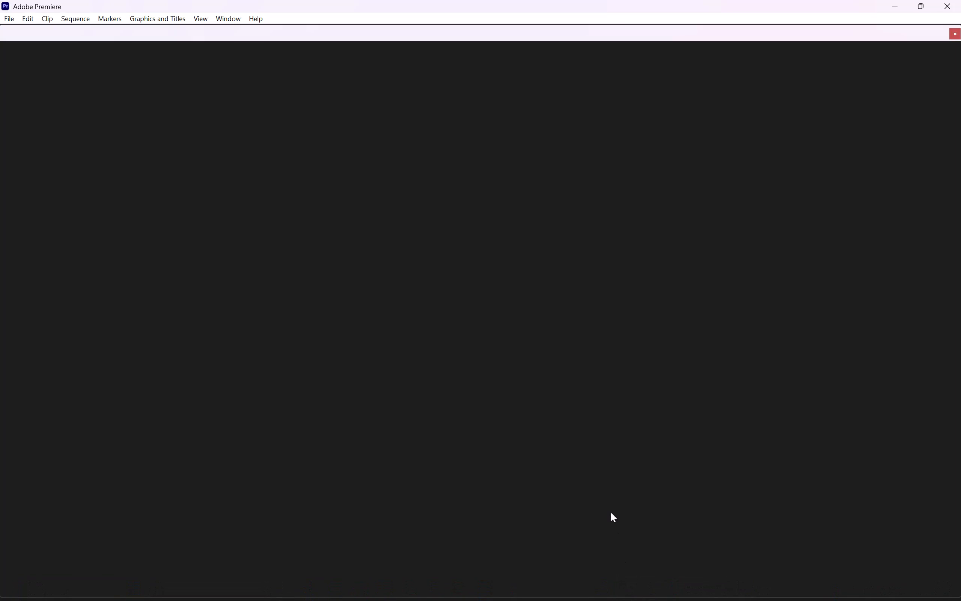
Open the project "sfx for chat gpt piece".
click(312, 236)
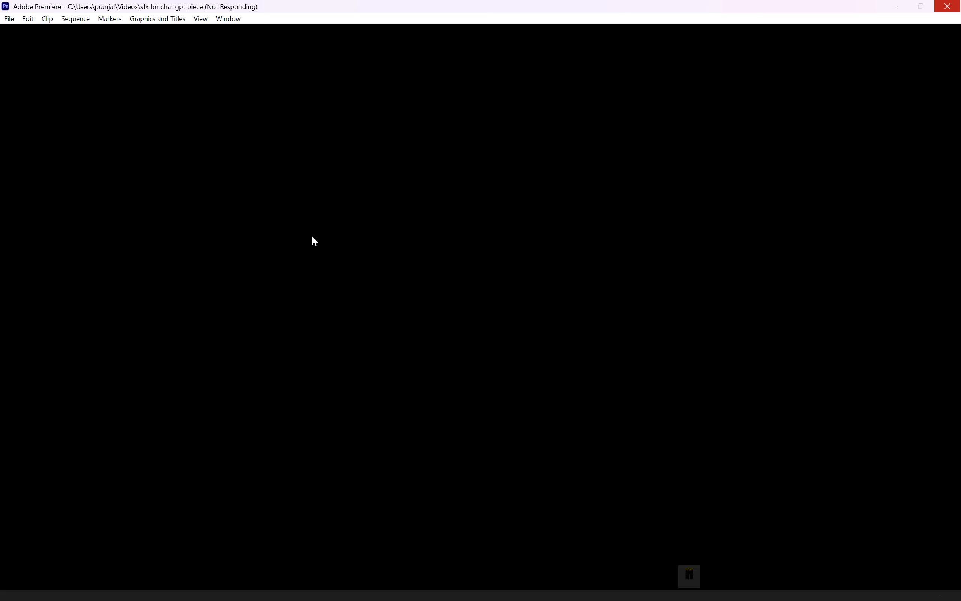
Play back the chat gpt piece sequence around 00:00:03:26 and from its start to check the existing sound effects.
drag(486, 86, 485, 86)
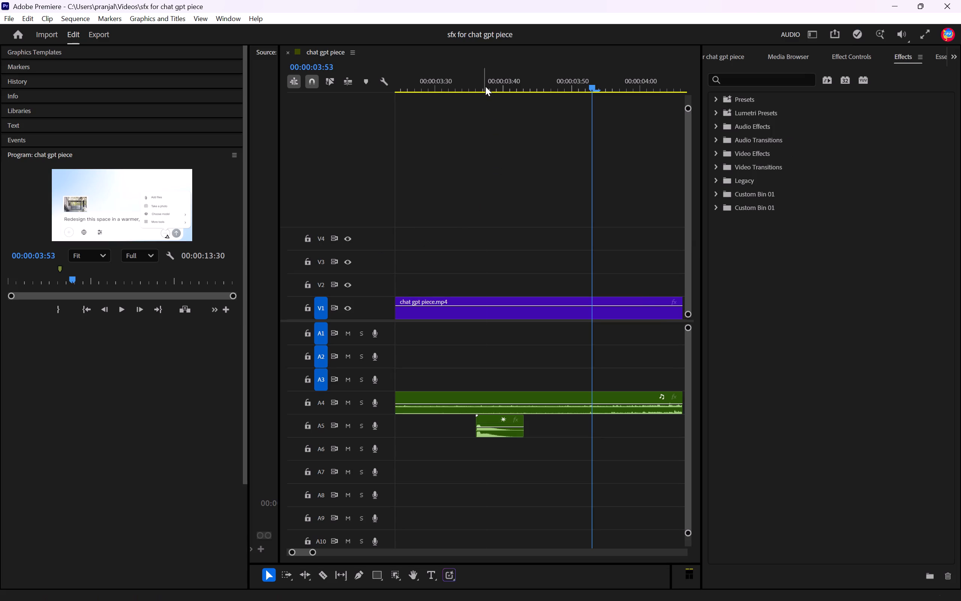
drag(485, 86, 292, 101)
key(space)
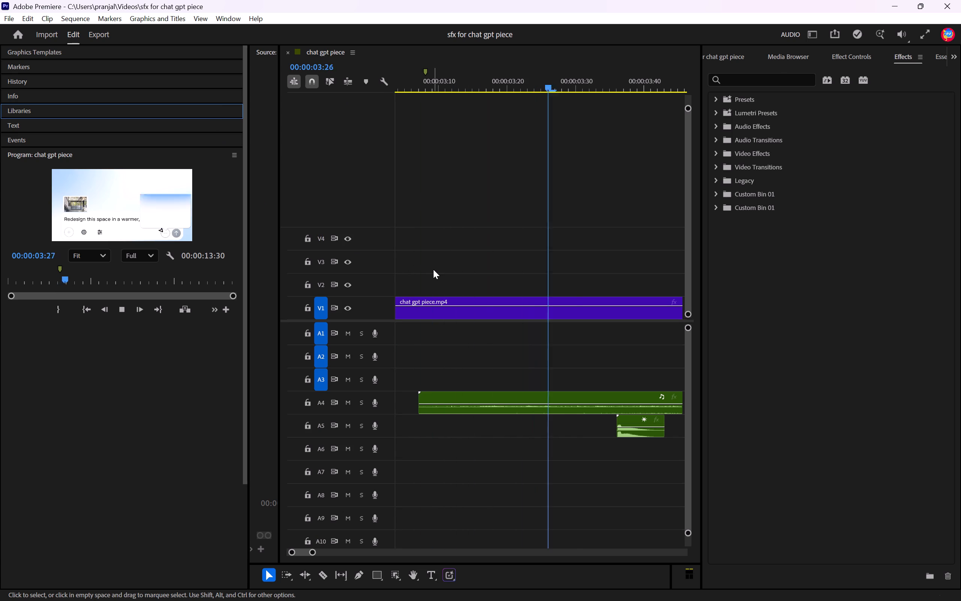
key(space)
drag(435, 85, 0, 153)
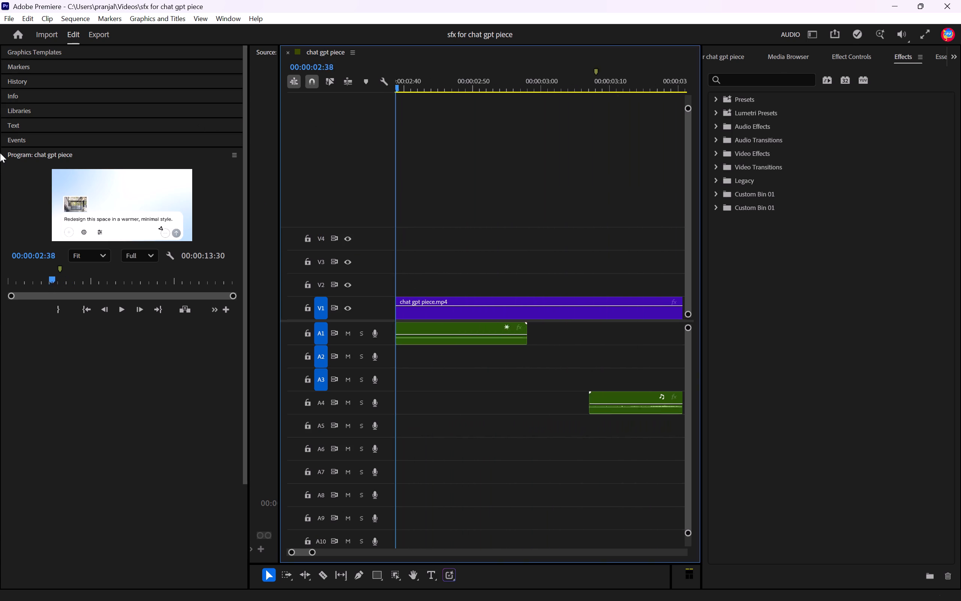
drag(0, 153, 0, 364)
key(space)
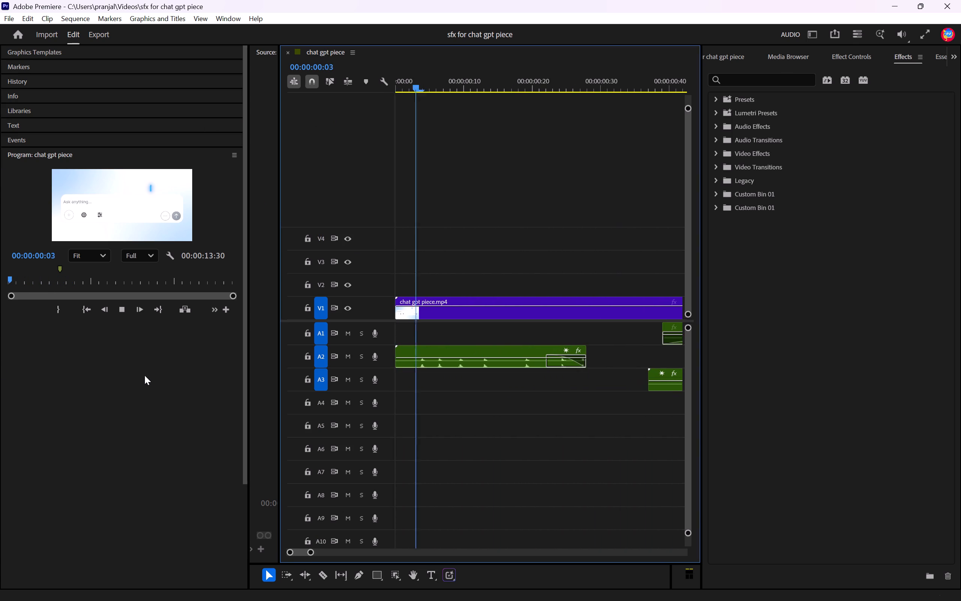
key(space)
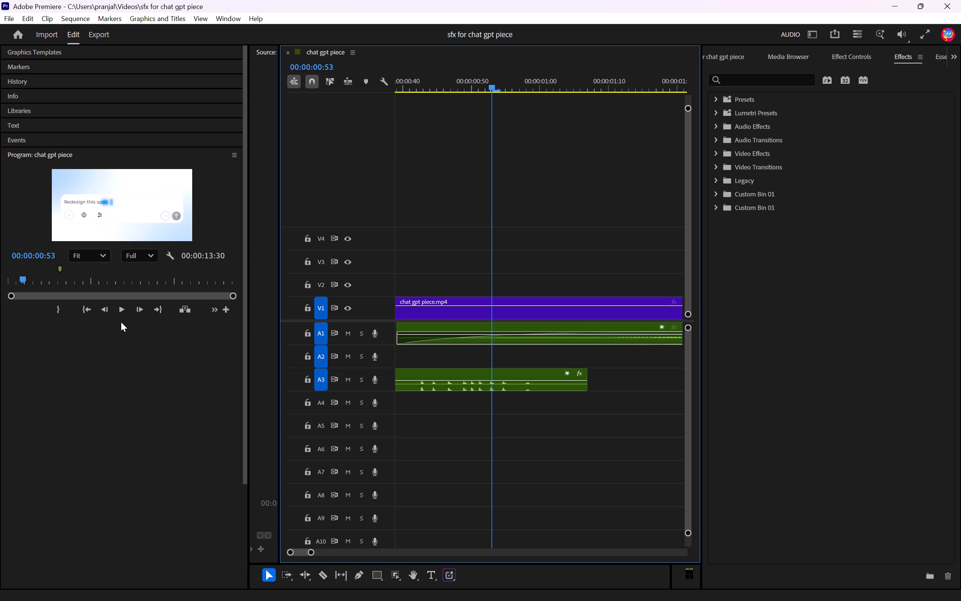
Enlarge the Program monitor vertically so the video preview fills its width.
drag(121, 323, 134, 600)
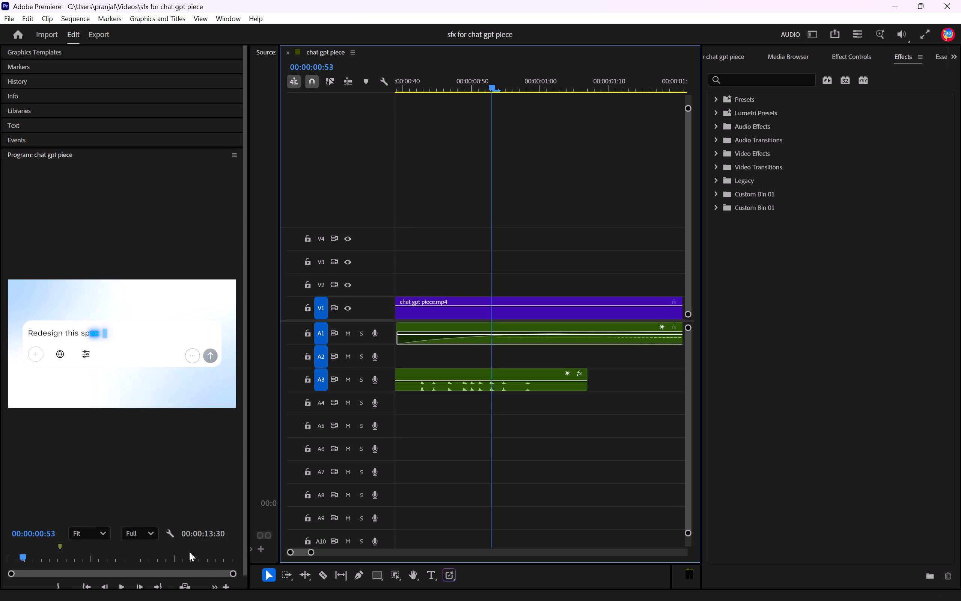
Play and scrub the sequence to review how the sound effects match the cursor movement and options-menu animation.
key(space)
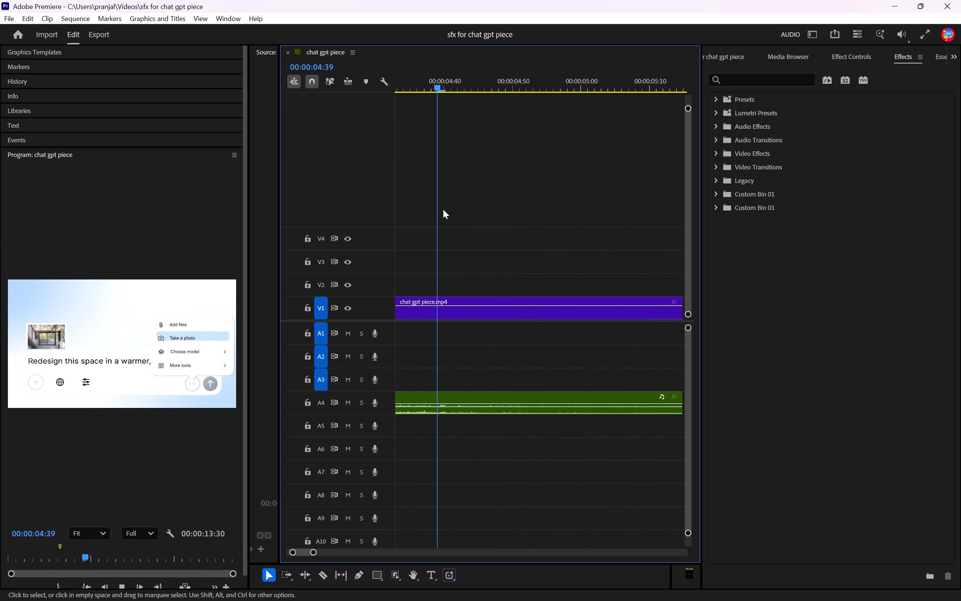
key(space)
drag(487, 89, 506, 107)
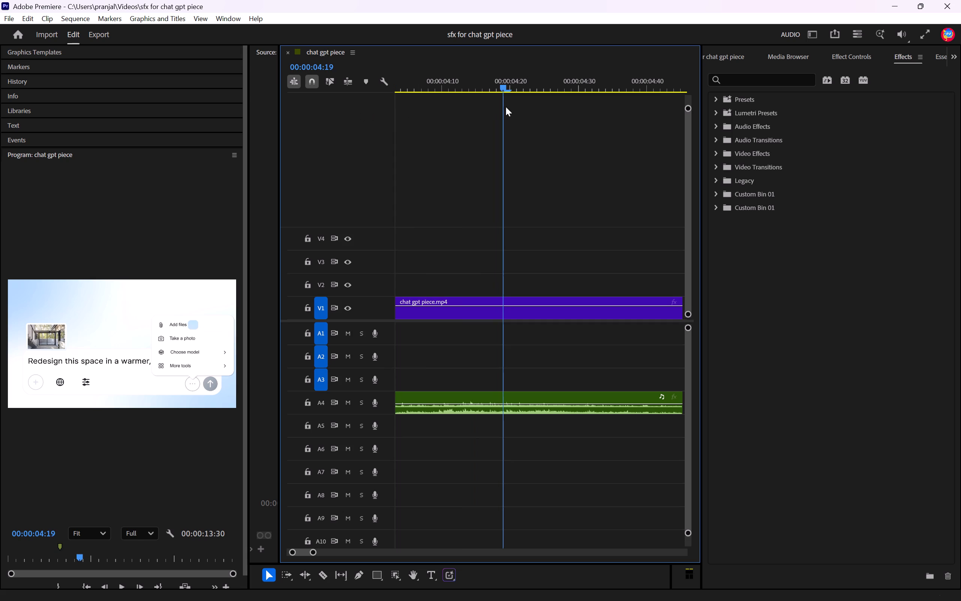
drag(506, 107, 452, 117)
key(space)
key(space)
drag(439, 85, 332, 108)
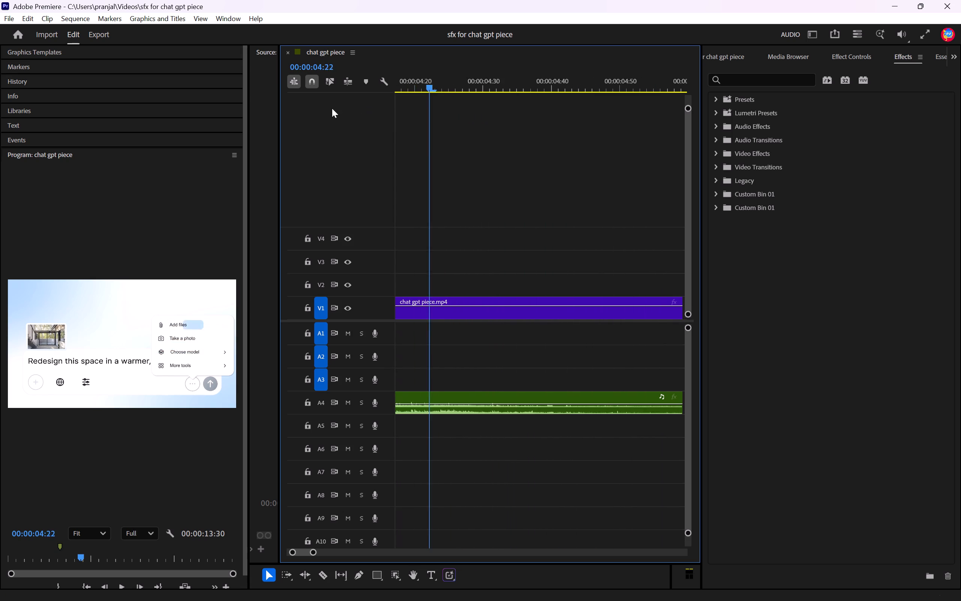
drag(332, 108, 437, 116)
key(space)
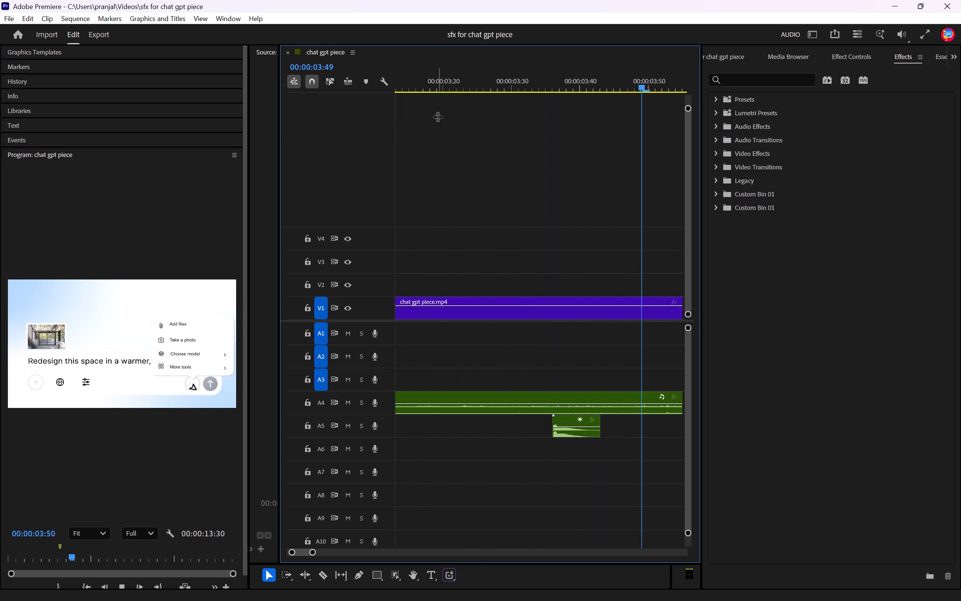
key(space)
drag(453, 89, 437, 124)
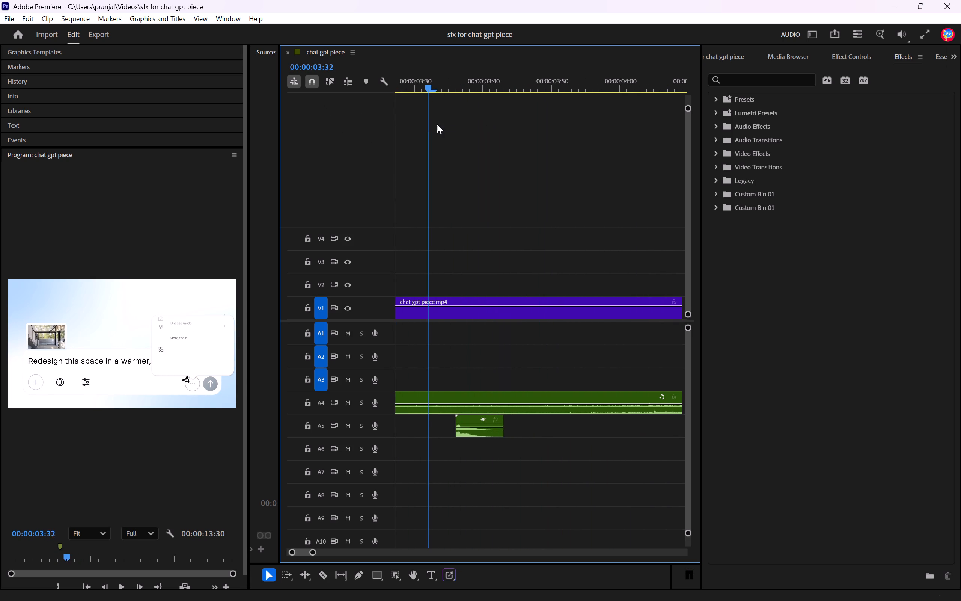
drag(437, 124, 464, 143)
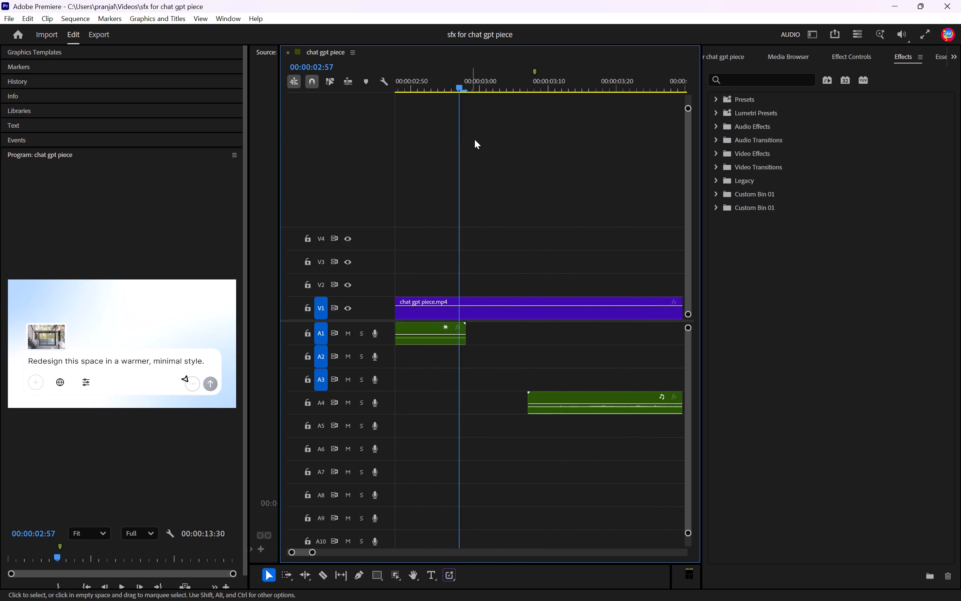
key(space)
key(space)
drag(487, 88, 289, 110)
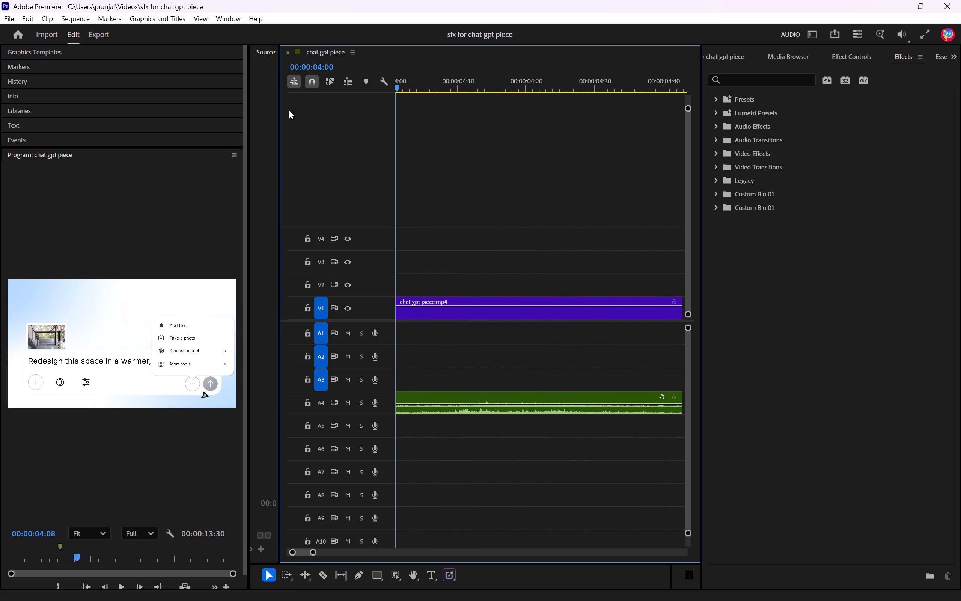
drag(289, 110, 405, 143)
key(space)
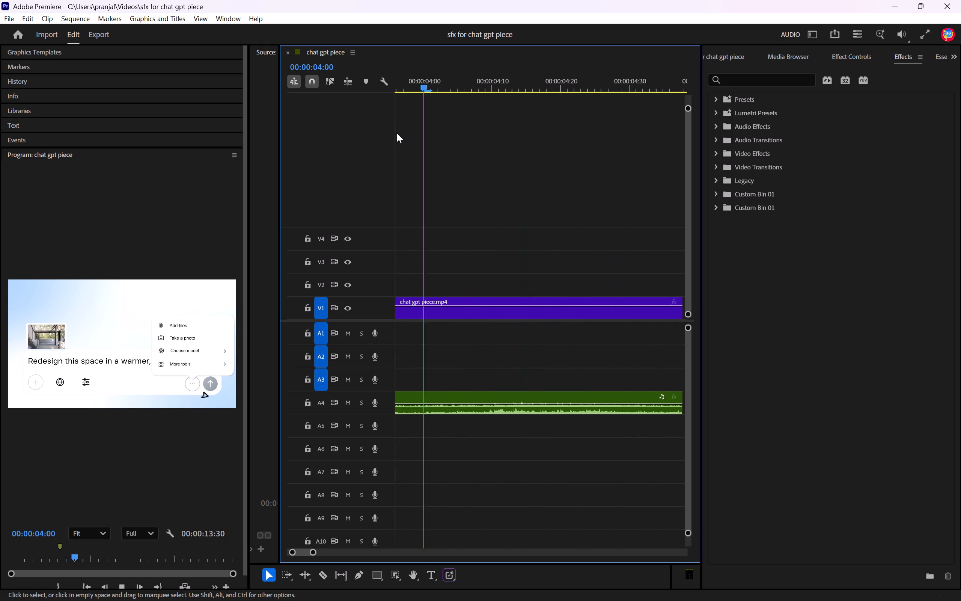
key(space)
drag(462, 87, 960, 180)
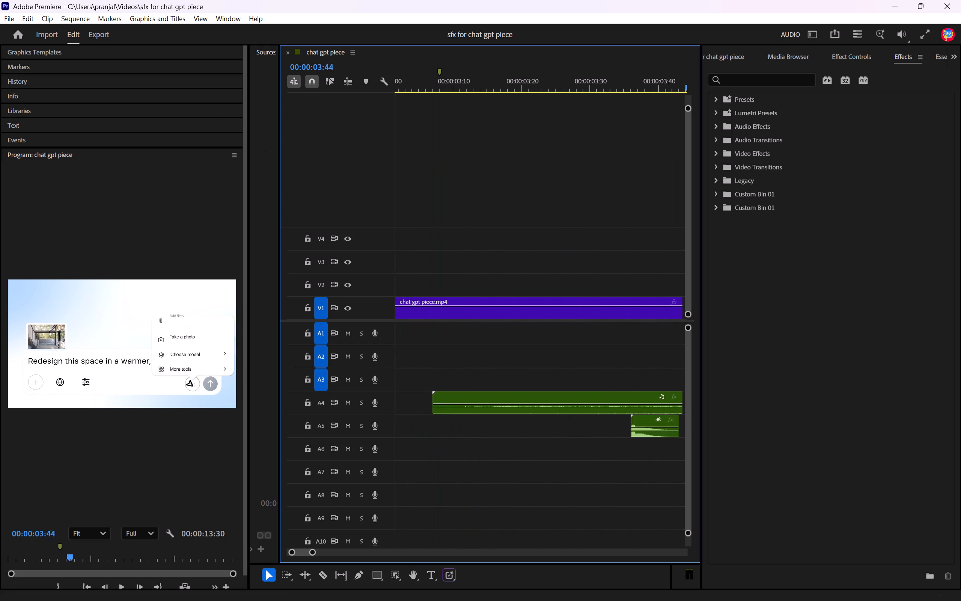
drag(960, 180, 0, 184)
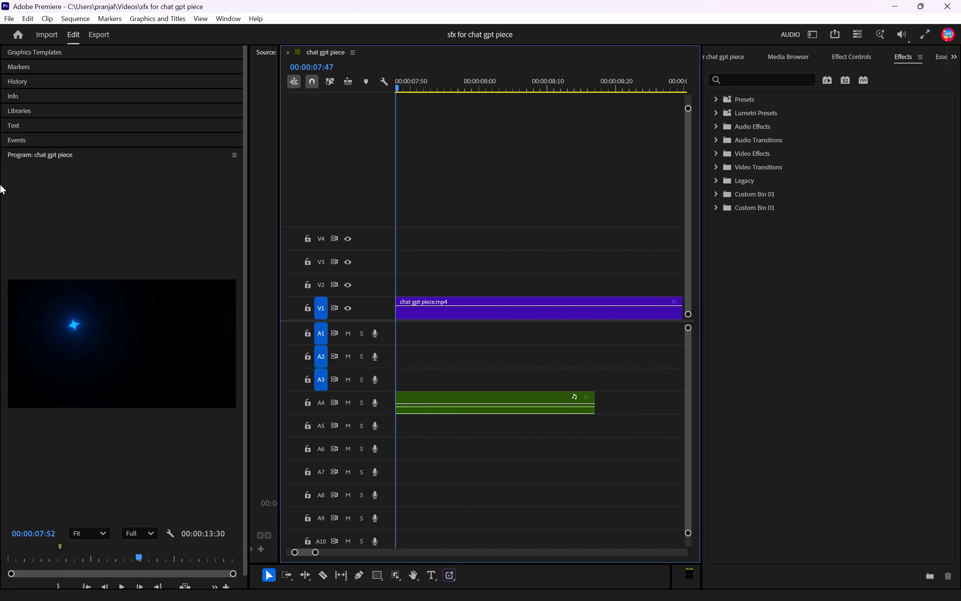
drag(0, 184, 597, 241)
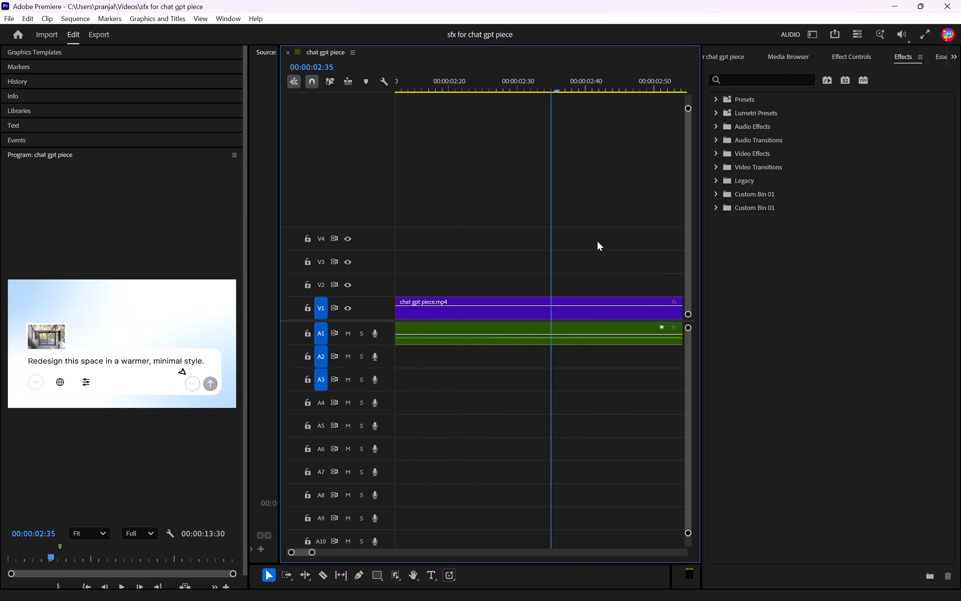
Delete the audio clips on A4 and A5 that play under the options-menu animation.
drag(597, 241, 391, 254)
drag(589, 479, 586, 341)
key(BackSpace)
Park the playhead at 00:00:02:47 and audition the third Button, Cursor, Select sound in the Media Browser's Button folder.
drag(479, 90, 154, 152)
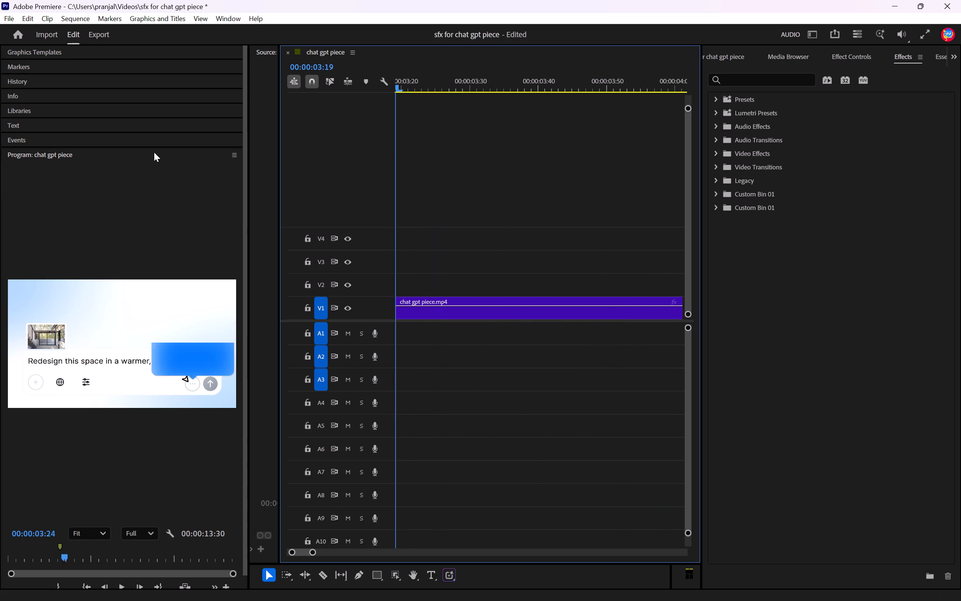
drag(154, 152, 647, 188)
click(791, 50)
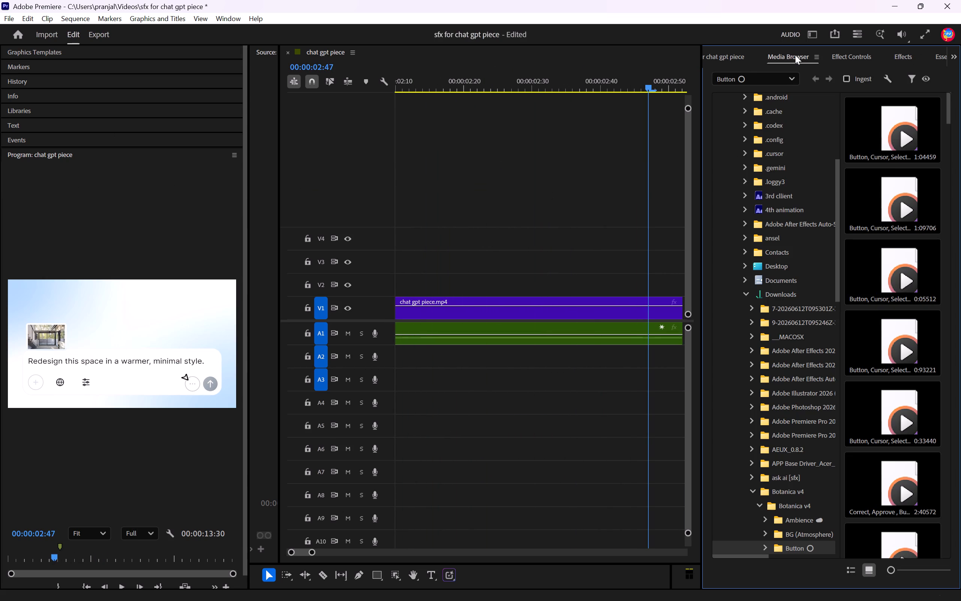
click(905, 246)
key(space)
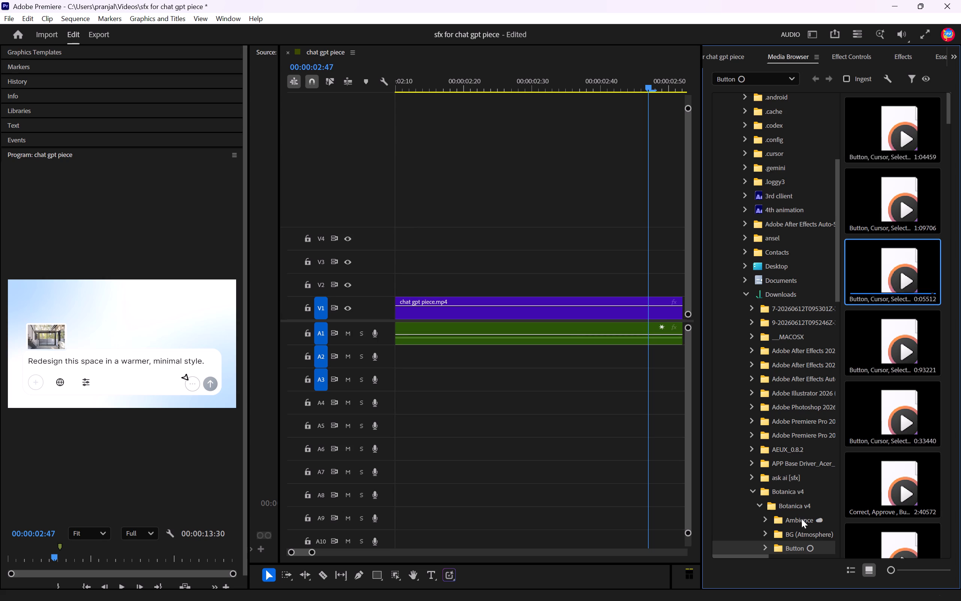
Audition the Granular, Glitch, Texture sounds in the Granular folder of Botanica v4.
scroll(802, 518, down, 15)
scroll(821, 500, down, 7)
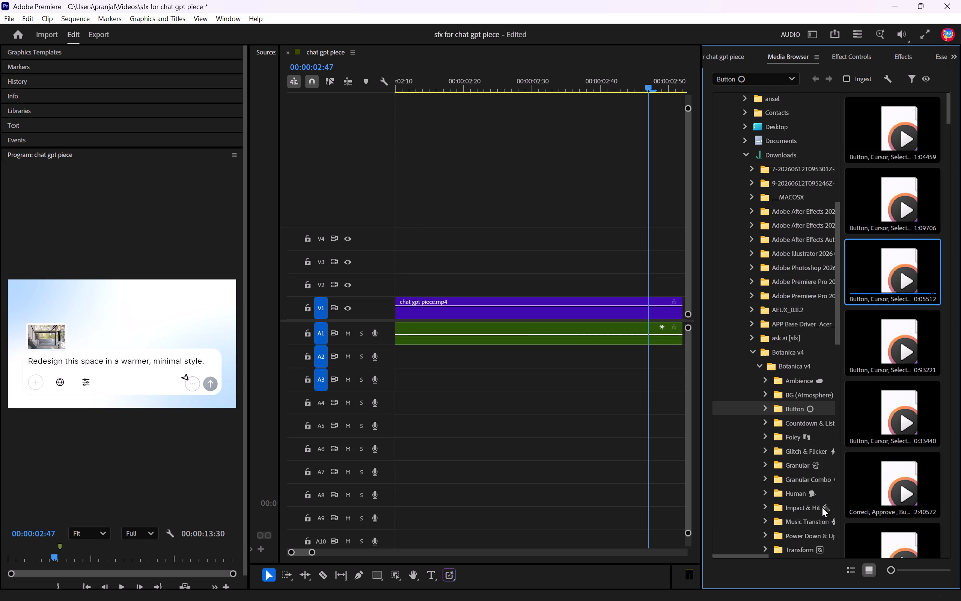
click(804, 469)
click(890, 140)
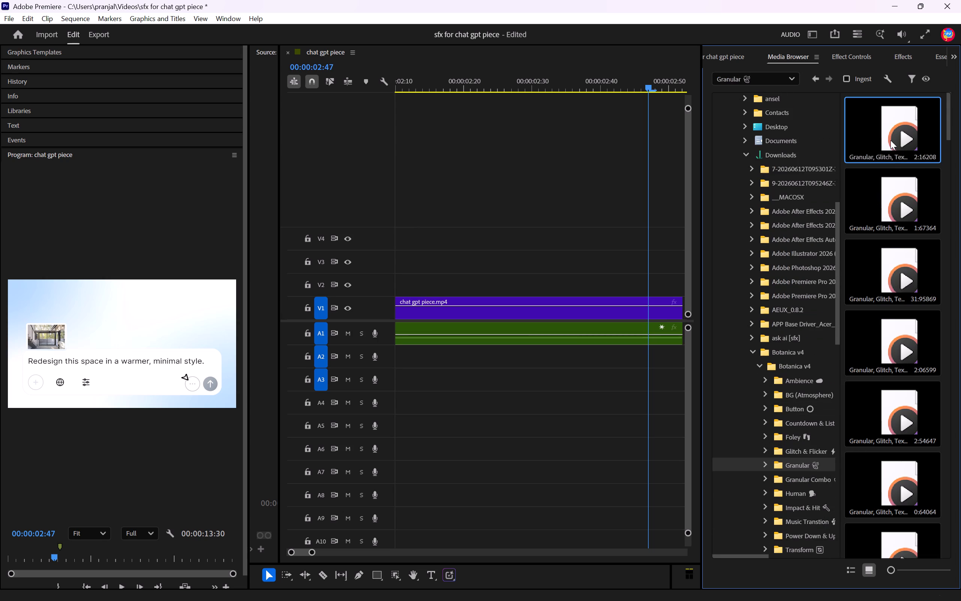
key(space)
click(896, 209)
key(space)
click(896, 277)
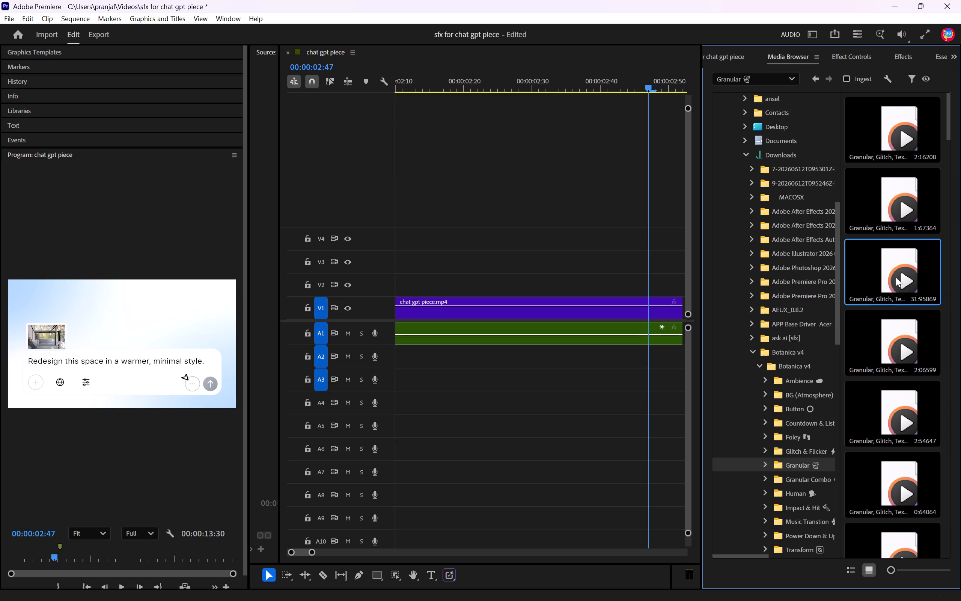
key(space)
click(894, 334)
key(space)
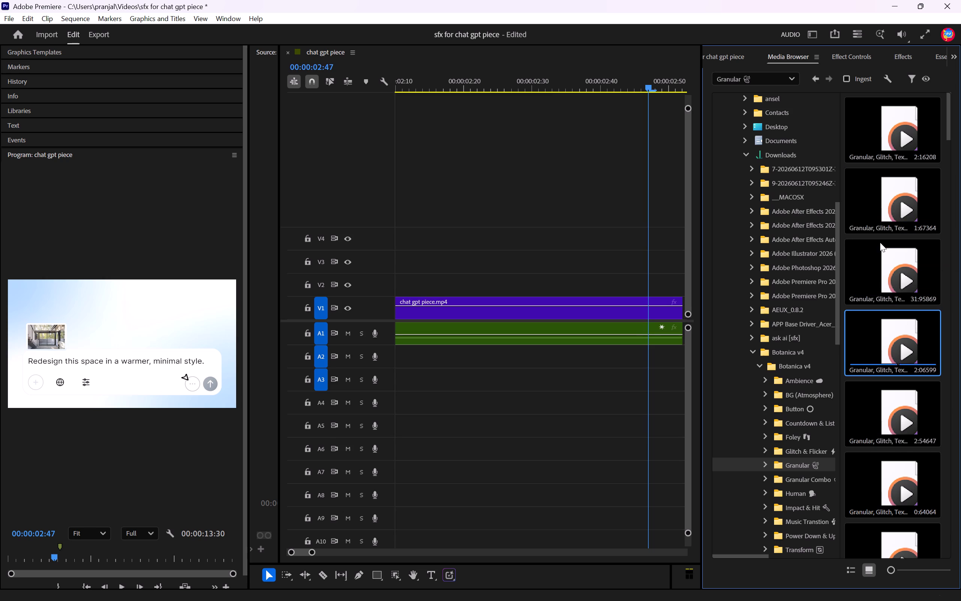
click(880, 242)
key(space)
click(897, 422)
key(space)
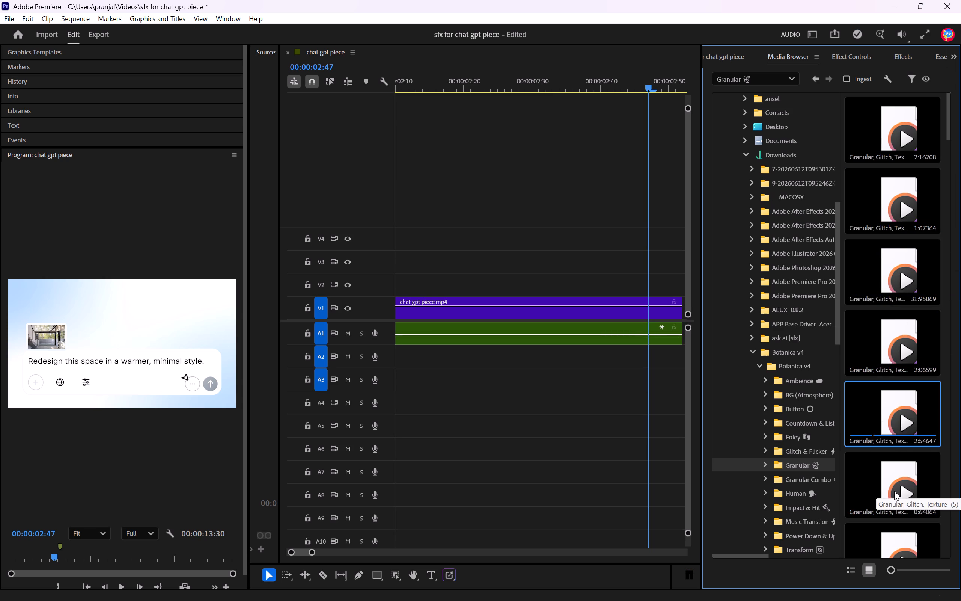
click(894, 491)
key(space)
scroll(883, 428, down, 6)
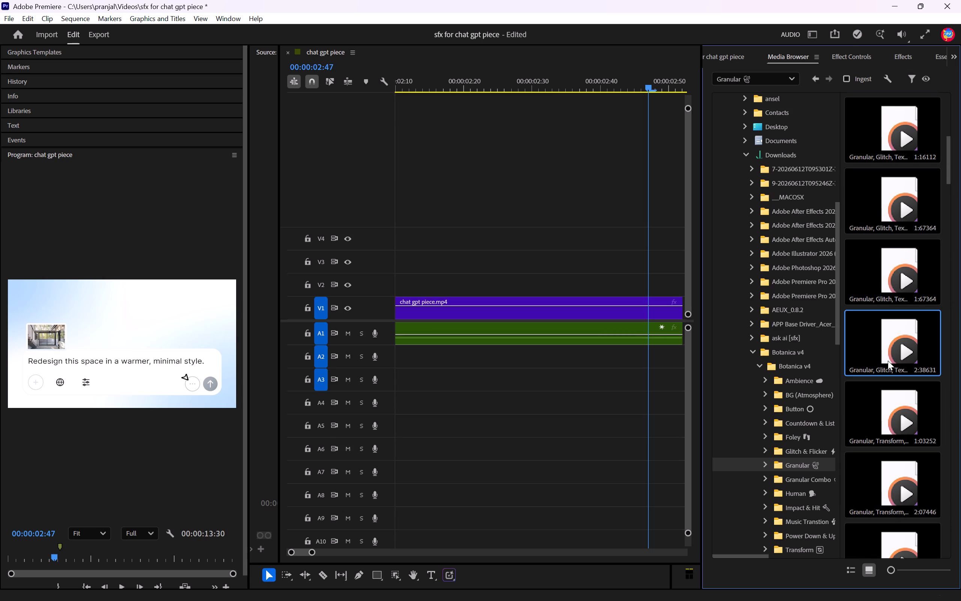
click(888, 361)
key(space)
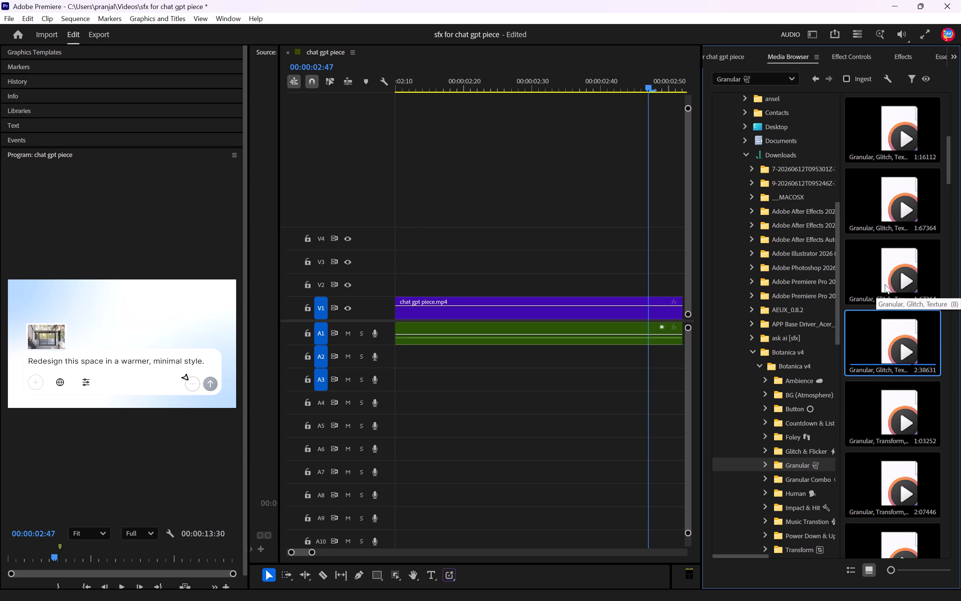
click(888, 269)
key(space)
Audition the Granular, Transform sounds in the same folder for a menu-opening effect.
click(898, 418)
key(space)
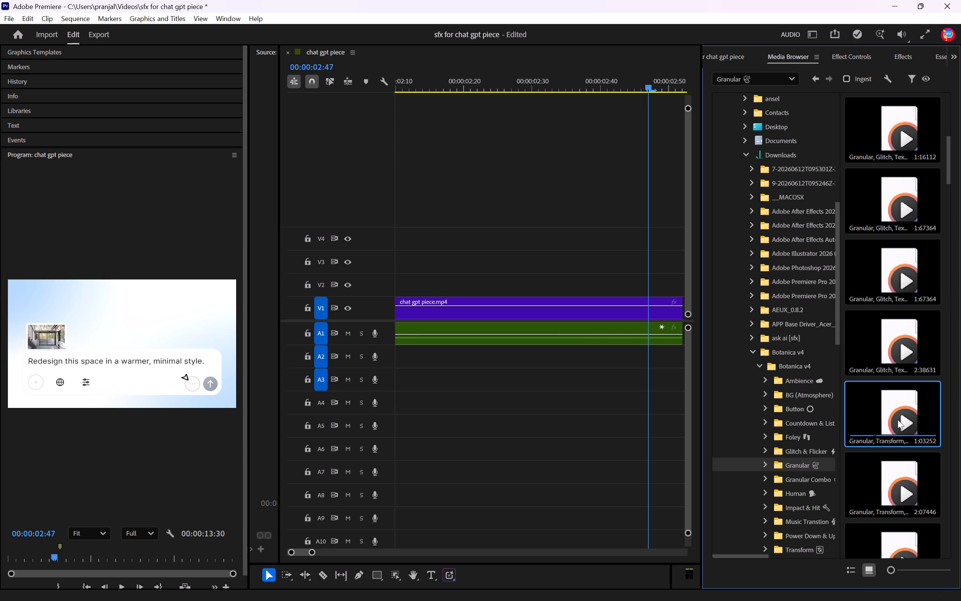
click(896, 494)
key(space)
scroll(892, 483, down, 9)
click(891, 337)
key(space)
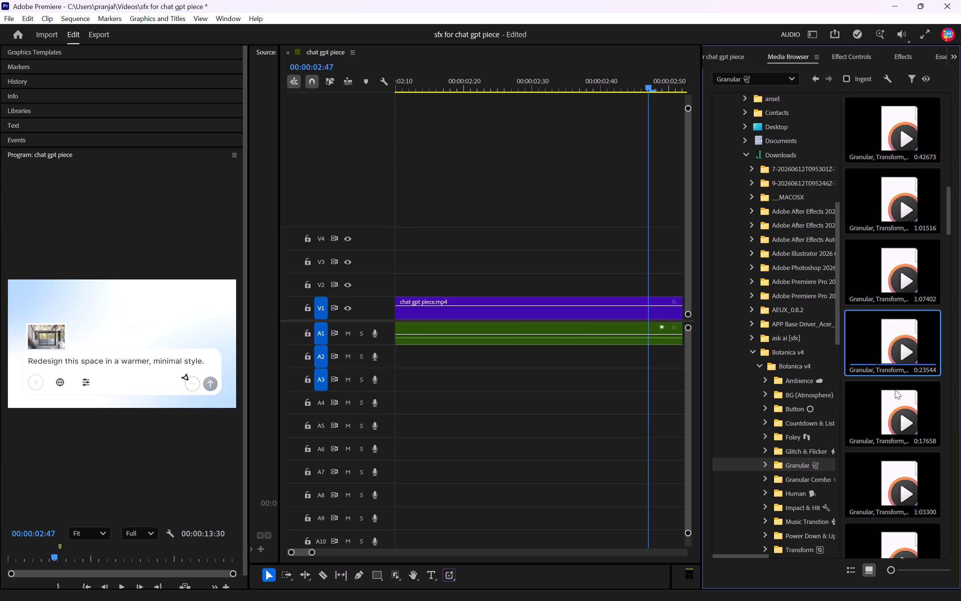
click(896, 402)
key(space)
click(893, 485)
key(space)
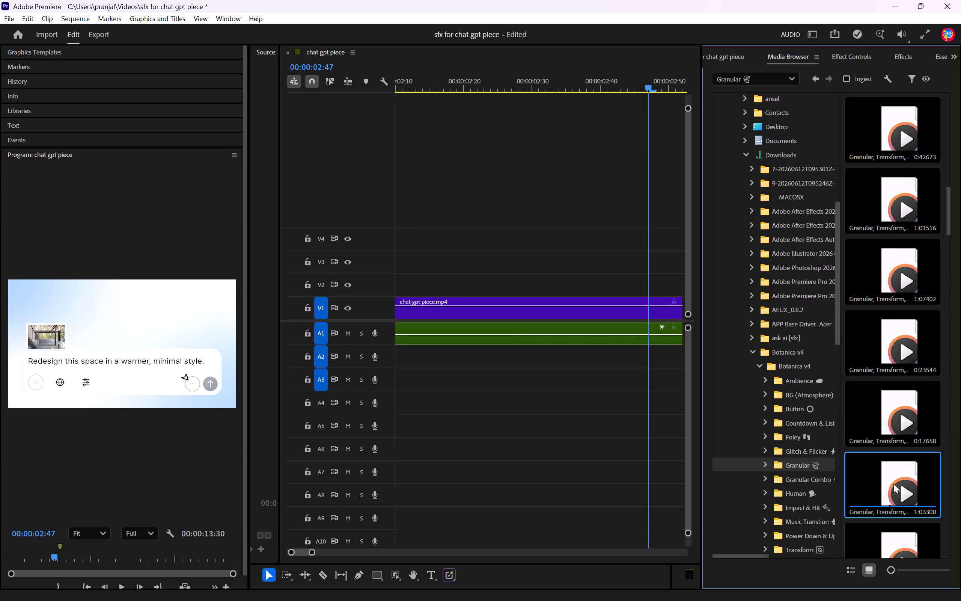
Place the 1:03300 Granular, Transform sound on track A2 starting at about 00:00:02:40.
drag(893, 484, 600, 362)
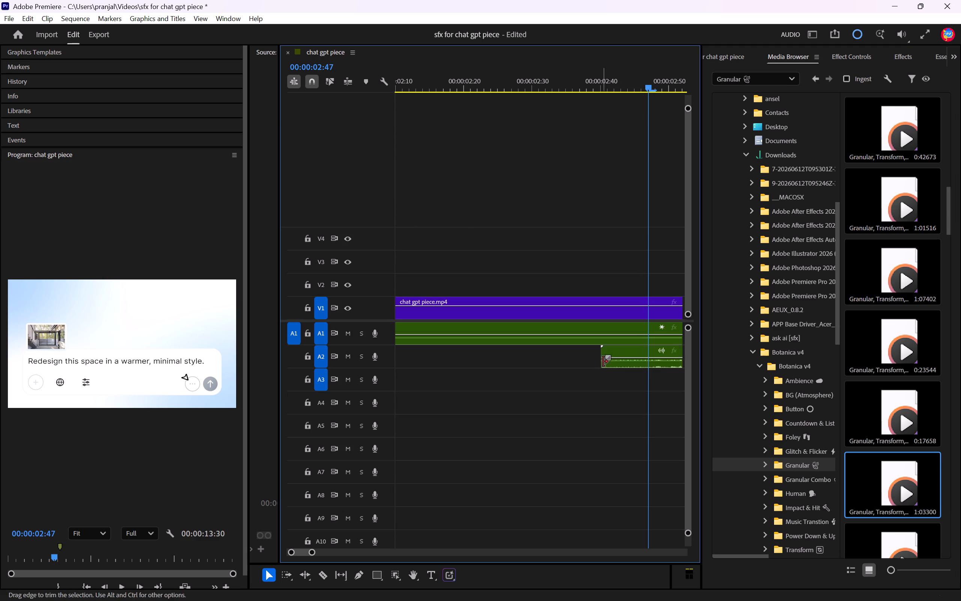
Move the granular sound on track A2 so that it starts at about 00:00:03:06, where the options menu begins opening.
drag(644, 88, 719, 85)
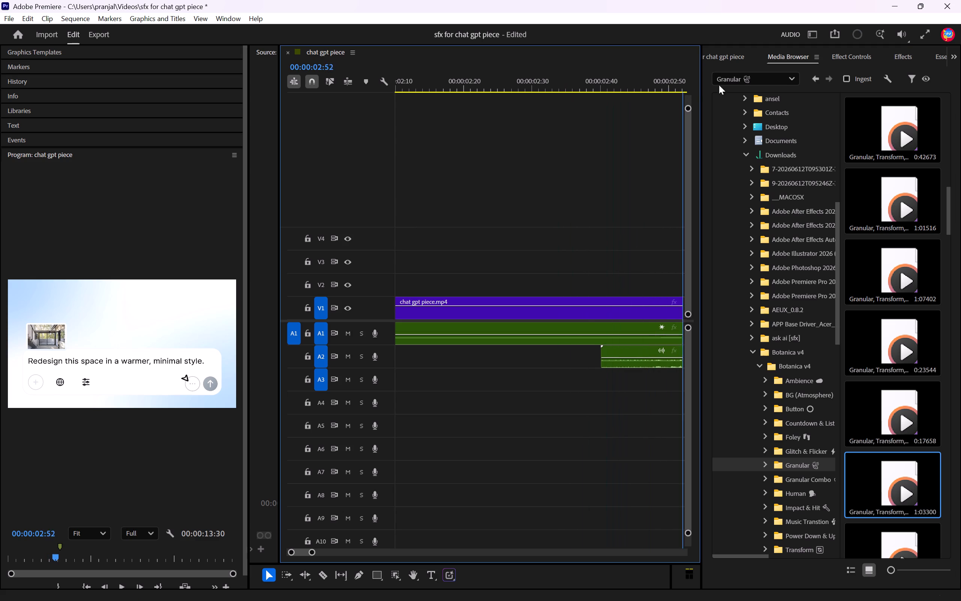
drag(719, 85, 525, 120)
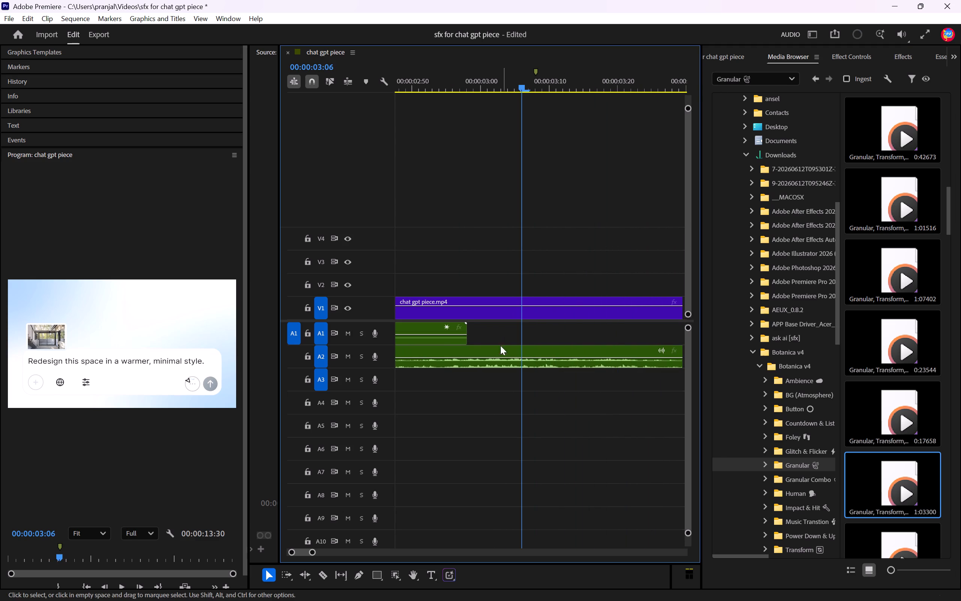
drag(475, 344, 499, 347)
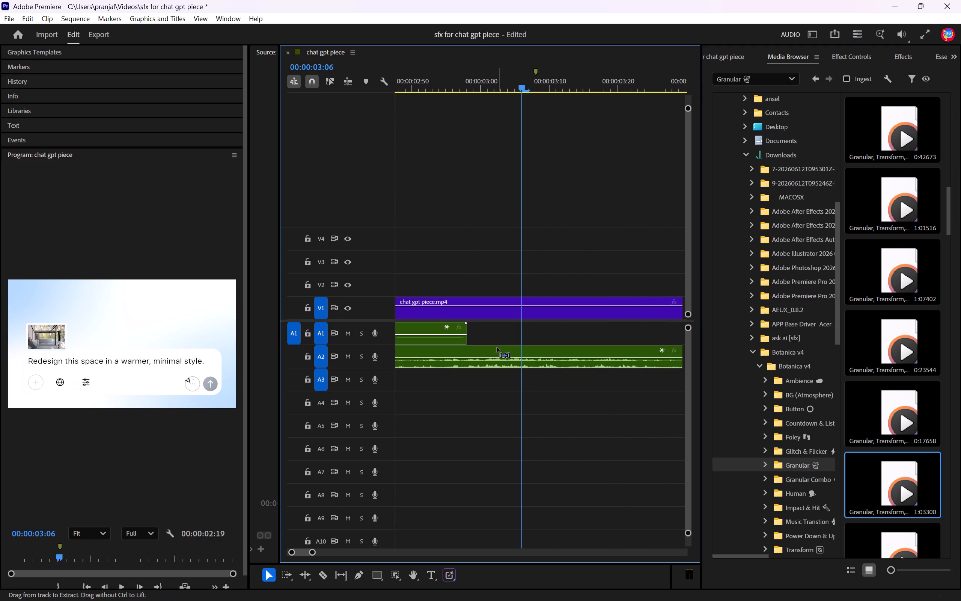
key(ctrl+z)
key(ctrl+shift+z)
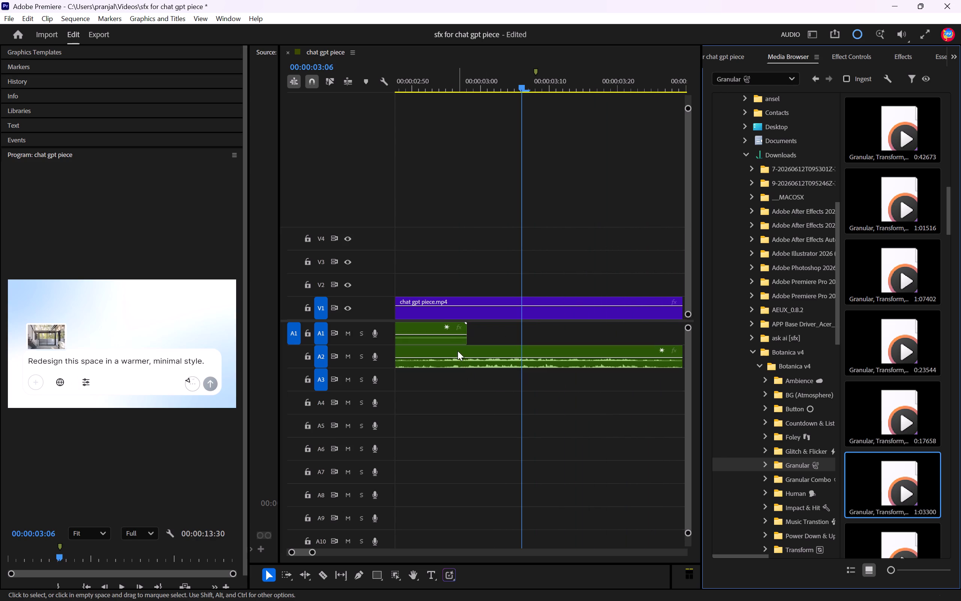
drag(458, 351, 629, 352)
Play back the options-menu animation with the moved granular sound, restarting from about 00:00:02:59, and park the playhead near 00:00:02:40.
key(space)
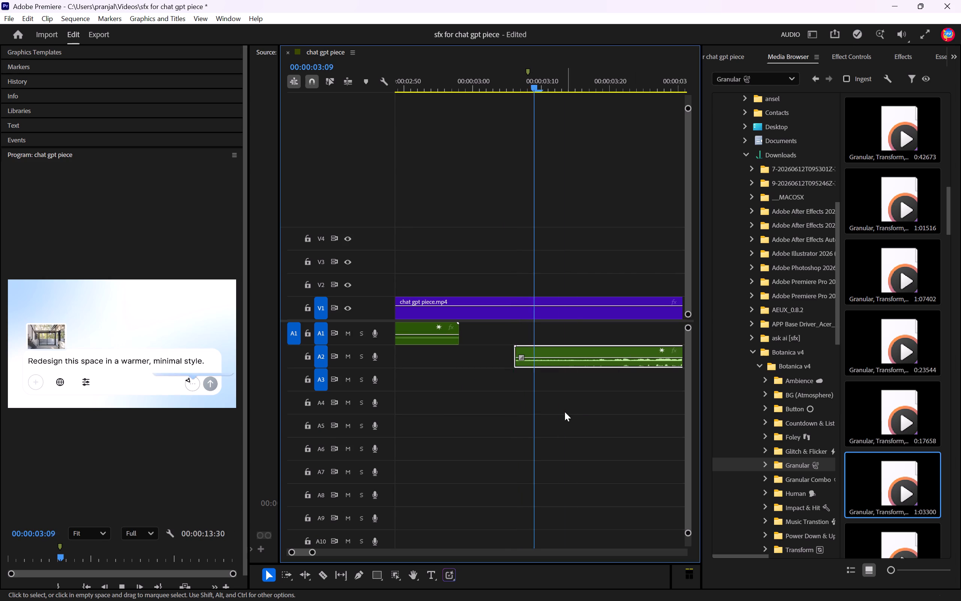
key(space)
drag(450, 88, 299, 136)
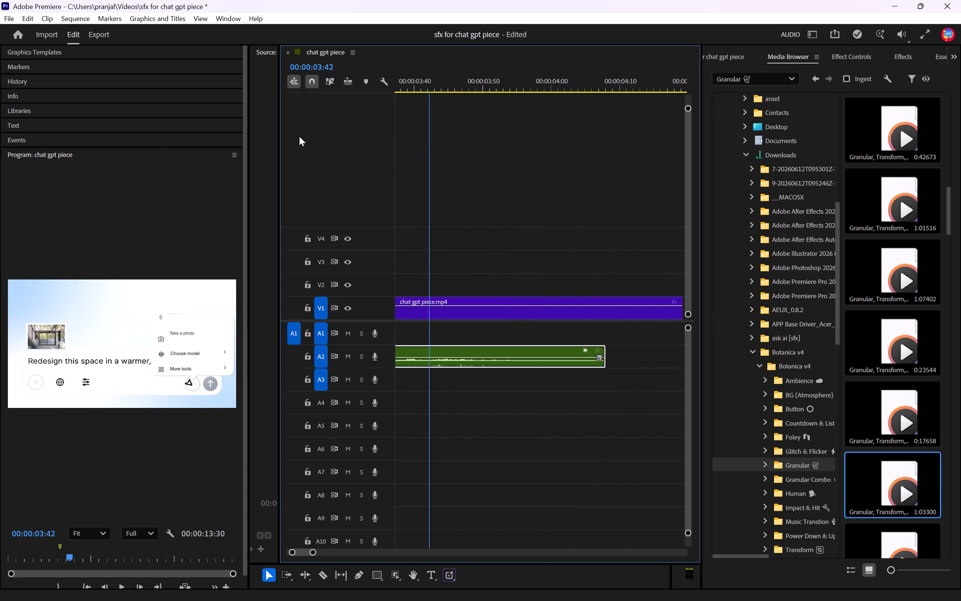
drag(299, 136, 642, 156)
key(space)
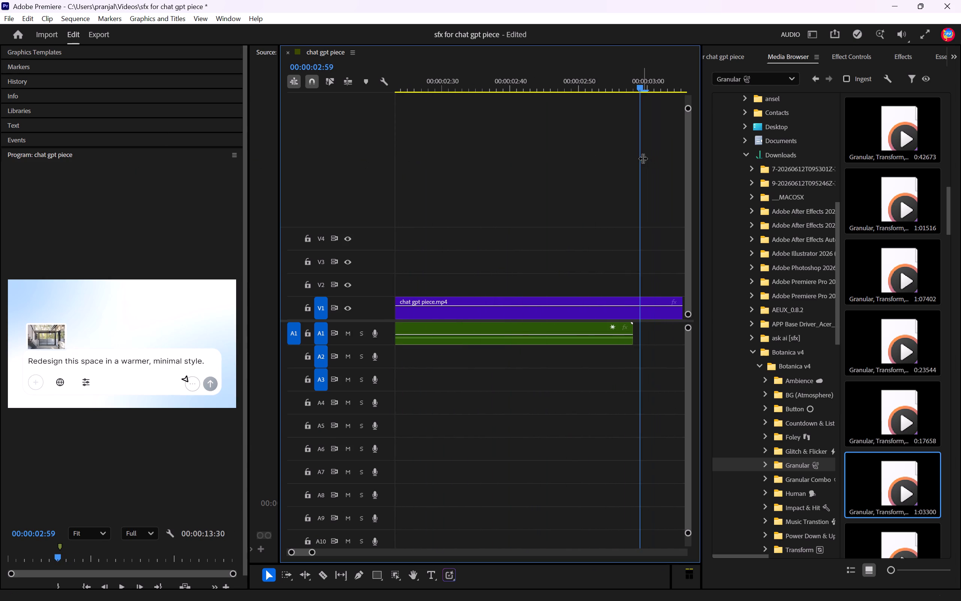
key(space)
drag(491, 91, 392, 103)
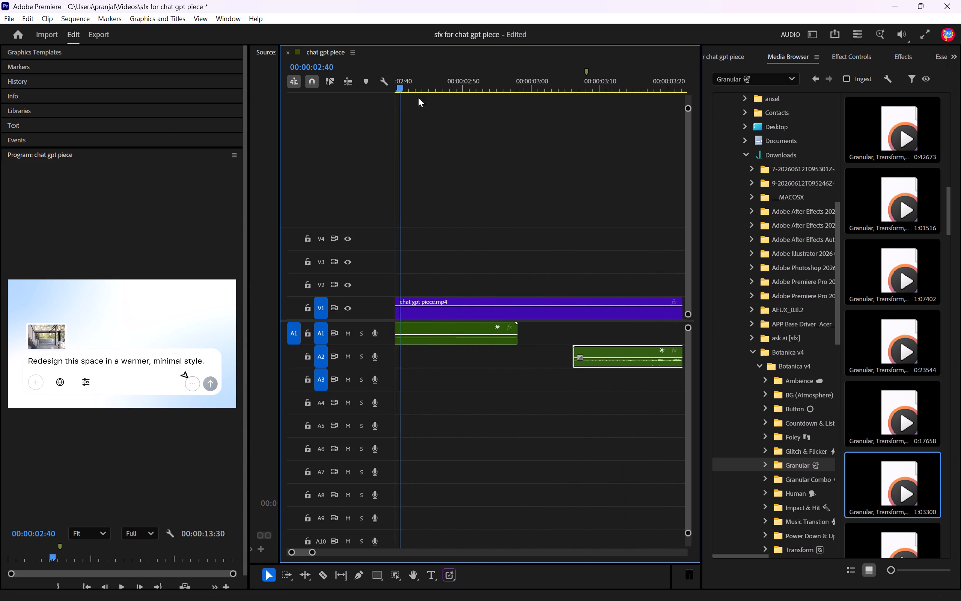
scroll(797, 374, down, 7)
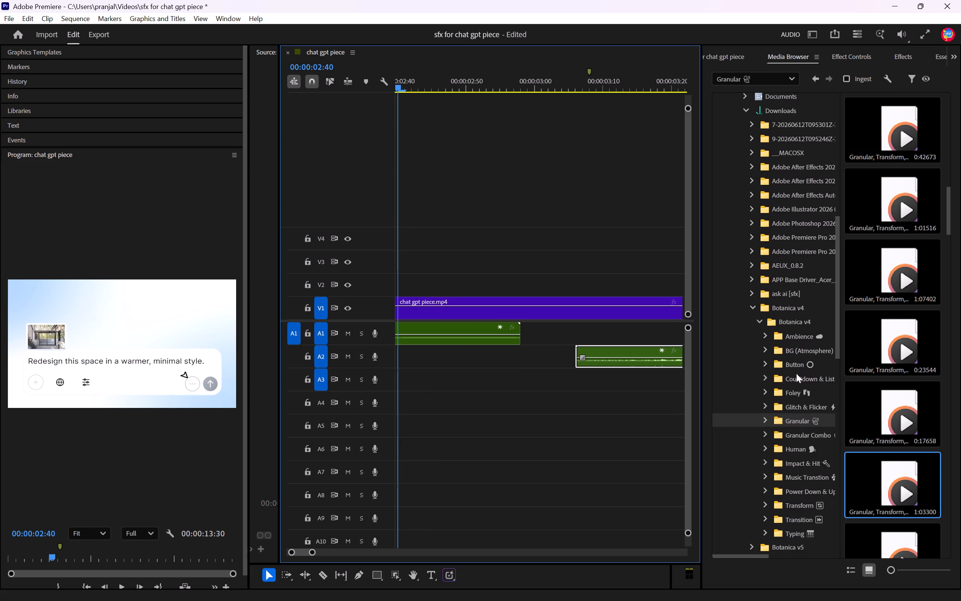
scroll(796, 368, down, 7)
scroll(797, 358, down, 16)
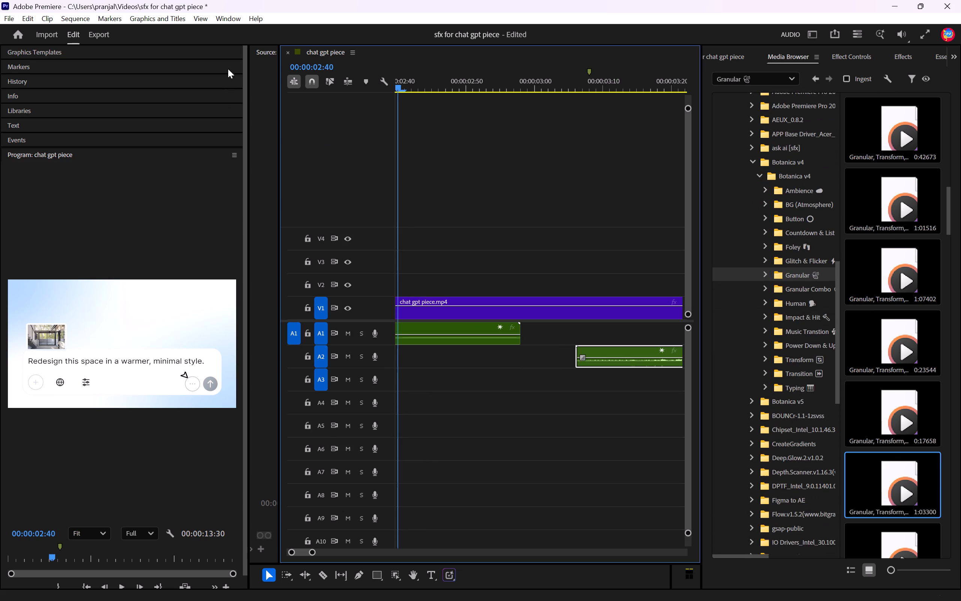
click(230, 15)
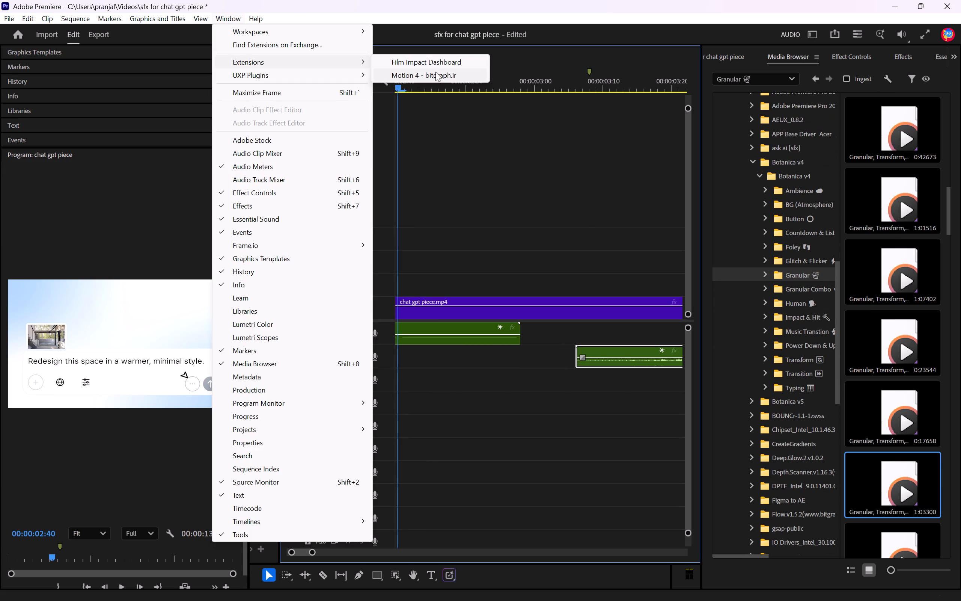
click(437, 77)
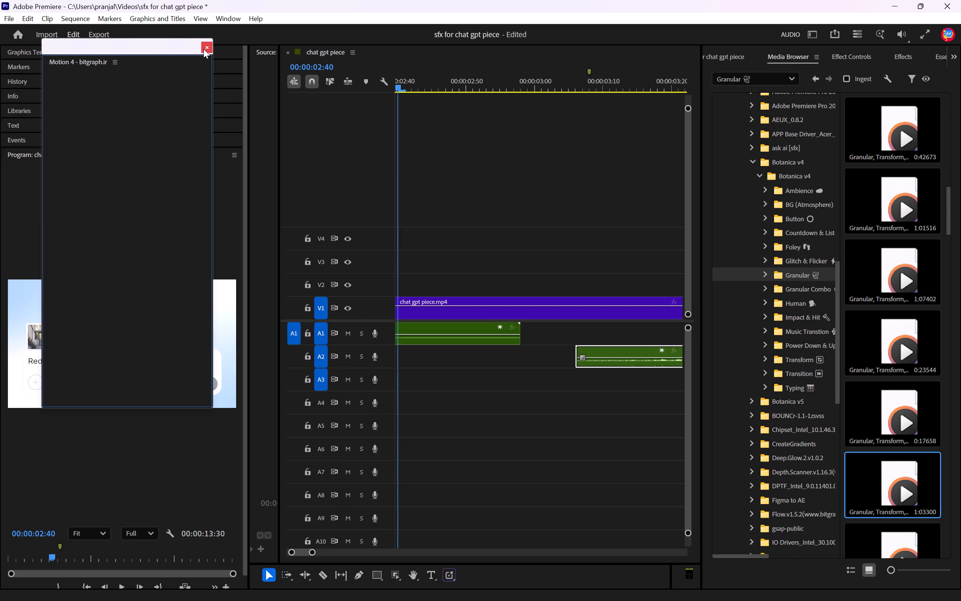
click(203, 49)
Audition the Botanical Whoosh sounds in the Botanical subfolder of Botanica v4's Transition folder.
click(795, 362)
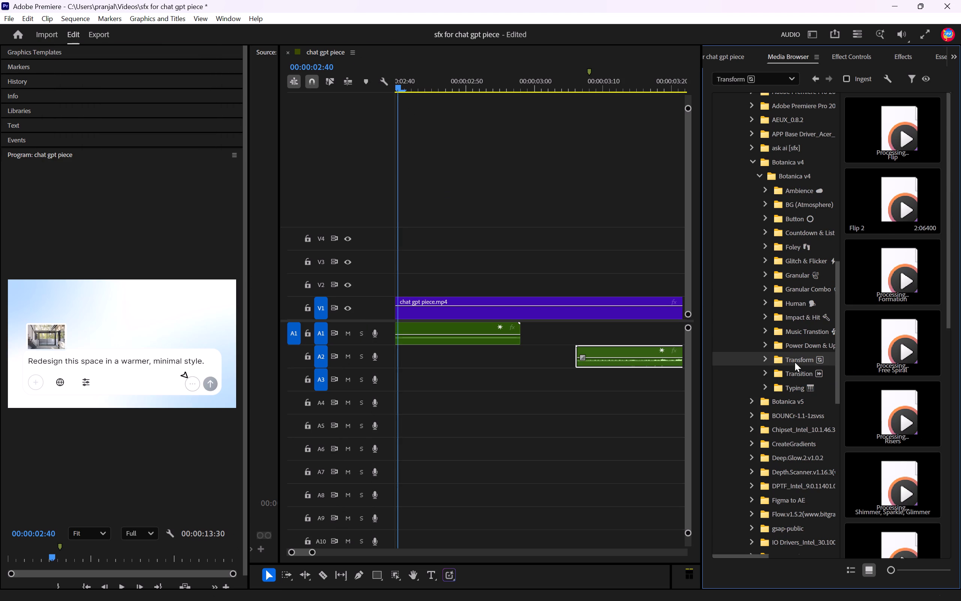
click(803, 373)
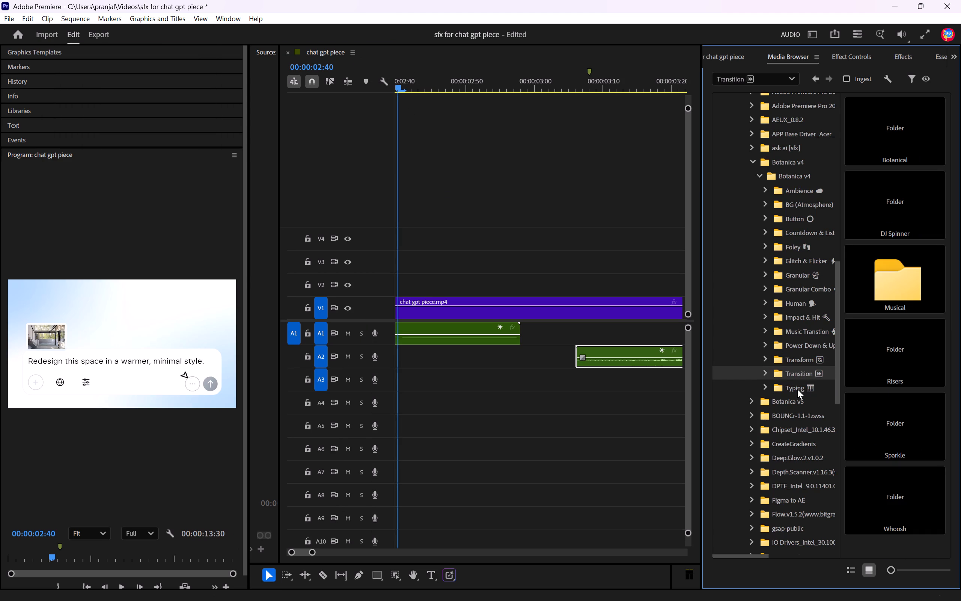
scroll(897, 425, down, 6)
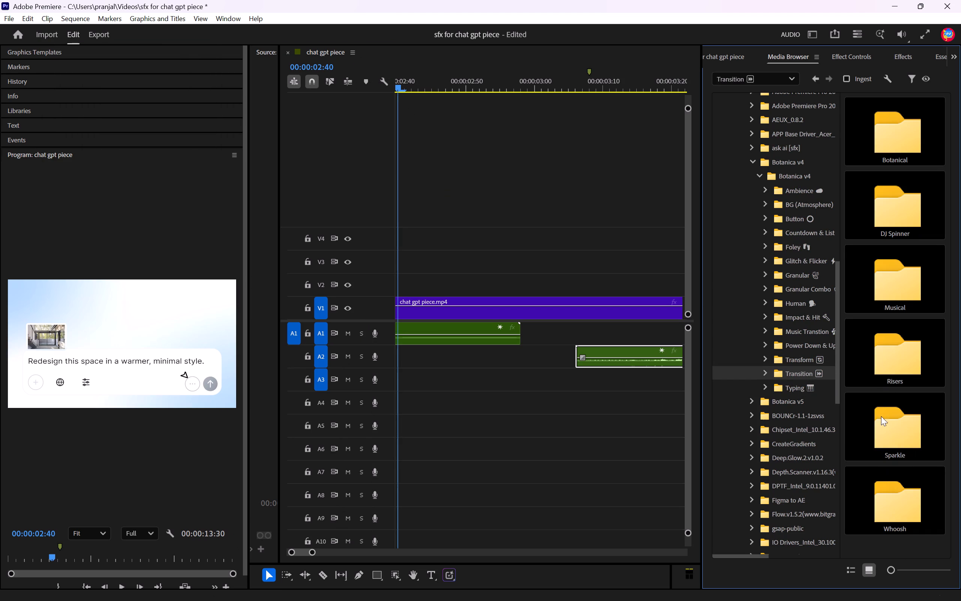
click(869, 124)
double_click(883, 153)
click(898, 133)
key(space)
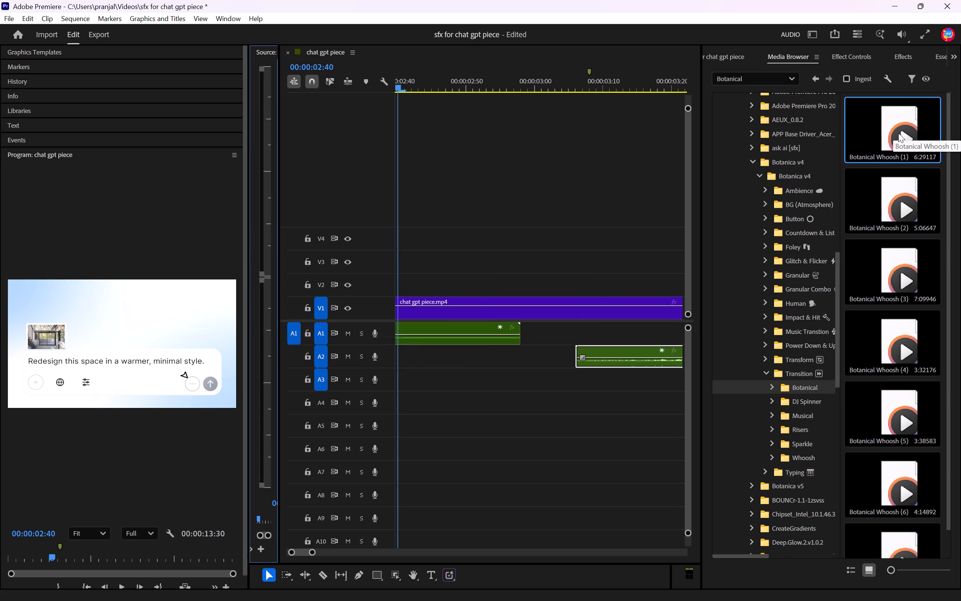
click(898, 133)
key(space)
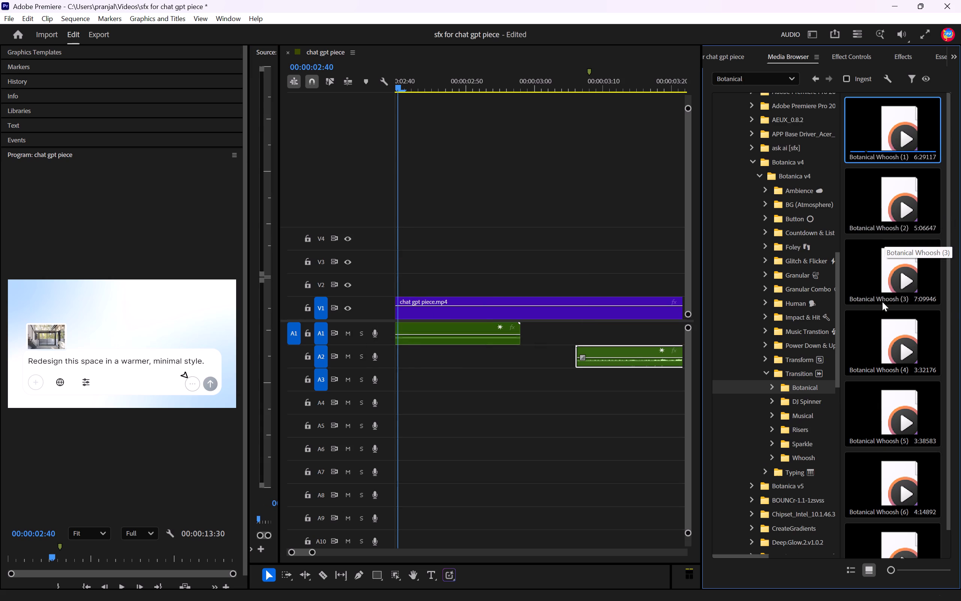
click(896, 277)
key(space)
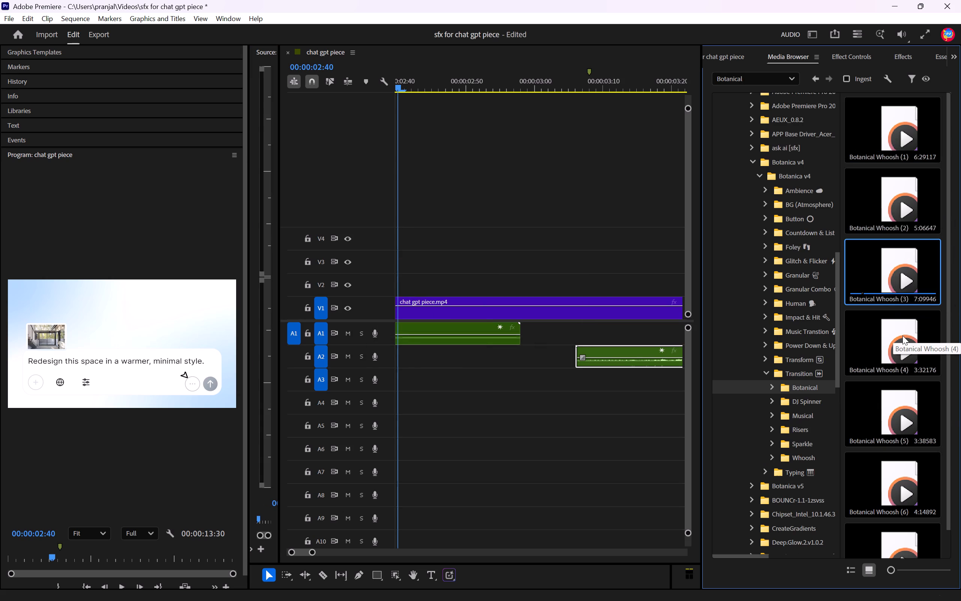
click(884, 401)
key(space)
click(884, 495)
key(space)
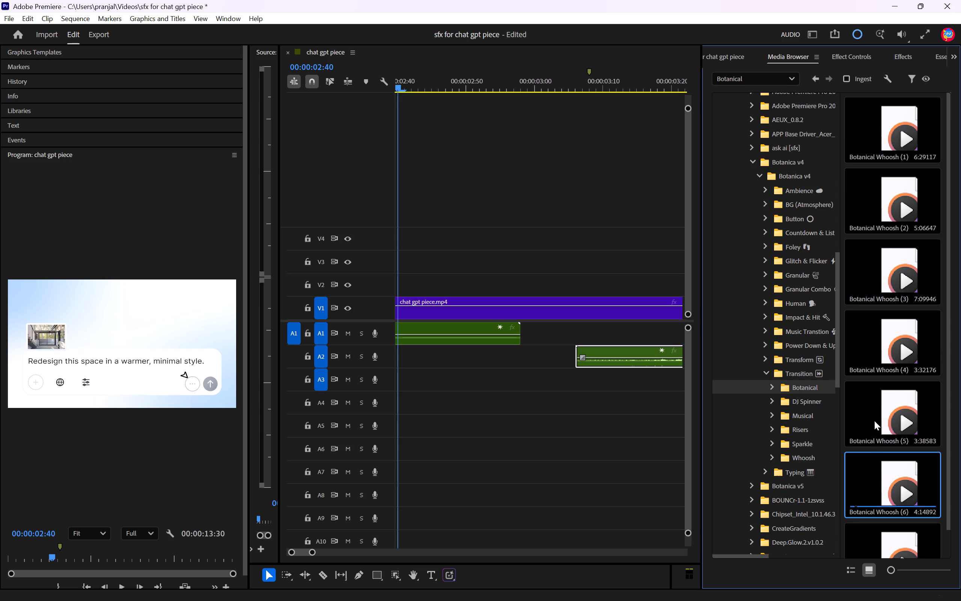
scroll(874, 412, down, 12)
click(873, 544)
key(space)
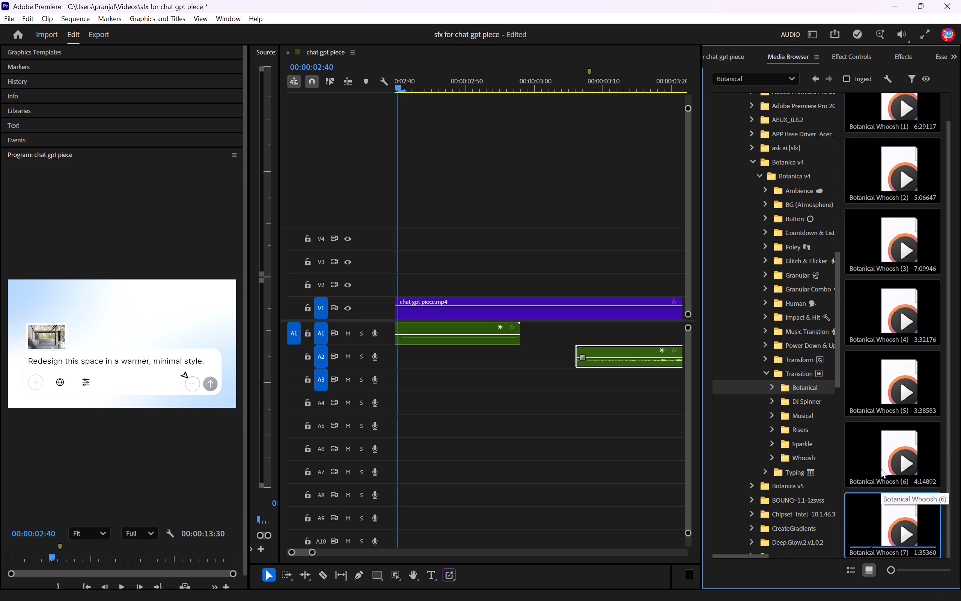
Browse the DJ Spinner, Risers and Sparkle transition subfolders and audition Sparkle Whoosh (2).
click(802, 405)
click(807, 423)
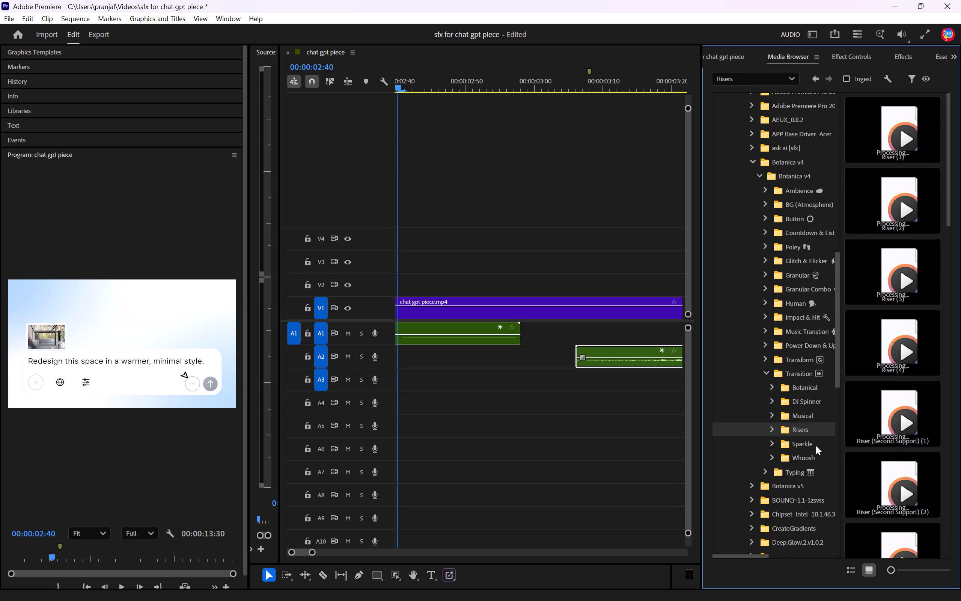
click(897, 425)
click(807, 443)
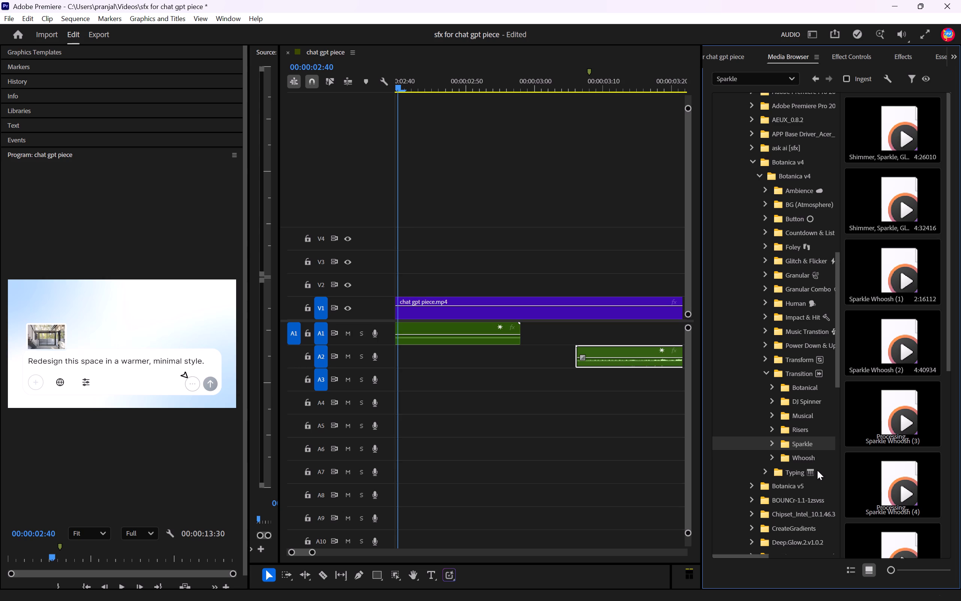
click(886, 353)
key(space)
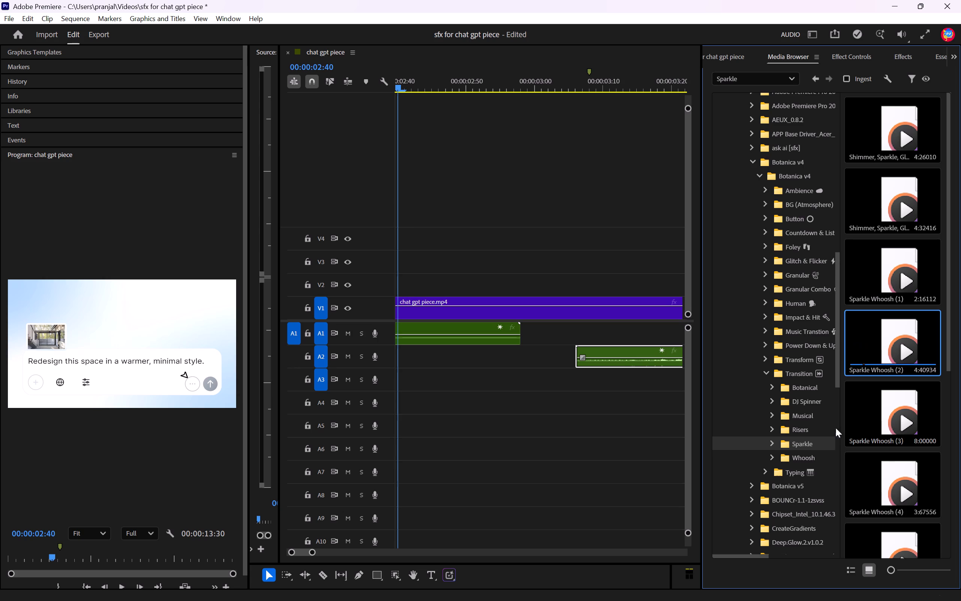
Look through the guide videos in the Guides folder of Botanica v5.
click(798, 485)
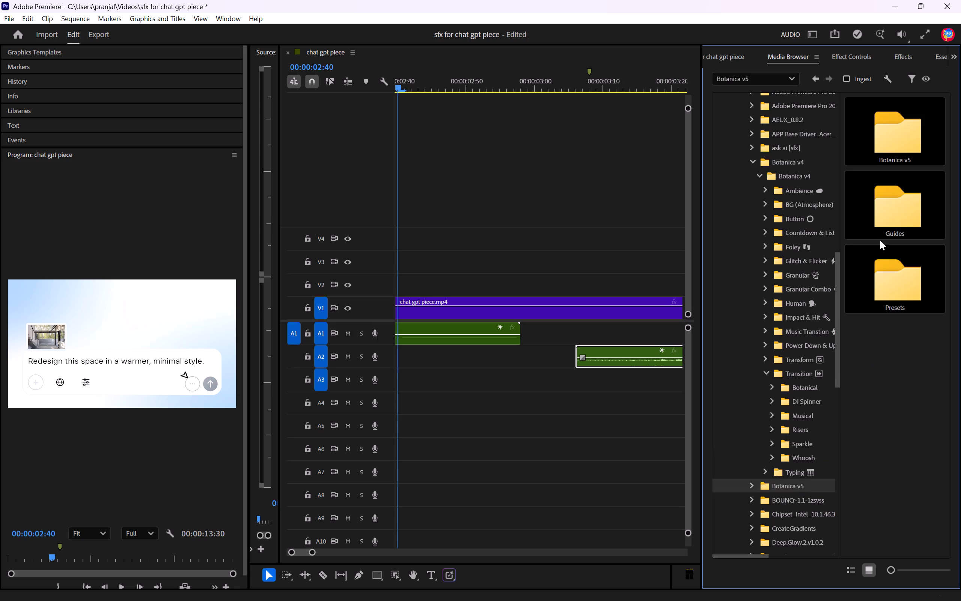
double_click(905, 197)
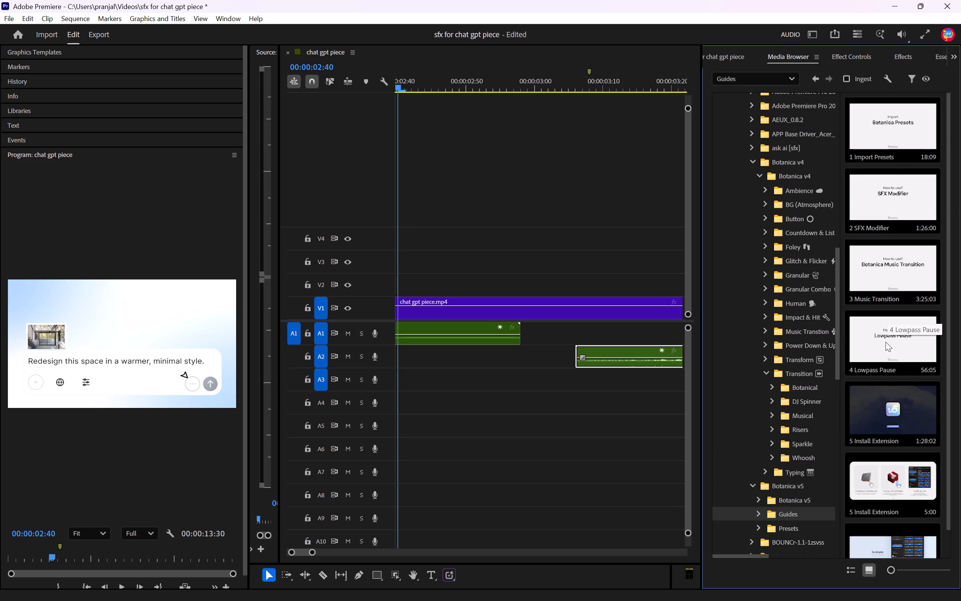
scroll(898, 482, down, 6)
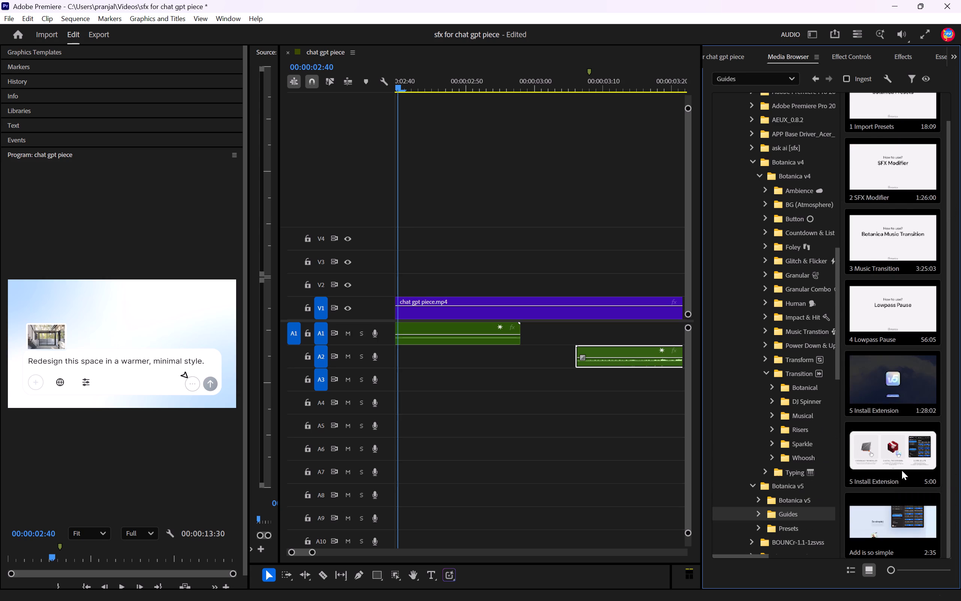
scroll(899, 452, up, 6)
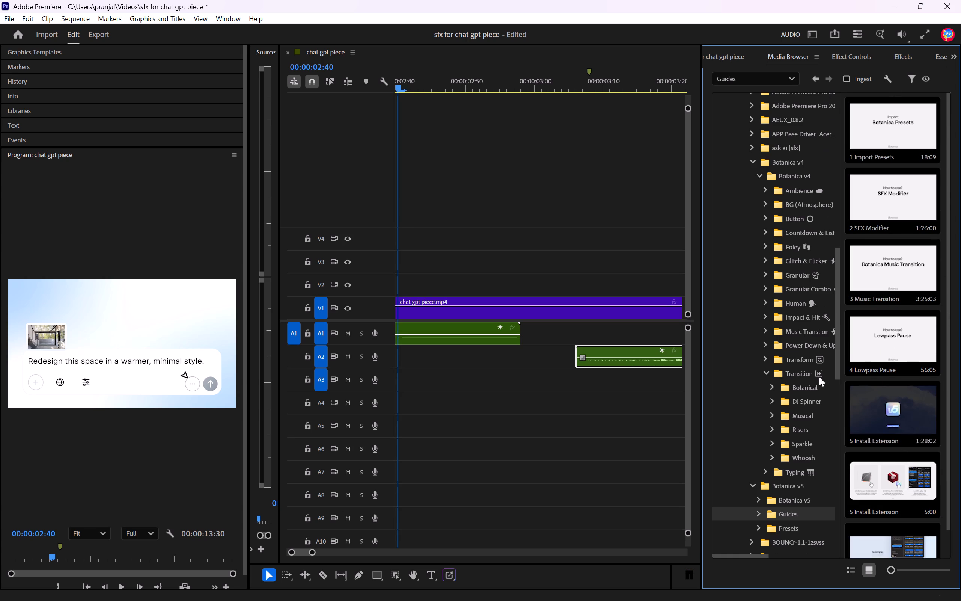
Audition the v1 keyboard sounds in Botanica v4's Typing folder, from Backspace and Enter through the Space+Typing and short Typing variants.
click(798, 470)
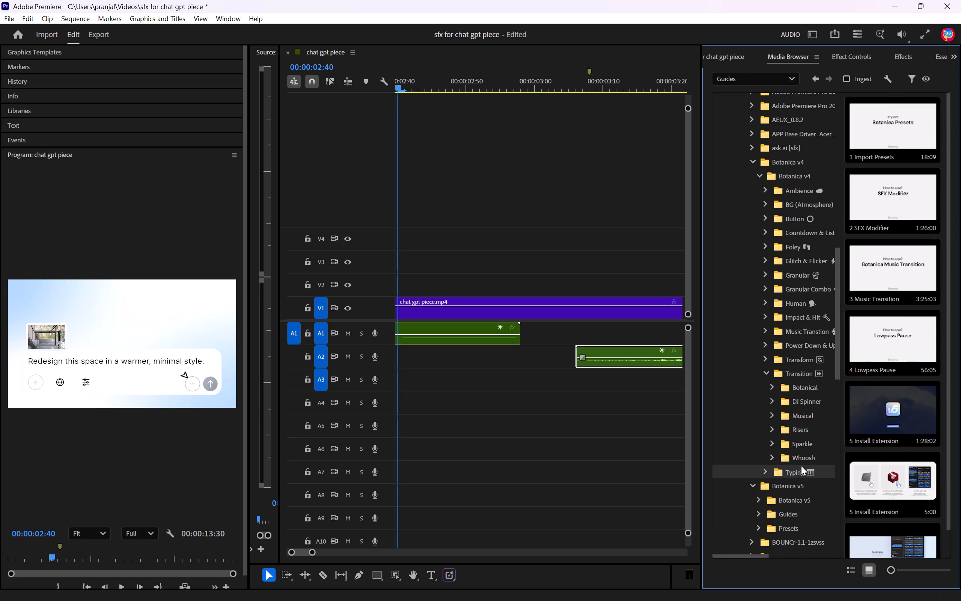
click(886, 145)
key(space)
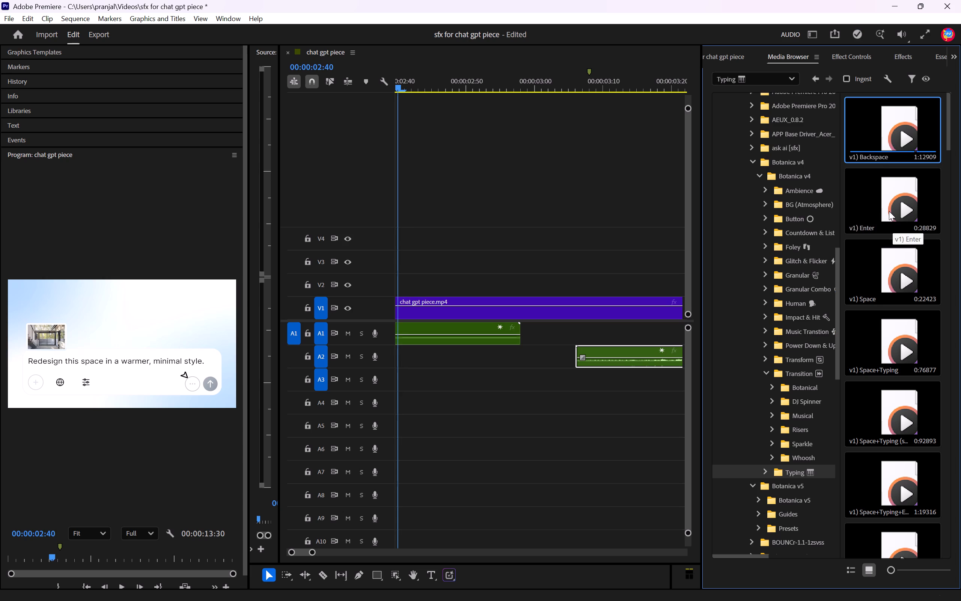
click(889, 211)
key(space)
click(878, 266)
key(space)
click(886, 350)
key(space)
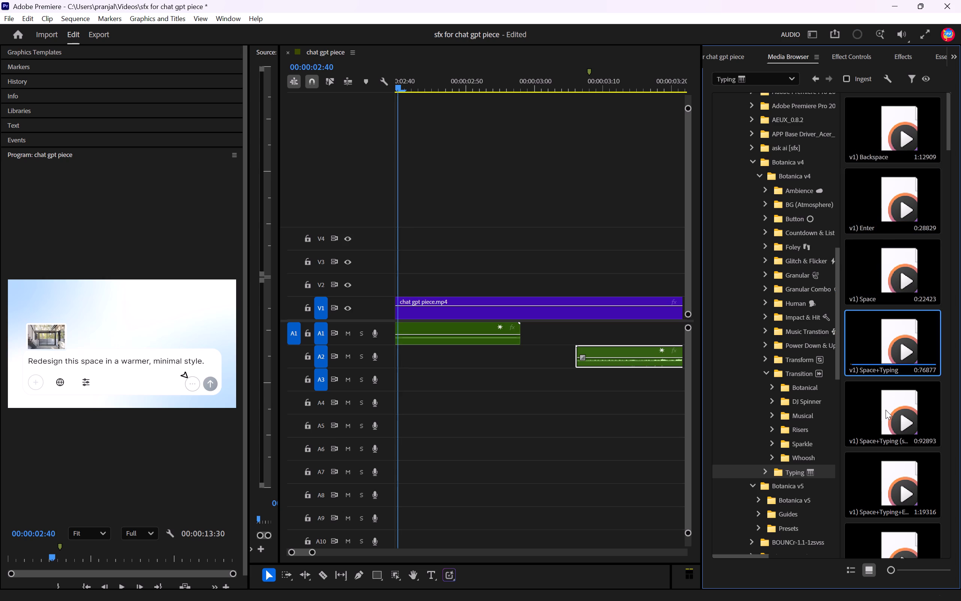
click(885, 412)
key(space)
scroll(895, 453, down, 3)
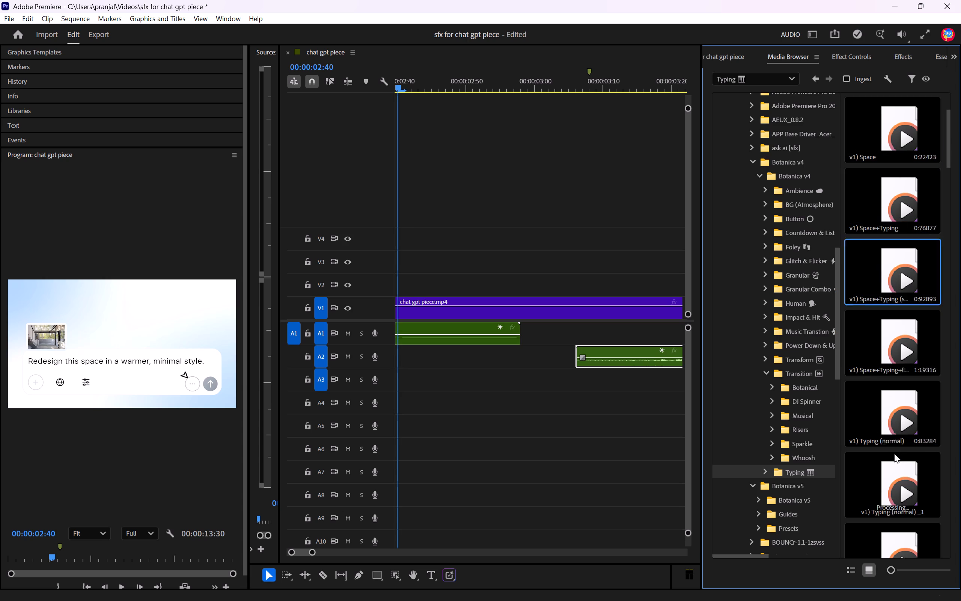
scroll(894, 453, down, 3)
click(897, 411)
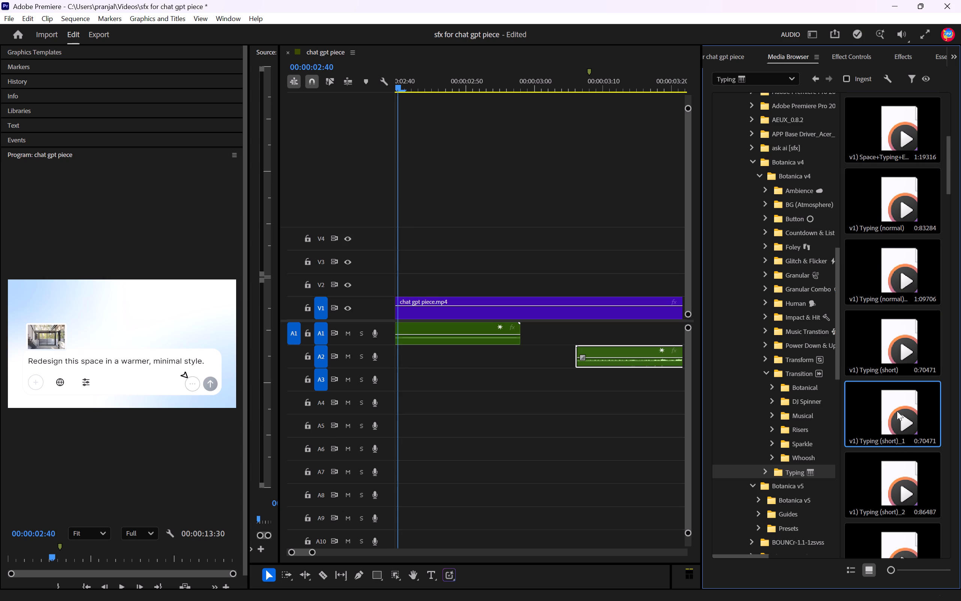
key(space)
click(908, 467)
key(space)
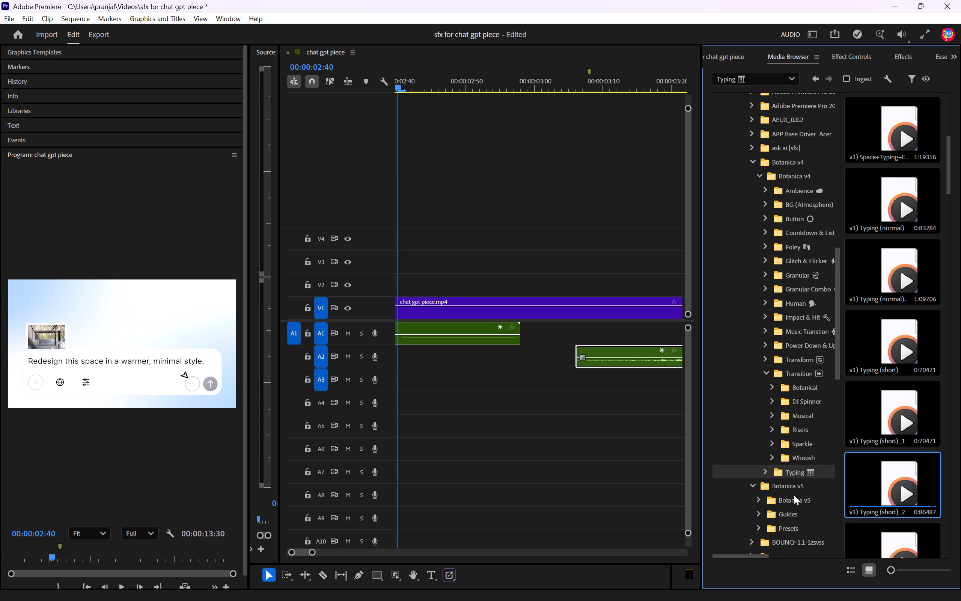
Audition the first Button, Select, Ui sounds, through Ui_13, in the UI Kit Button folder of Botanica v5.
click(762, 473)
click(762, 473)
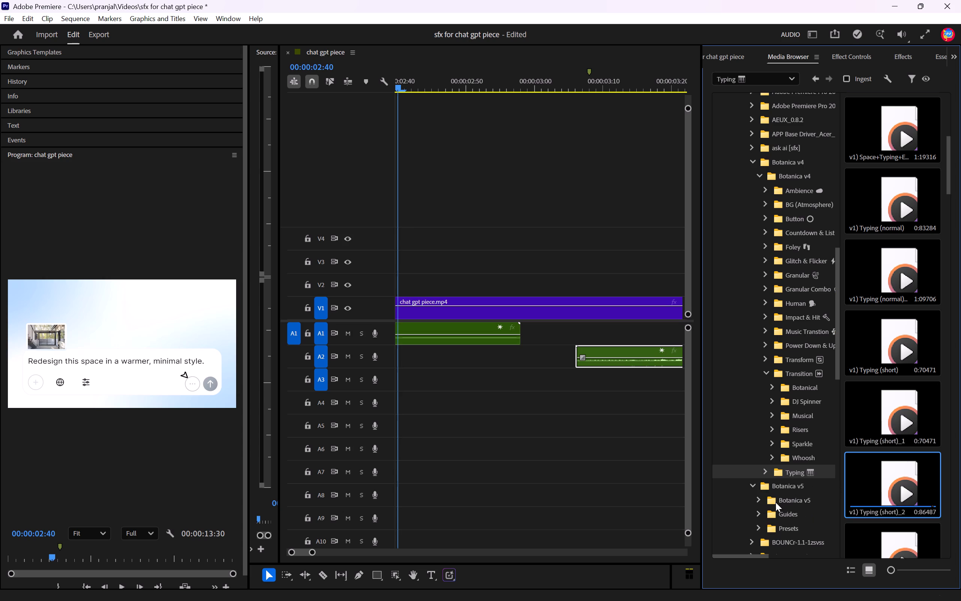
click(788, 492)
click(782, 502)
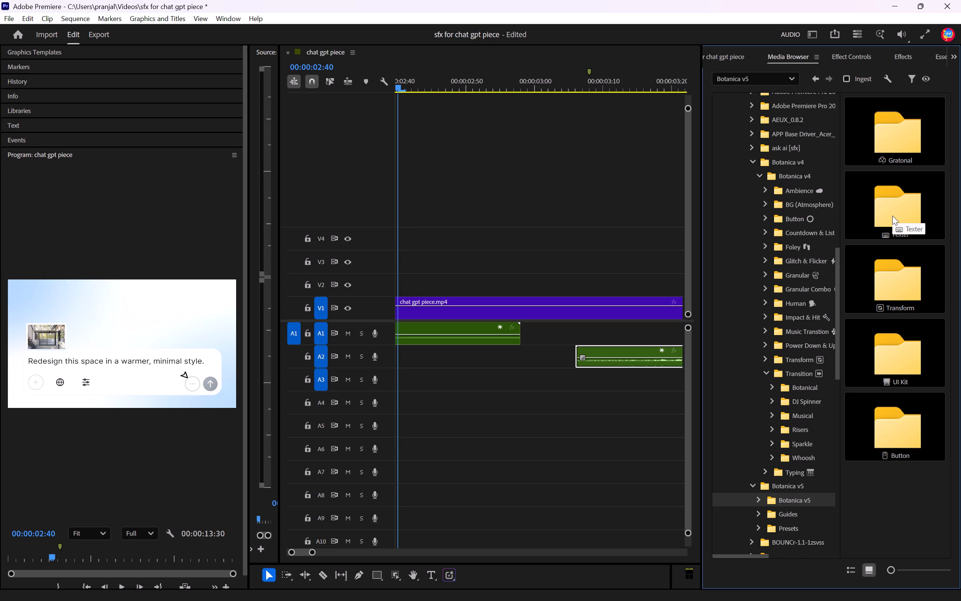
double_click(906, 355)
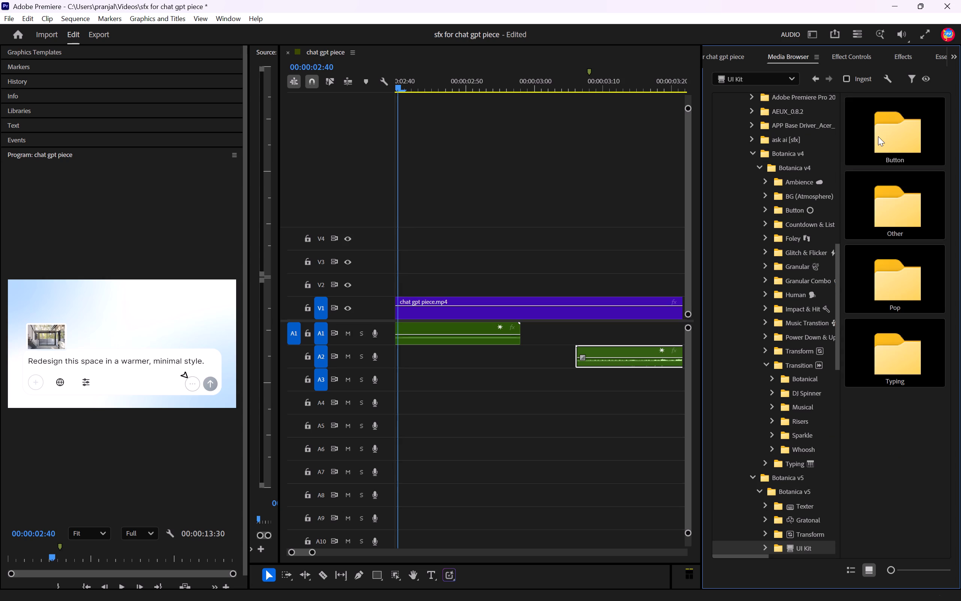
double_click(878, 136)
click(883, 142)
key(space)
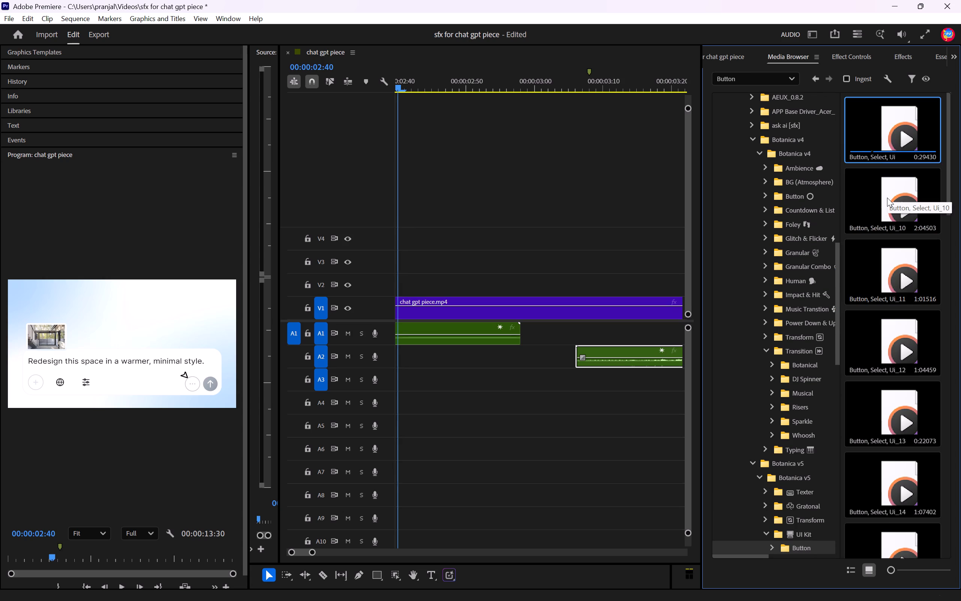
click(890, 199)
key(space)
click(888, 267)
key(space)
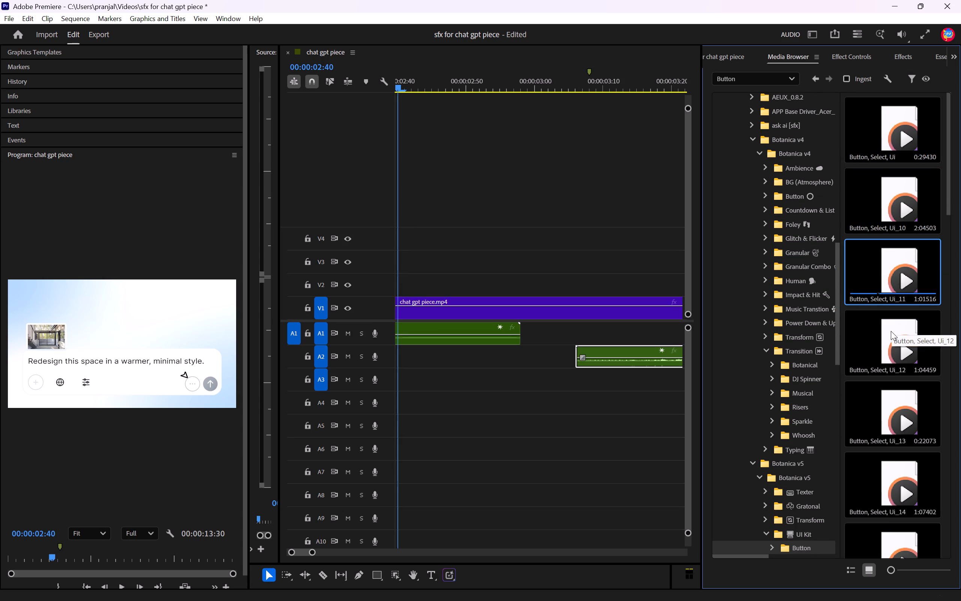
click(891, 332)
key(space)
click(887, 417)
key(space)
click(898, 340)
key(space)
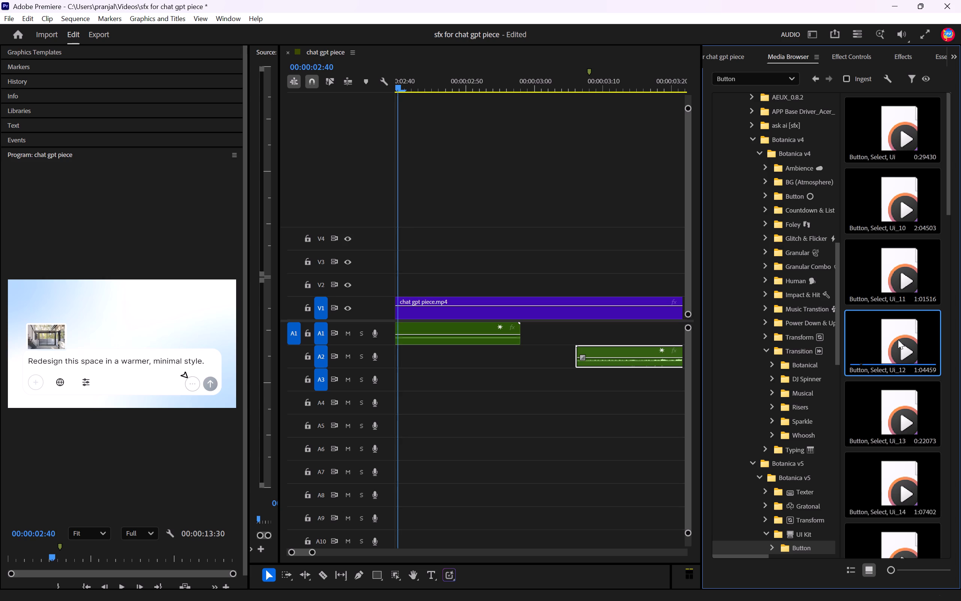
Audition the Button, Select, Ui_14, Ui_2 and Ui_3 sounds in the same Button folder.
scroll(893, 445, down, 2)
click(885, 355)
key(space)
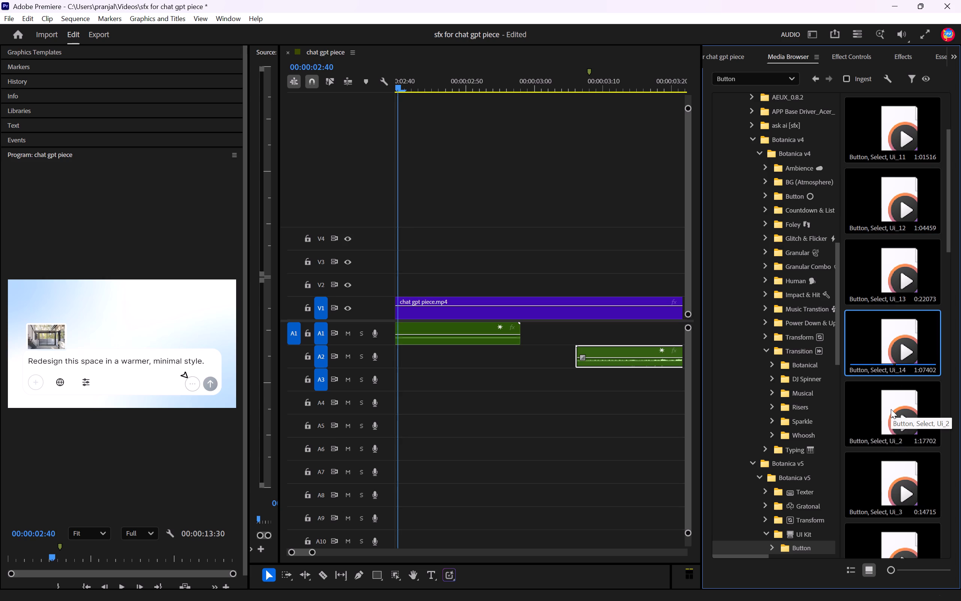
click(899, 410)
key(space)
click(892, 478)
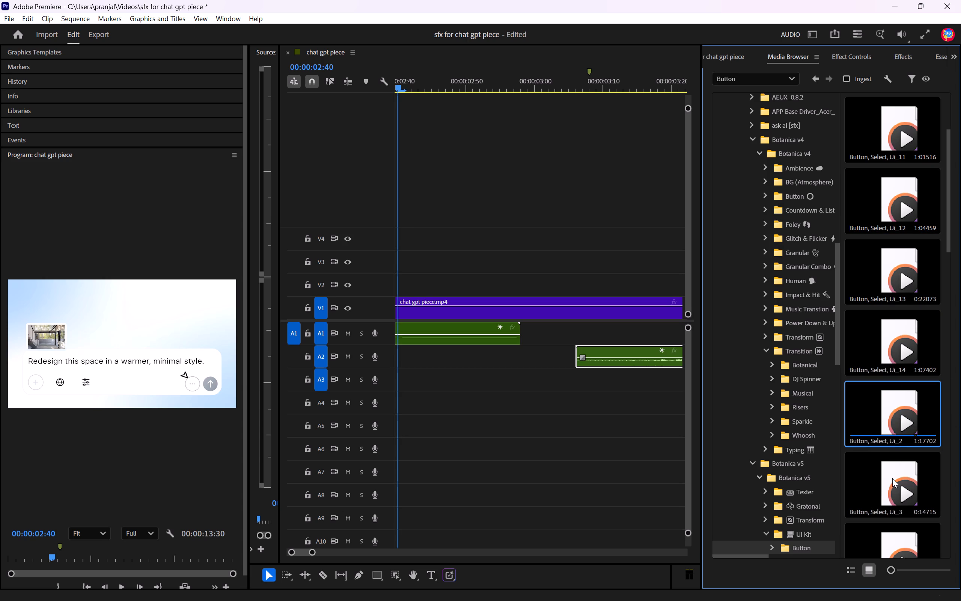
key(space)
scroll(892, 478, down, 2)
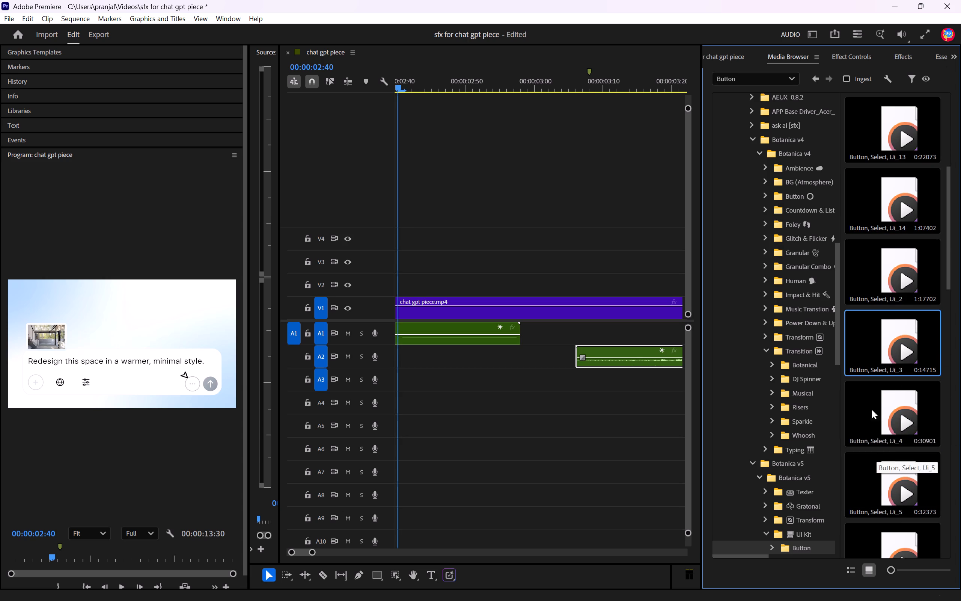
Audition Button, Select, Ui_4 and place it on track A3, starting at about 00:00:03:05.
click(872, 397)
key(space)
drag(894, 421, 644, 375)
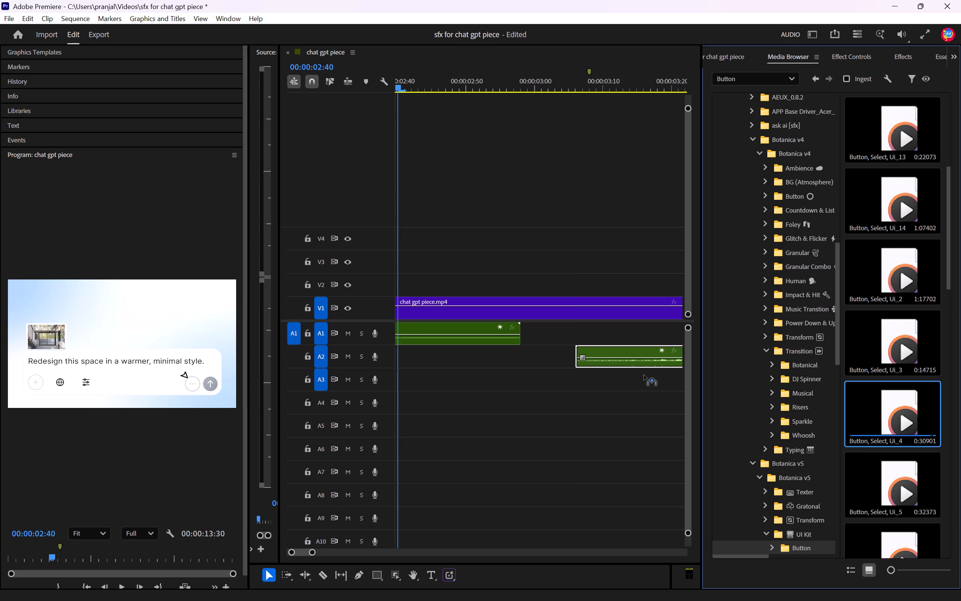
drag(644, 375, 566, 376)
Preview the placement and move the Ui_4 clip on A3 to start at 00:00:02:58, where the A1 clip ends.
drag(577, 89, 563, 93)
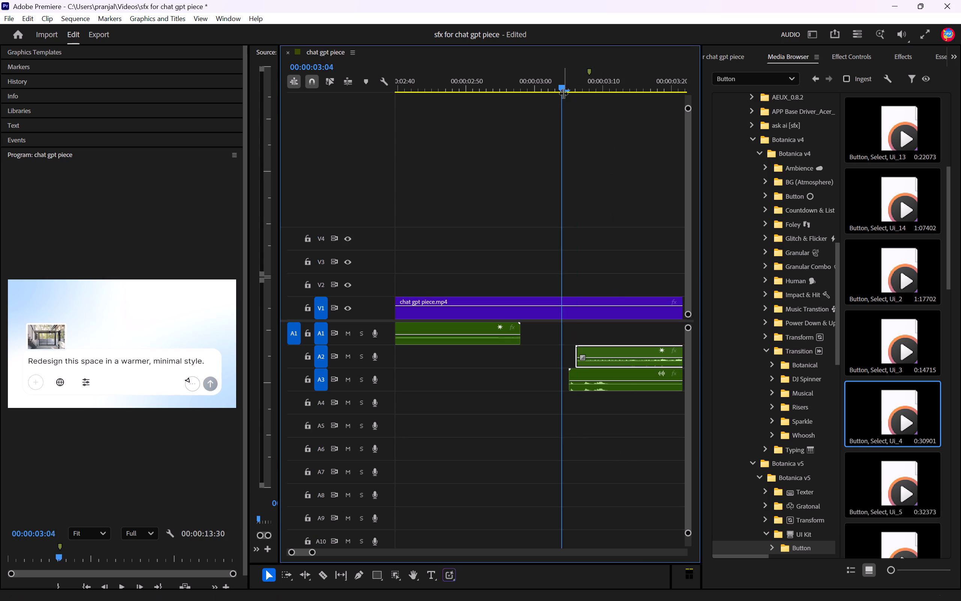
key(space)
key(space)
drag(479, 87, 448, 155)
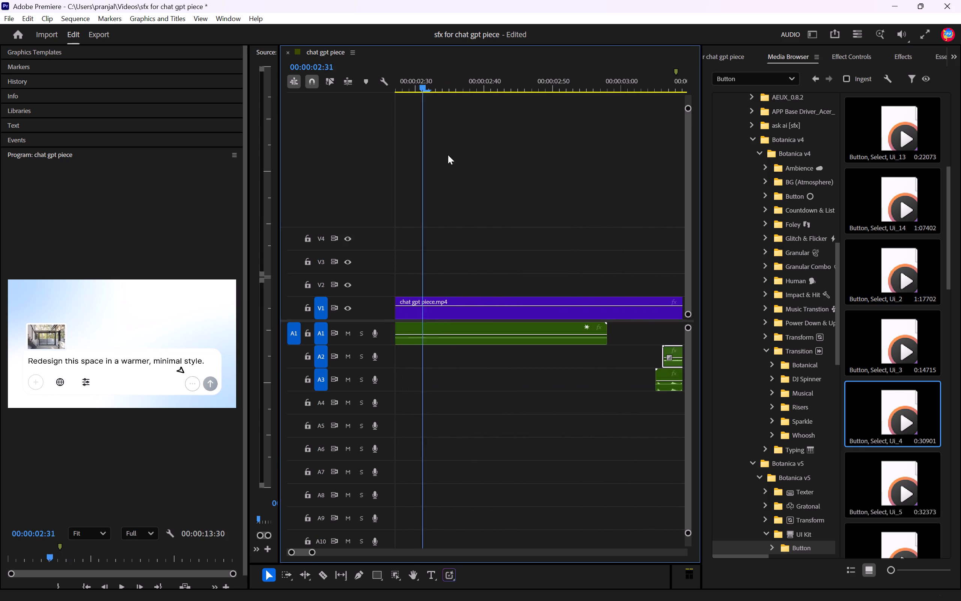
drag(448, 155, 616, 168)
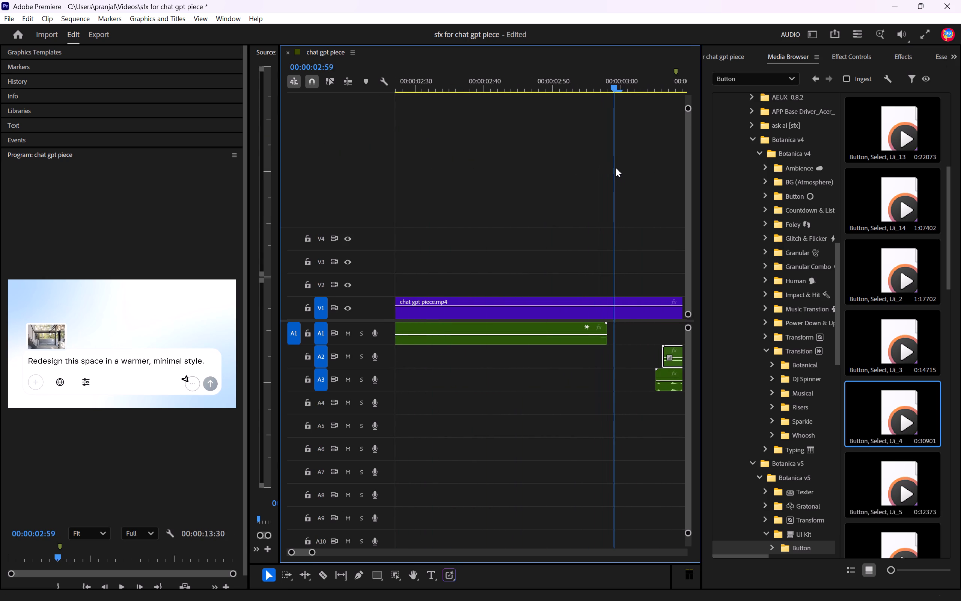
drag(616, 168, 606, 171)
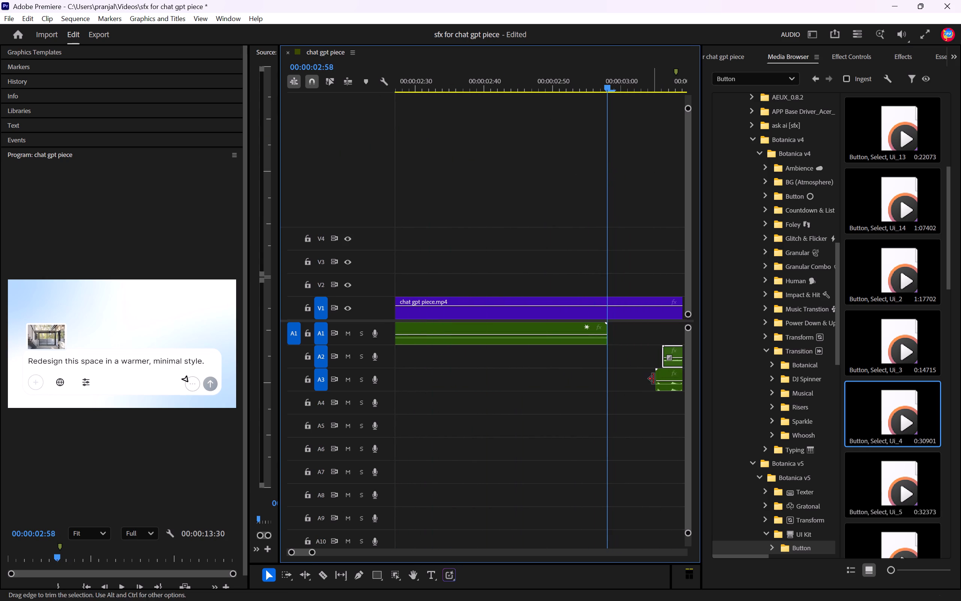
drag(668, 376, 636, 377)
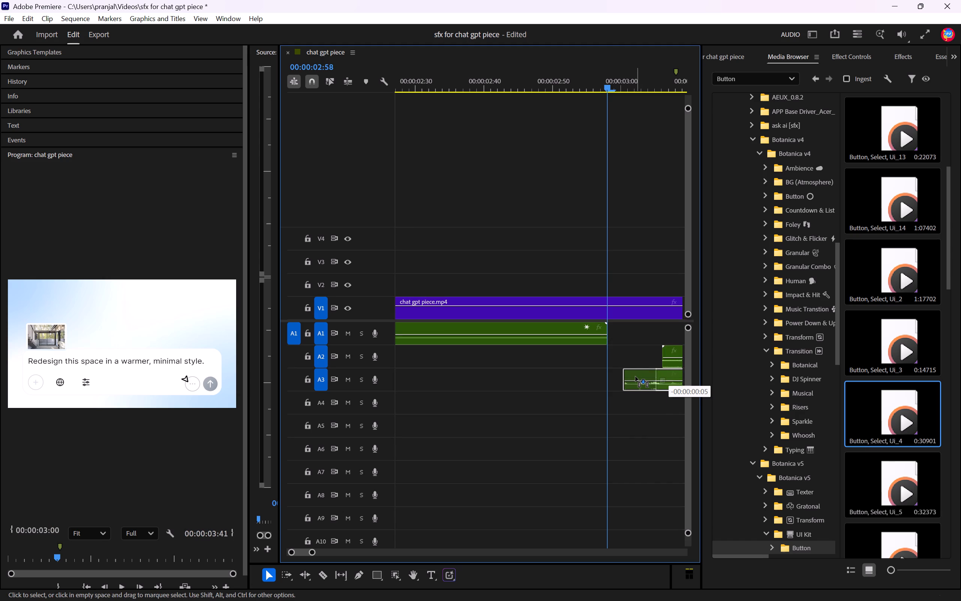
drag(636, 377, 622, 377)
Play back the options-menu animation repeatedly to check the timing of the repositioned Ui_4 clip.
key(space)
key(space)
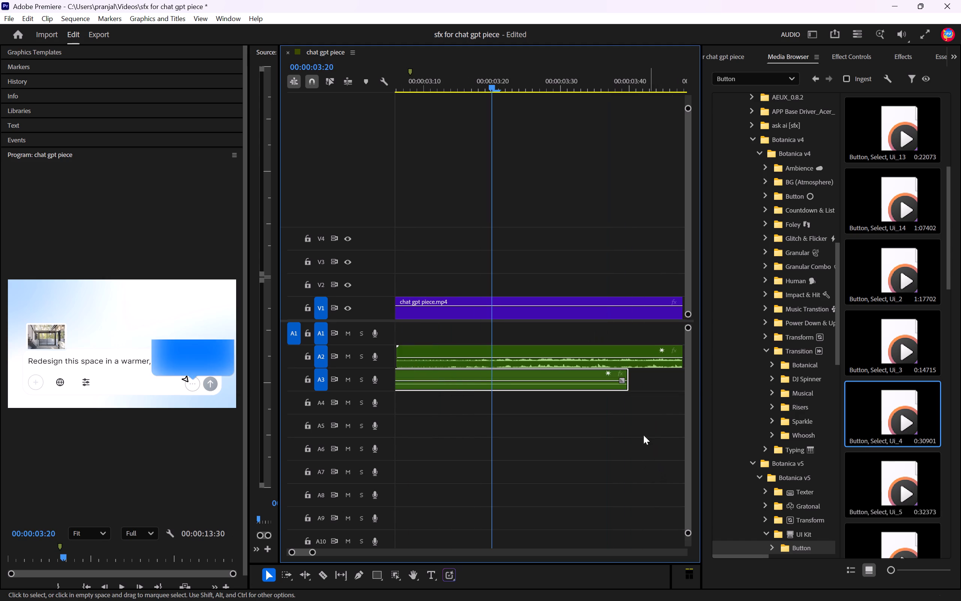
drag(481, 80, 453, 134)
key(space)
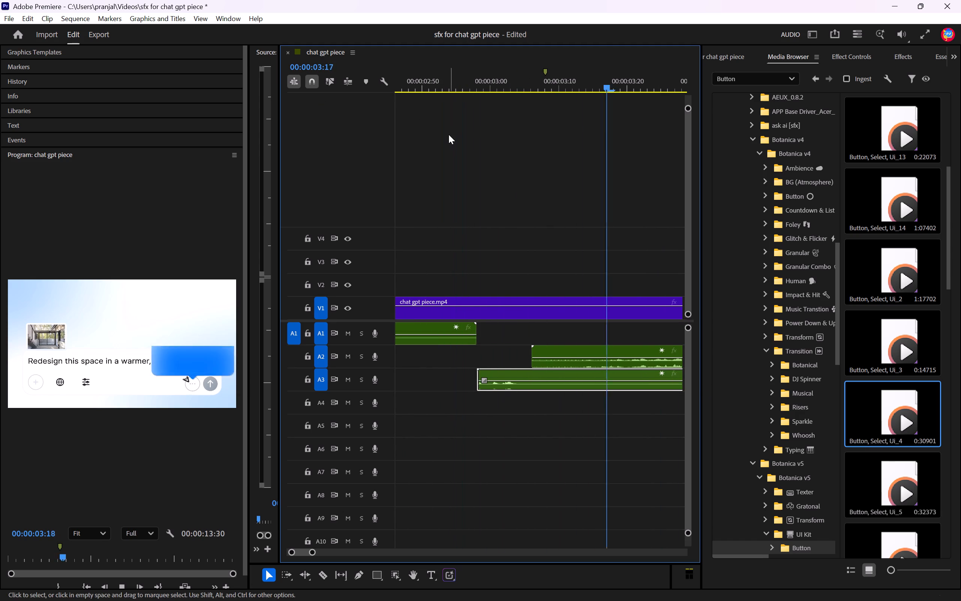
key(space)
drag(465, 89, 462, 108)
key(space)
key(space)
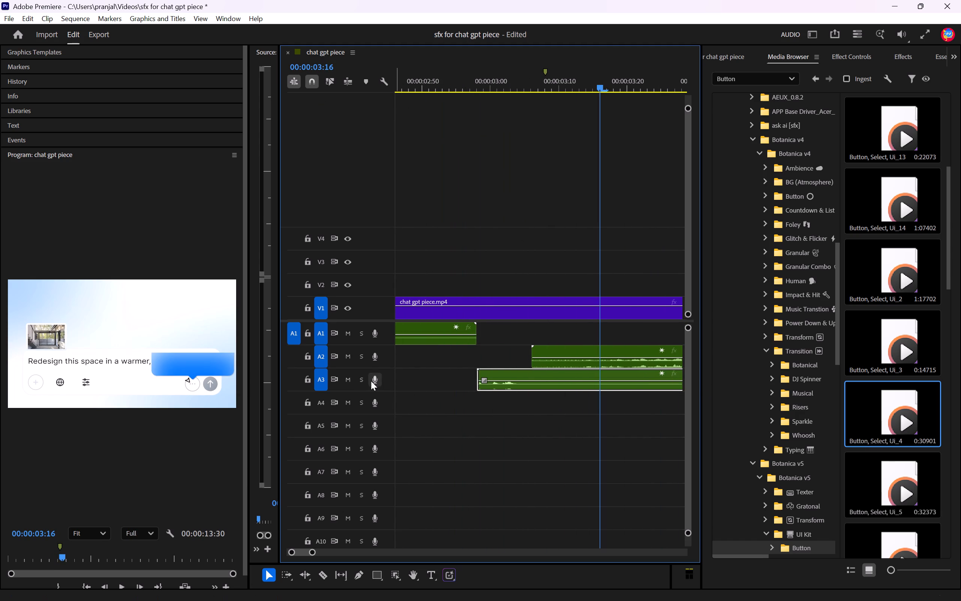
Solo track A3 and play back the Ui_4 sound on its own.
click(357, 380)
drag(458, 88, 409, 102)
key(space)
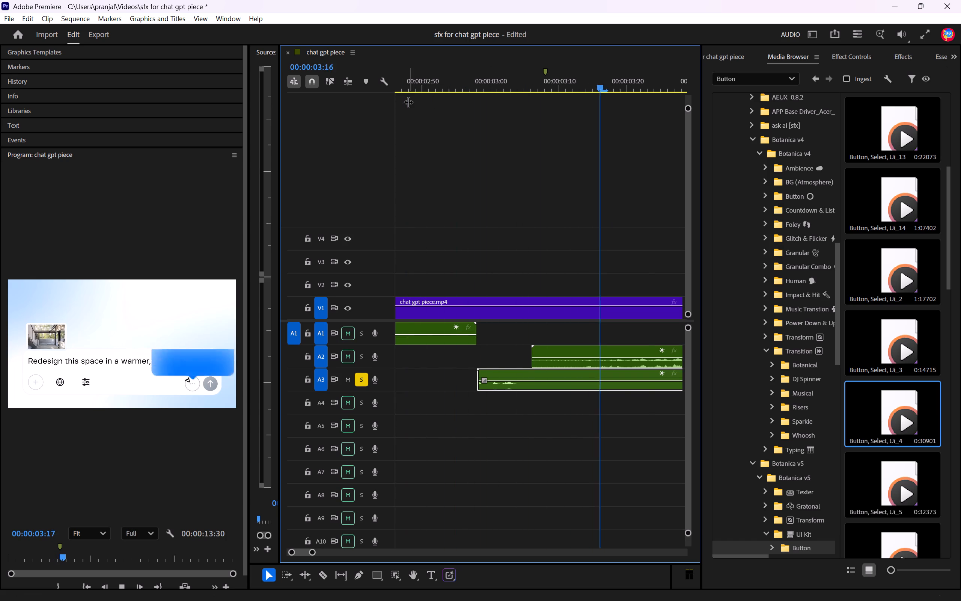
key(space)
drag(477, 90, 434, 87)
key(space)
key(space)
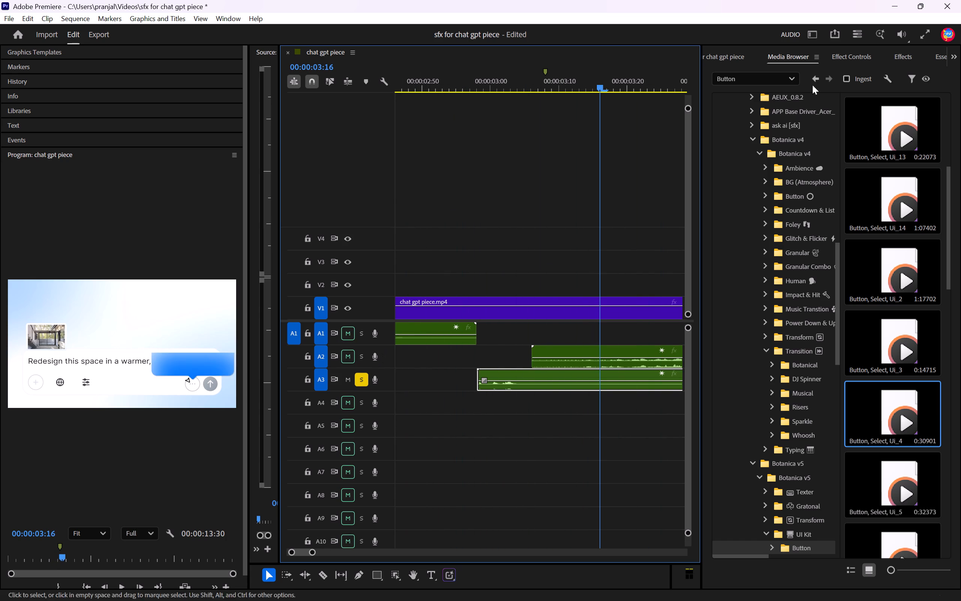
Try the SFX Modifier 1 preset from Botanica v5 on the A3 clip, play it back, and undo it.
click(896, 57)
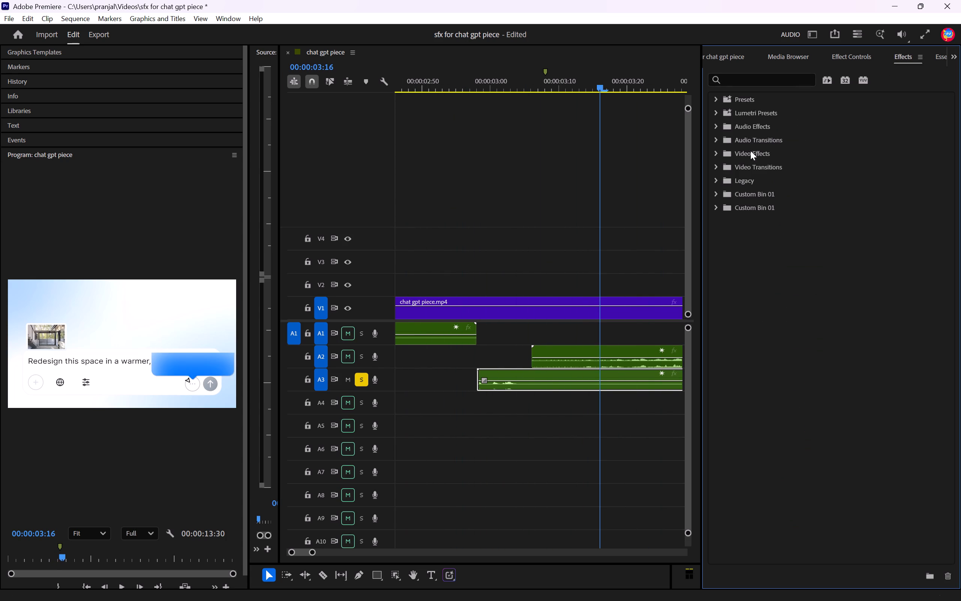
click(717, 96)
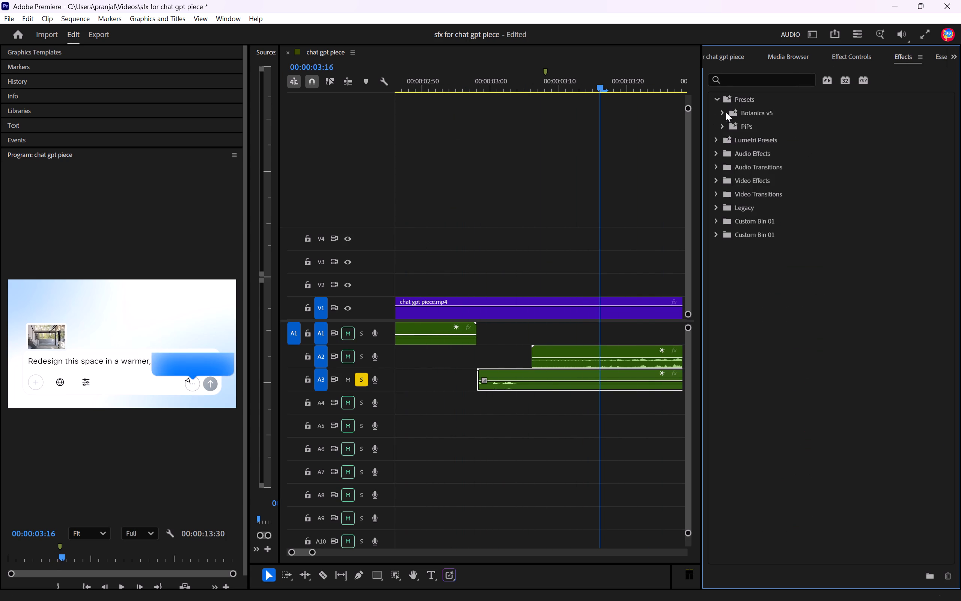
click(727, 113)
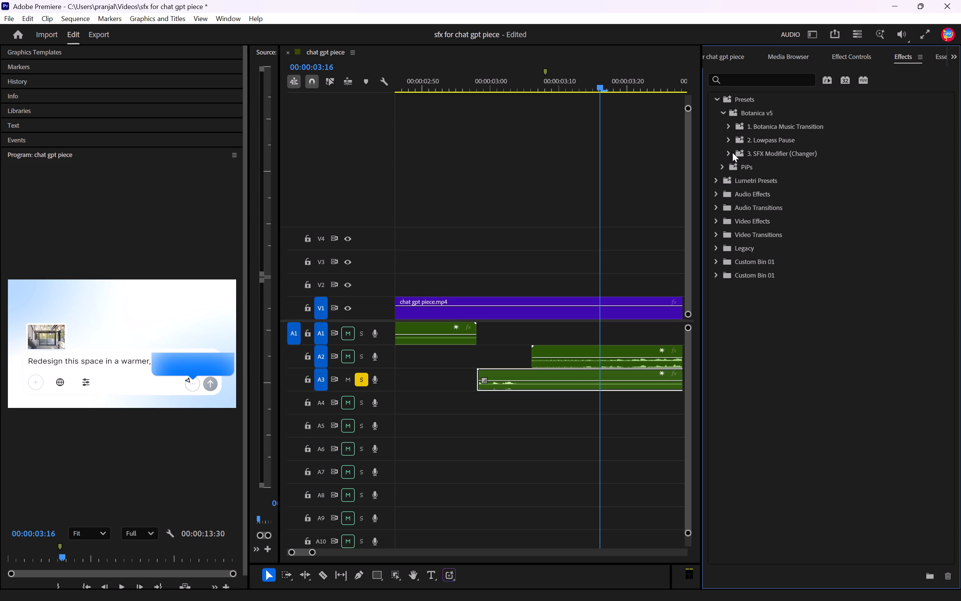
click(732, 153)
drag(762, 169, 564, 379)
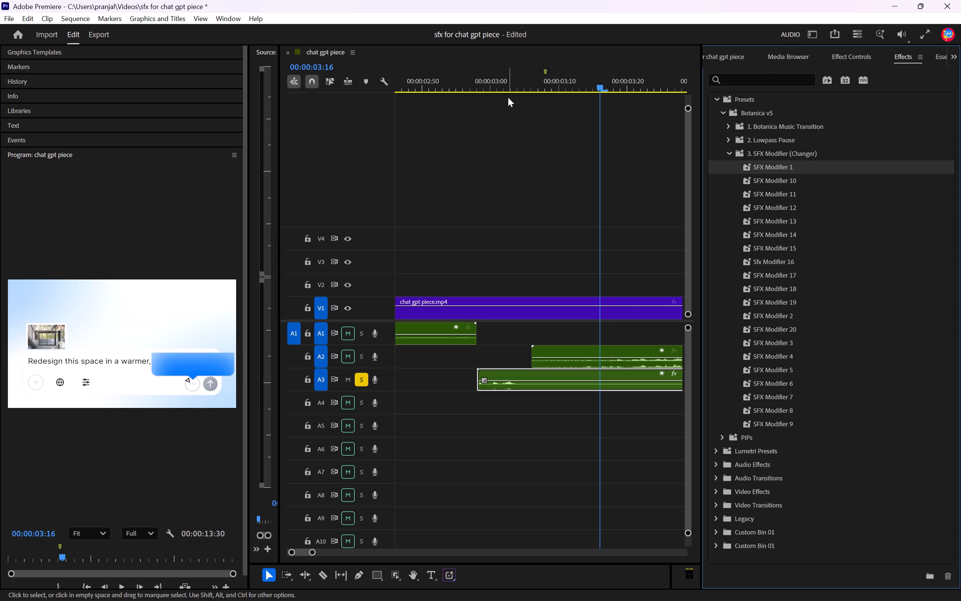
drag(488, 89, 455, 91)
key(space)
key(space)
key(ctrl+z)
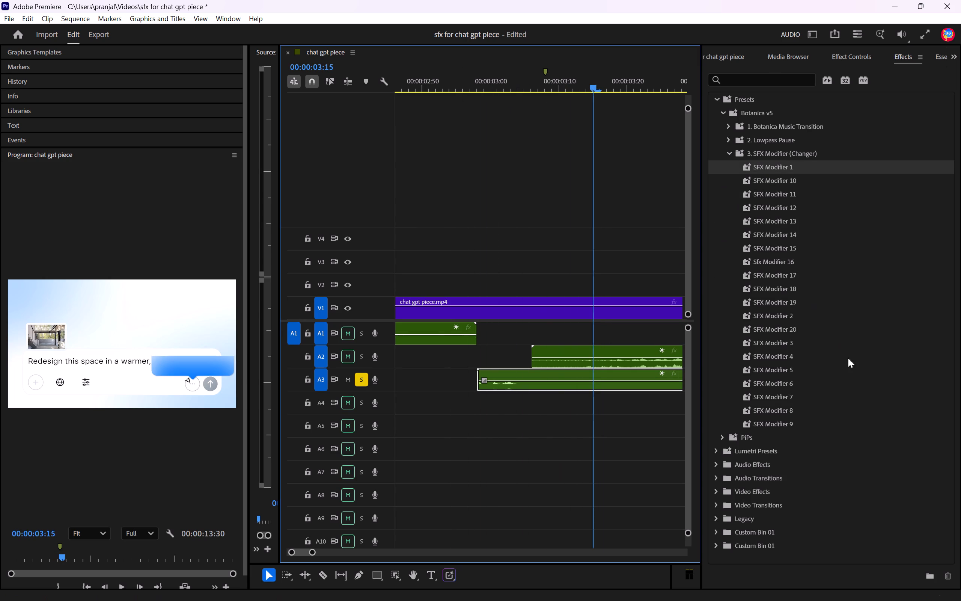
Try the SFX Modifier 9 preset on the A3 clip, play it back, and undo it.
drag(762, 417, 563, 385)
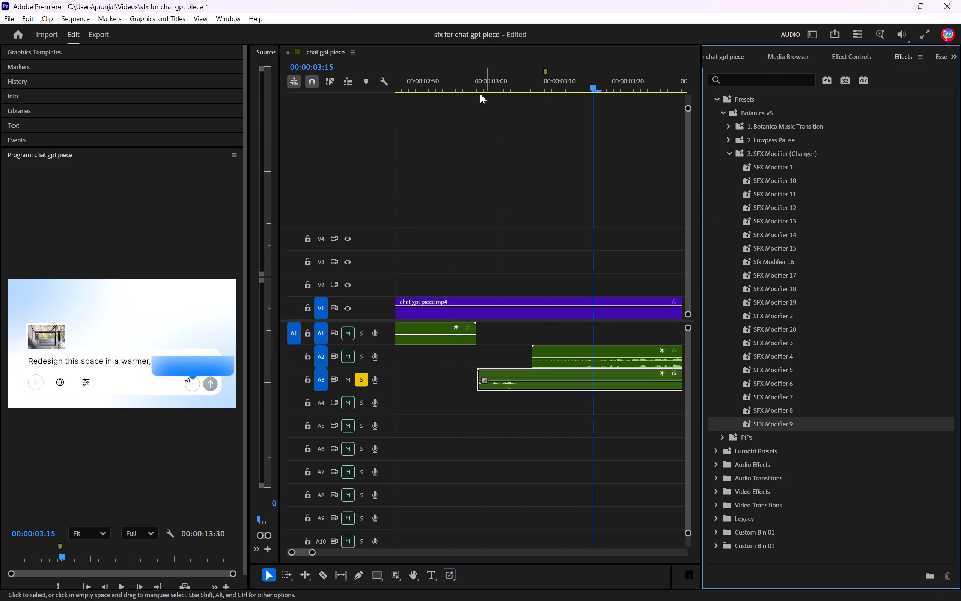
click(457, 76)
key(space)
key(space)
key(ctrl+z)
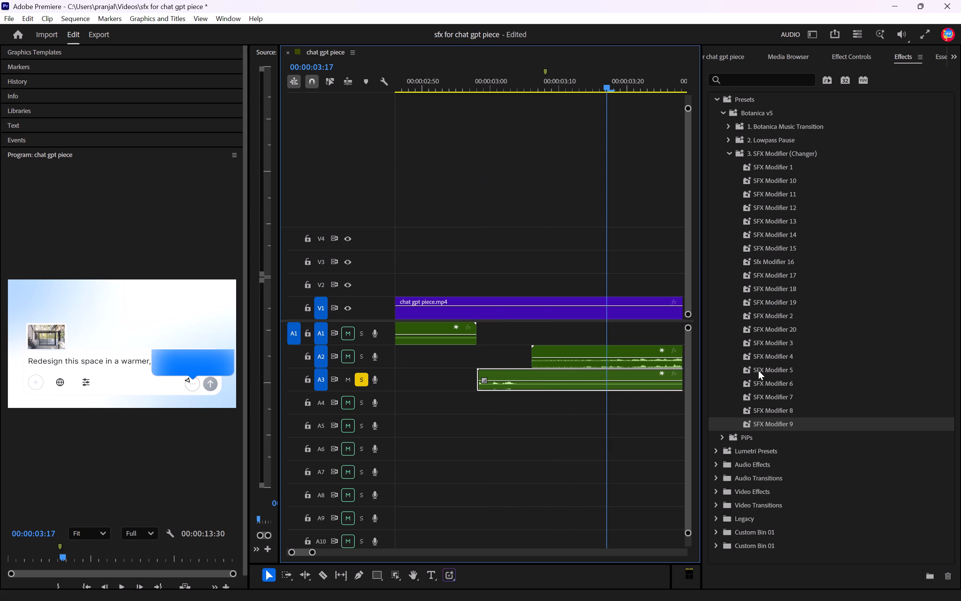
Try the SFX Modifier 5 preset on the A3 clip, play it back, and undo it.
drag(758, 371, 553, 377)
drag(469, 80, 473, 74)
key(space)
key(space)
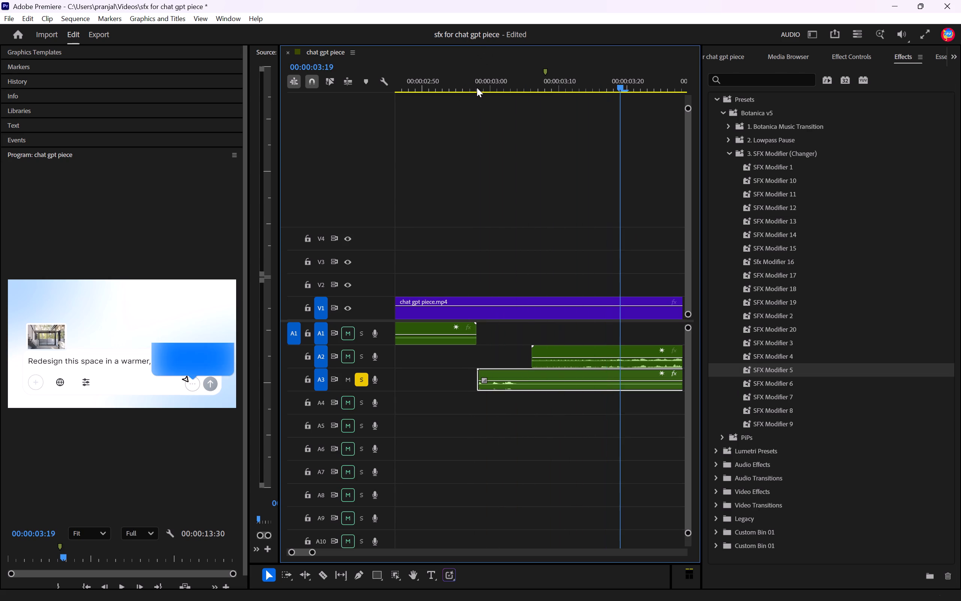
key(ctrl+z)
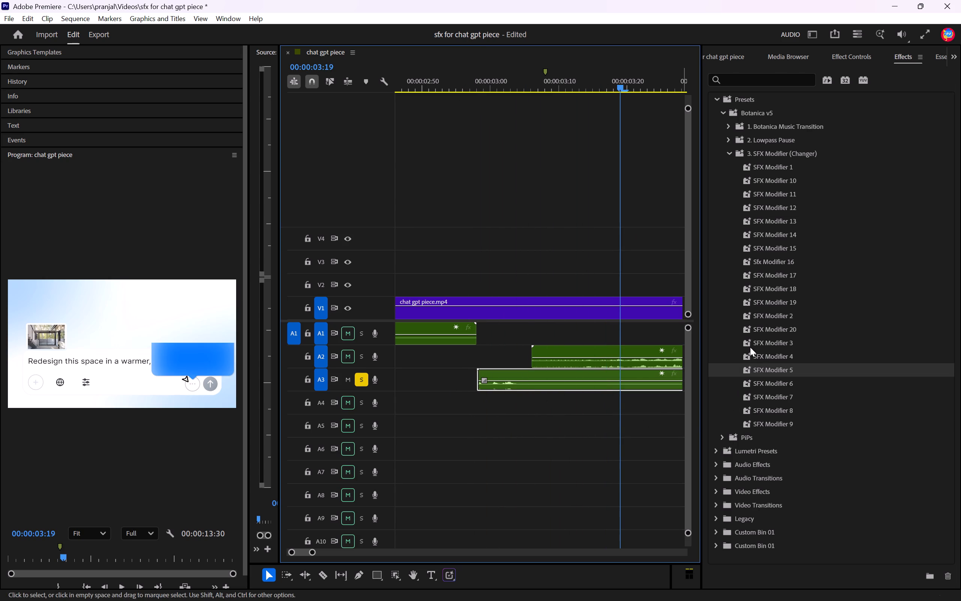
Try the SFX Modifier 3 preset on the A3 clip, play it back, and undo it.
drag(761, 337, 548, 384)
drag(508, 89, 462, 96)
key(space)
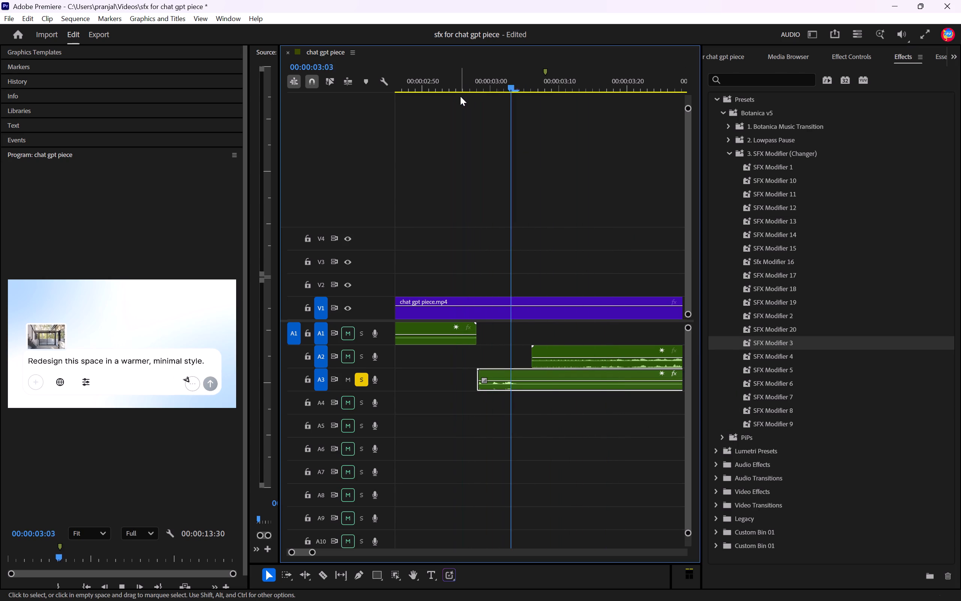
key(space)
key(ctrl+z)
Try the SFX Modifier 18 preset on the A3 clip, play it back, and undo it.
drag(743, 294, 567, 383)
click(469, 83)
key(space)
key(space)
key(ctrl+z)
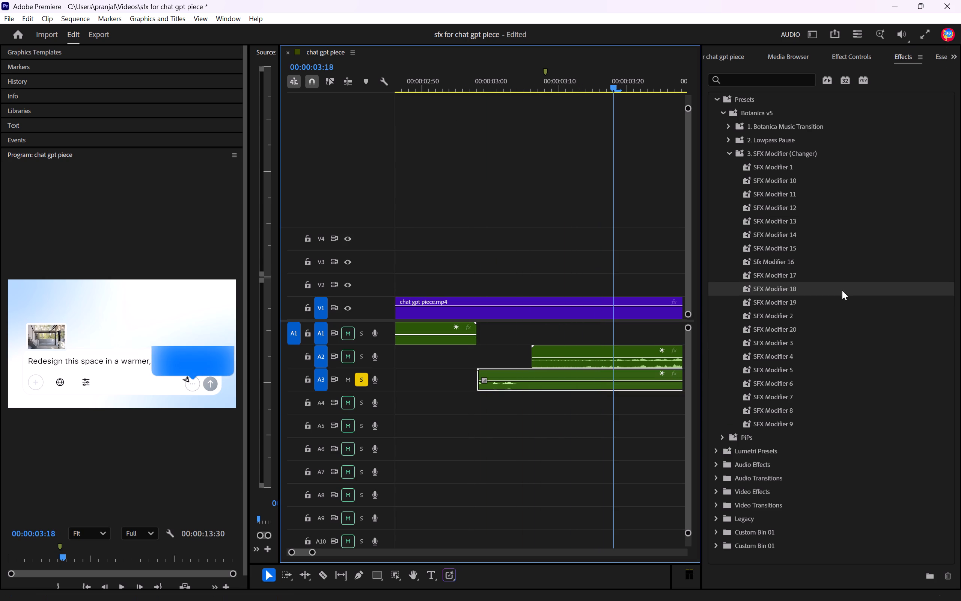
Apply the SFX Modifier 17 preset to the A3 clip and play it back against the animation.
drag(776, 277, 534, 391)
click(456, 88)
key(space)
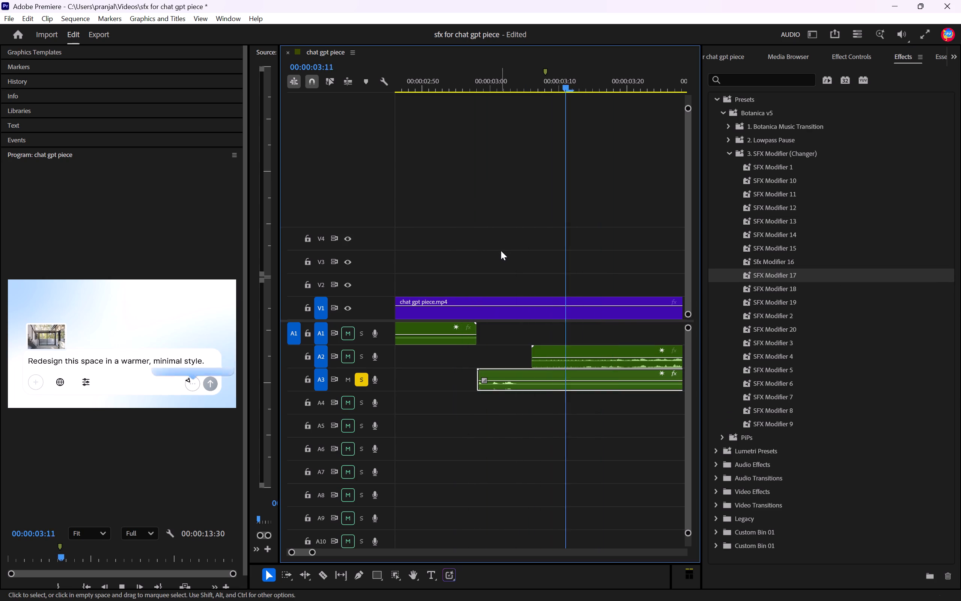
key(space)
drag(437, 86, 435, 143)
key(space)
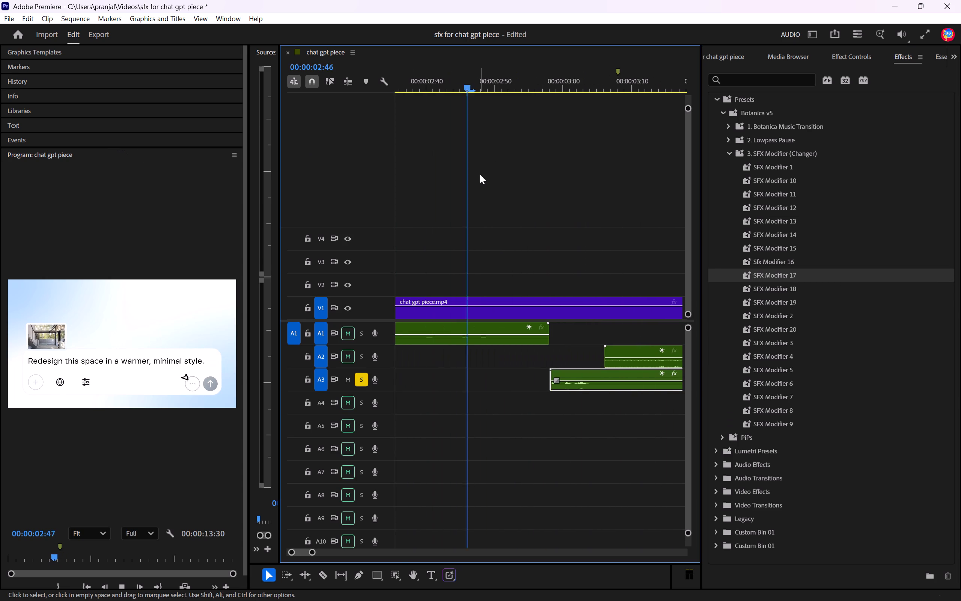
key(space)
drag(410, 84, 471, 118)
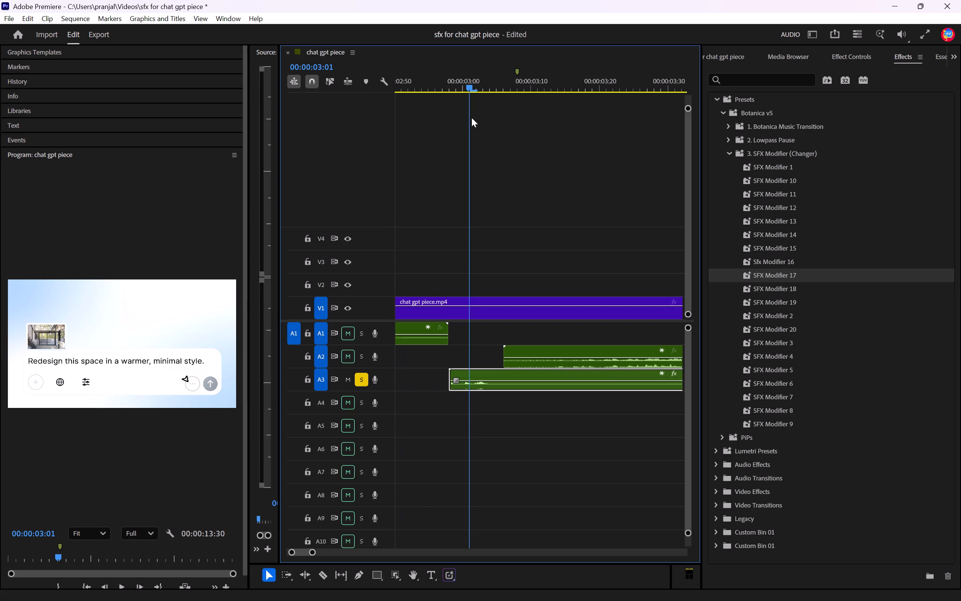
drag(471, 118, 414, 126)
click(520, 433)
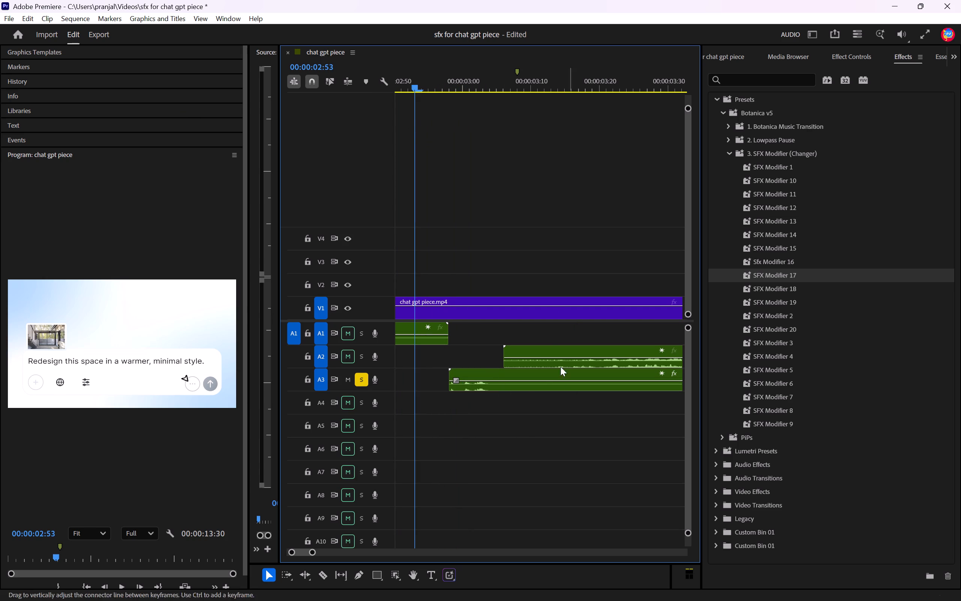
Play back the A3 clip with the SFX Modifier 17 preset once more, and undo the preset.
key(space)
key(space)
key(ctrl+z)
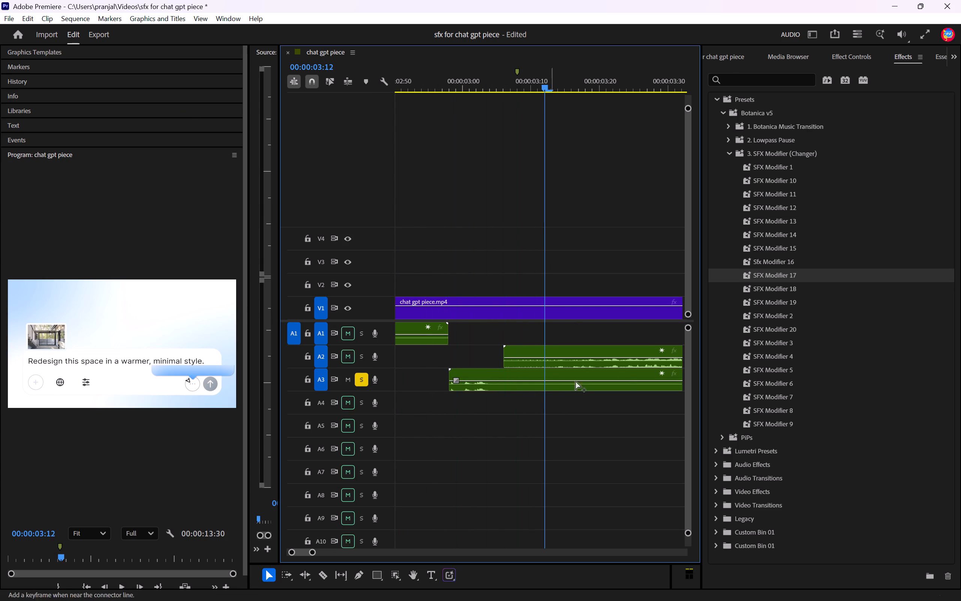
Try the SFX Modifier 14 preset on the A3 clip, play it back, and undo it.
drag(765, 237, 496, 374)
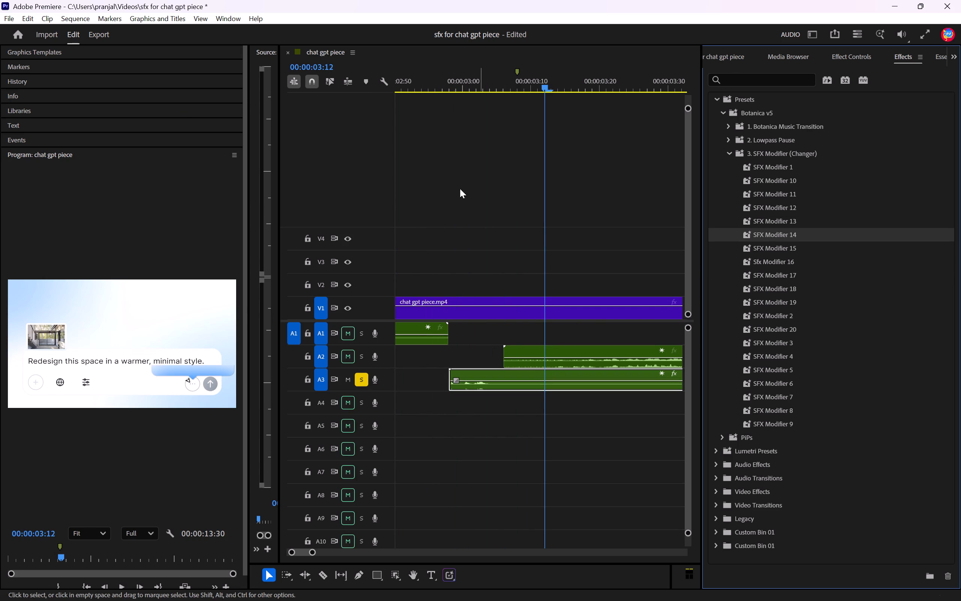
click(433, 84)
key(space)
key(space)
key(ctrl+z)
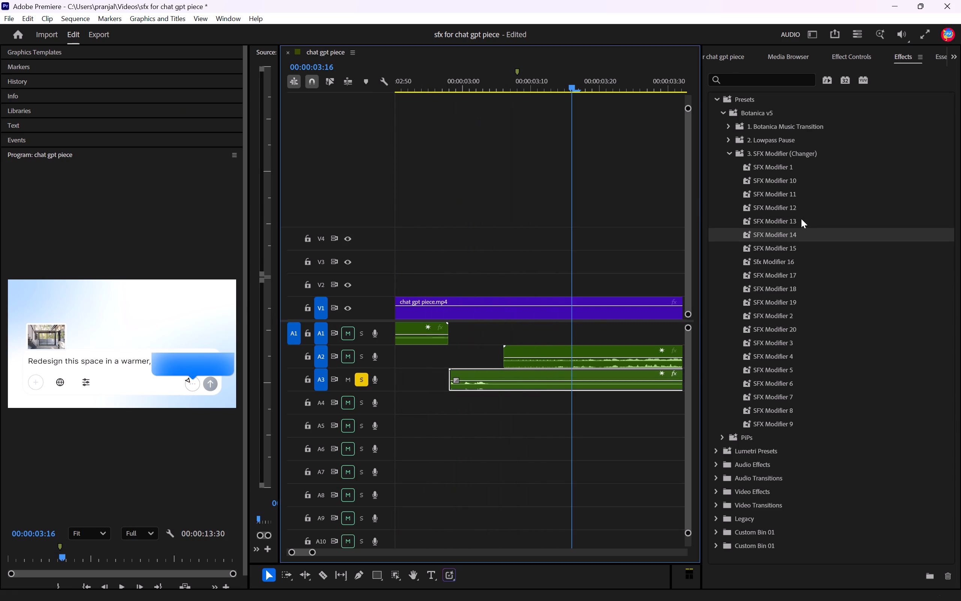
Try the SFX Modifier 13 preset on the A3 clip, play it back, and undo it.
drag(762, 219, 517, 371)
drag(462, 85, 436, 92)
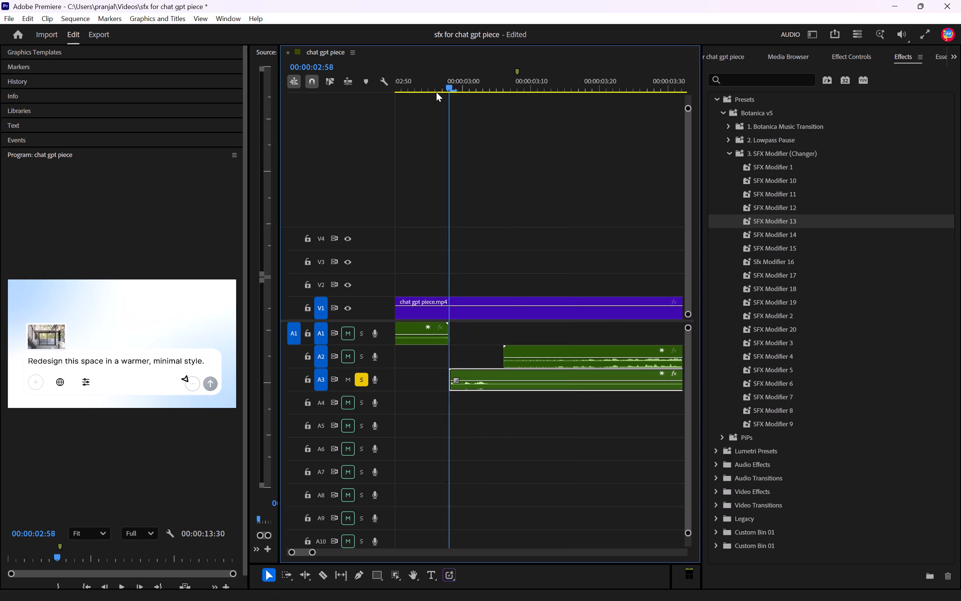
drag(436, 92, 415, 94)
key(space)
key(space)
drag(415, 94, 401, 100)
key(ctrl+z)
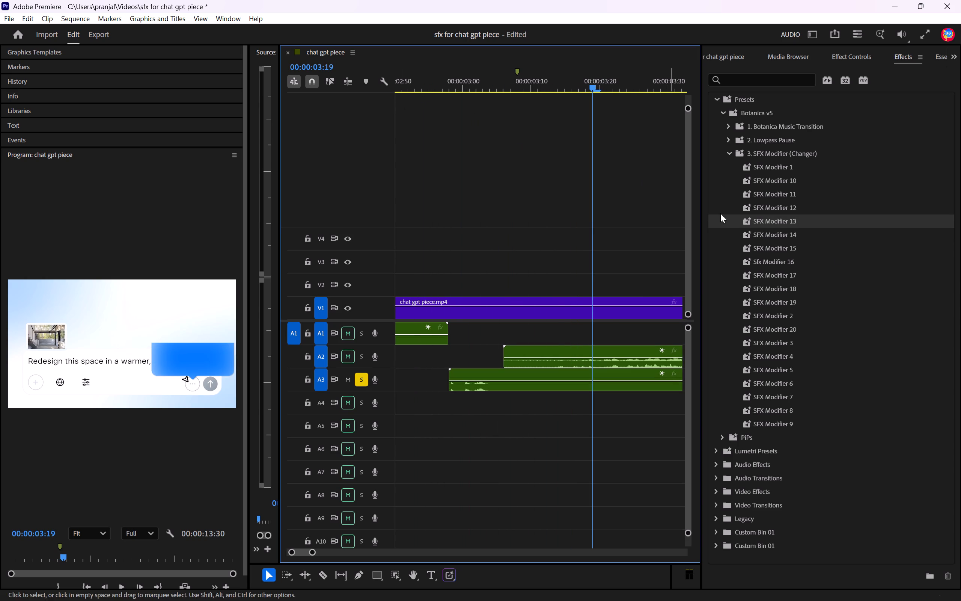
Apply the SFX Modifier 12 preset to the A3 clip and play it back against the animation.
drag(779, 209, 490, 381)
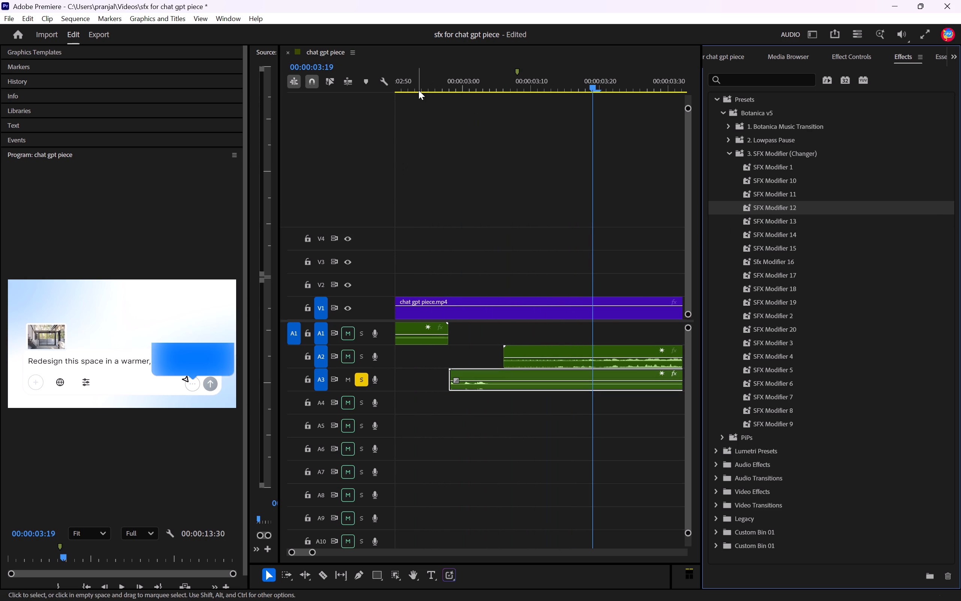
click(419, 90)
key(space)
key(space)
drag(431, 89, 420, 88)
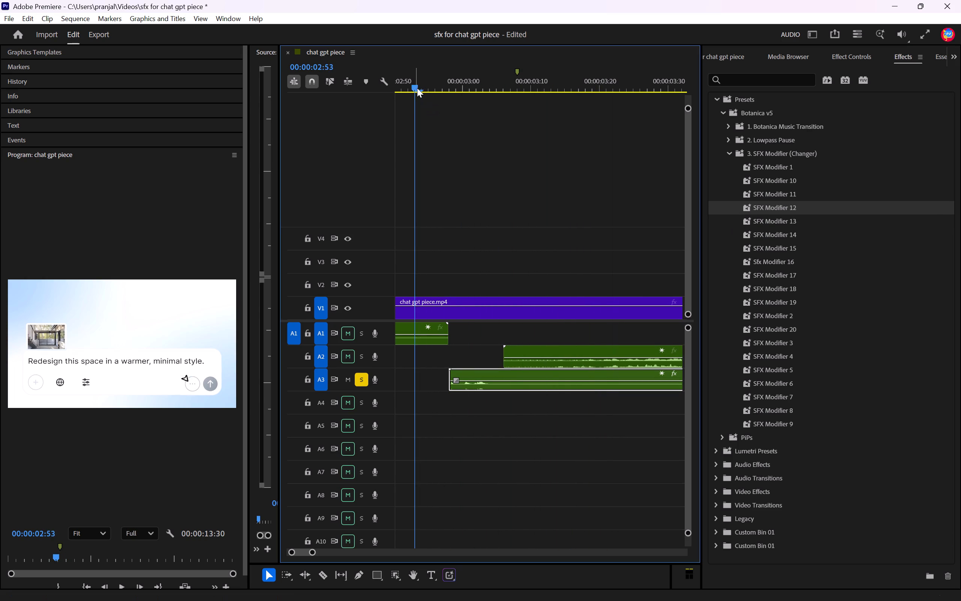
key(space)
key(space)
Play the opening of the sequence from 00:00:00:00 and turn off solo on track A3.
drag(446, 87, 0, 210)
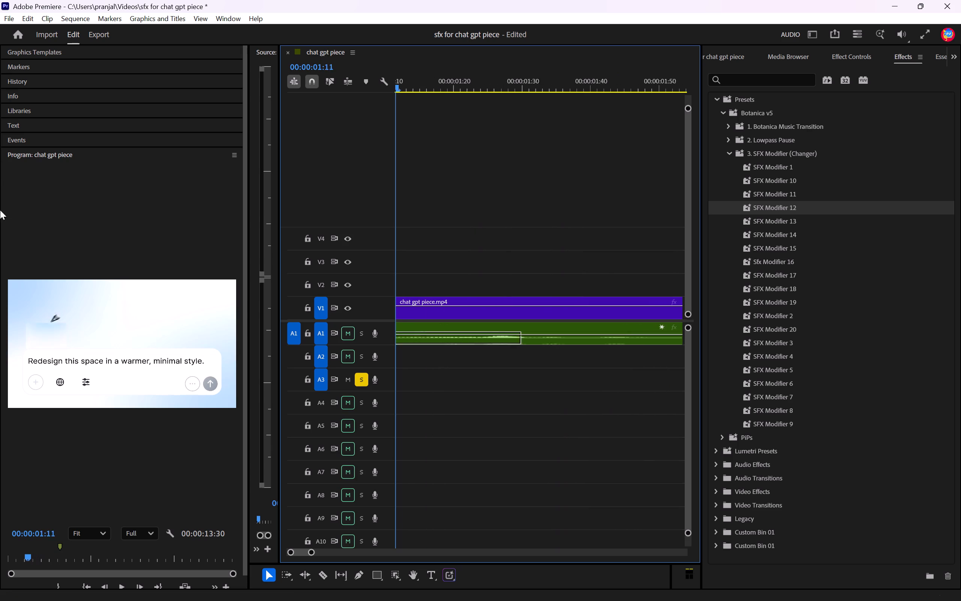
drag(0, 210, 0, 389)
key(space)
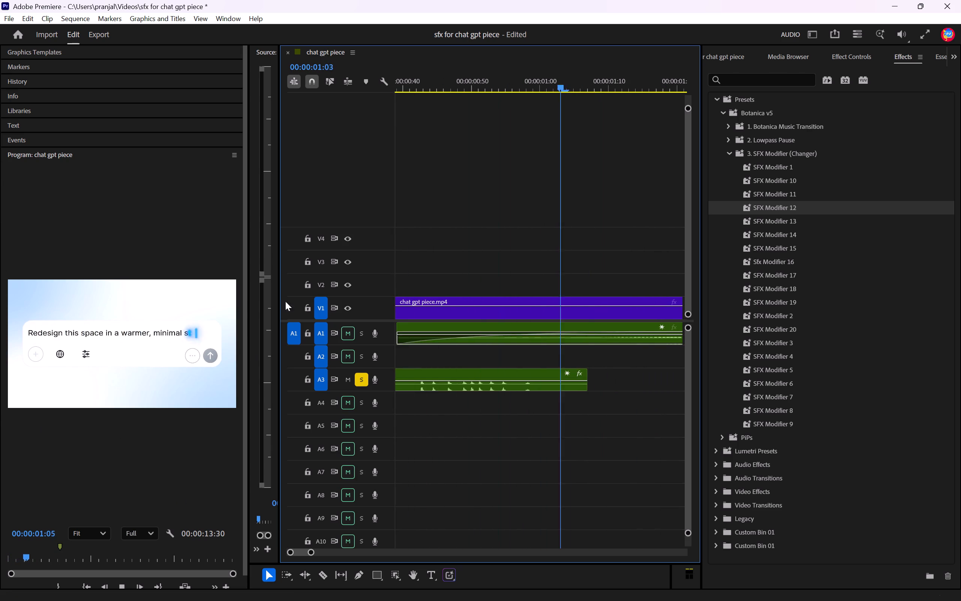
drag(437, 87, 0, 376)
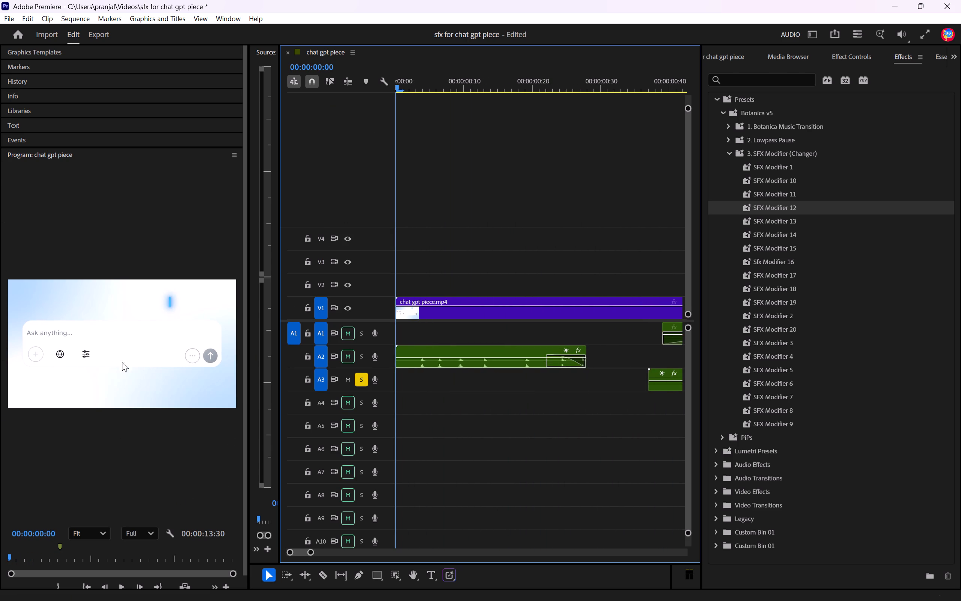
key(space)
key(space)
click(362, 380)
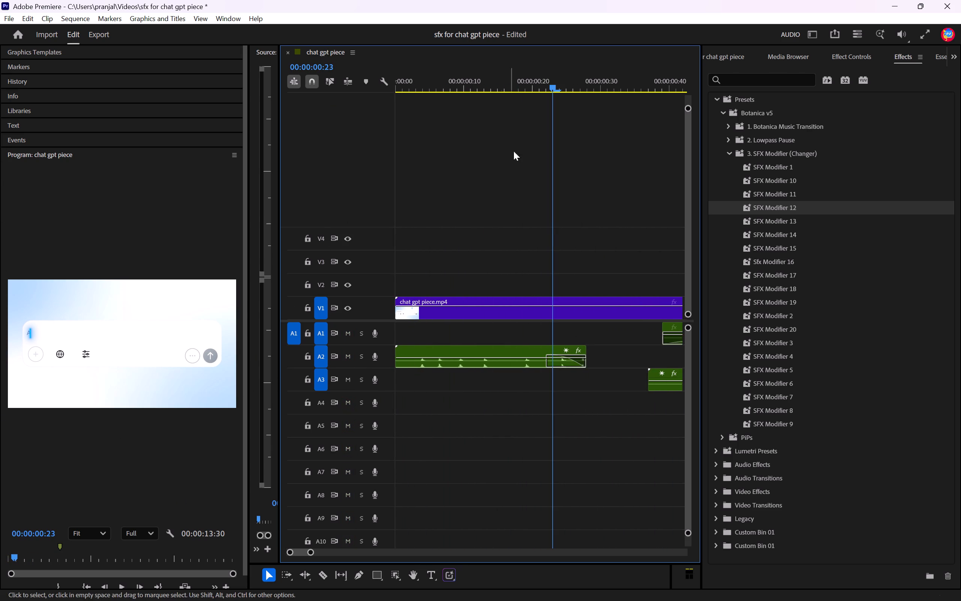
Play the sequence from the start with all audio tracks, and replay the options-menu opening to check how the sounds fit.
drag(515, 90, 147, 131)
key(space)
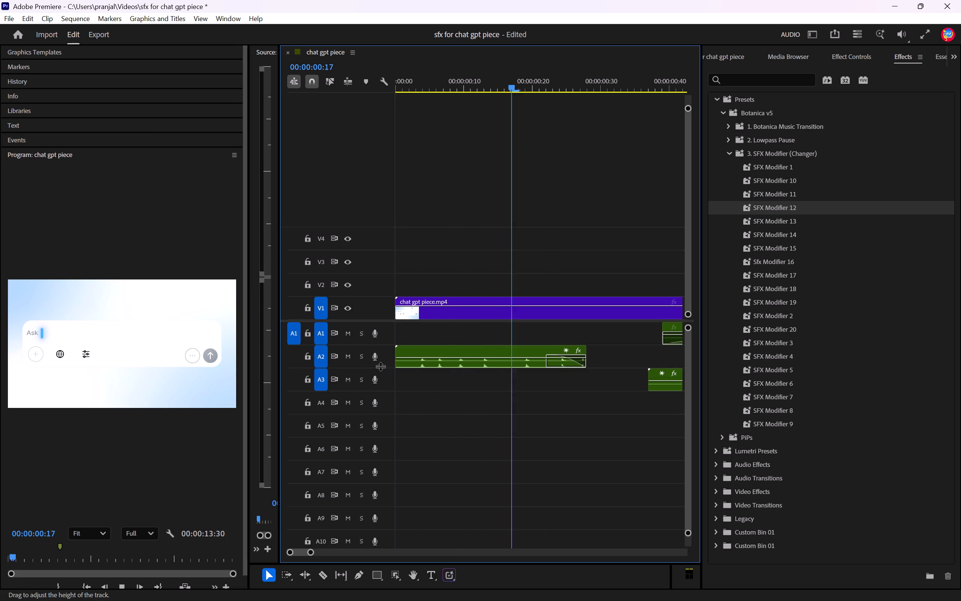
key(space)
drag(481, 85, 0, 115)
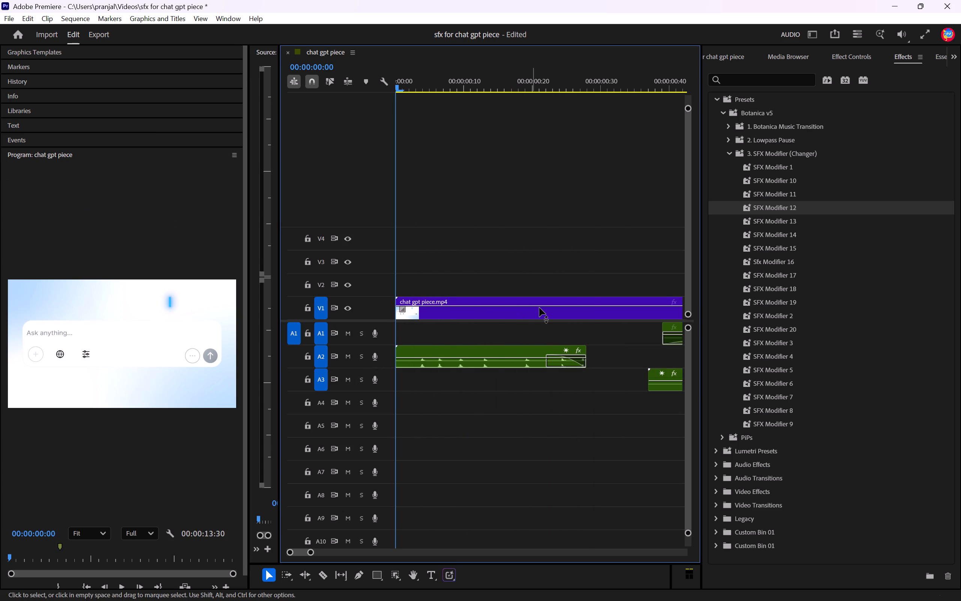
key(space)
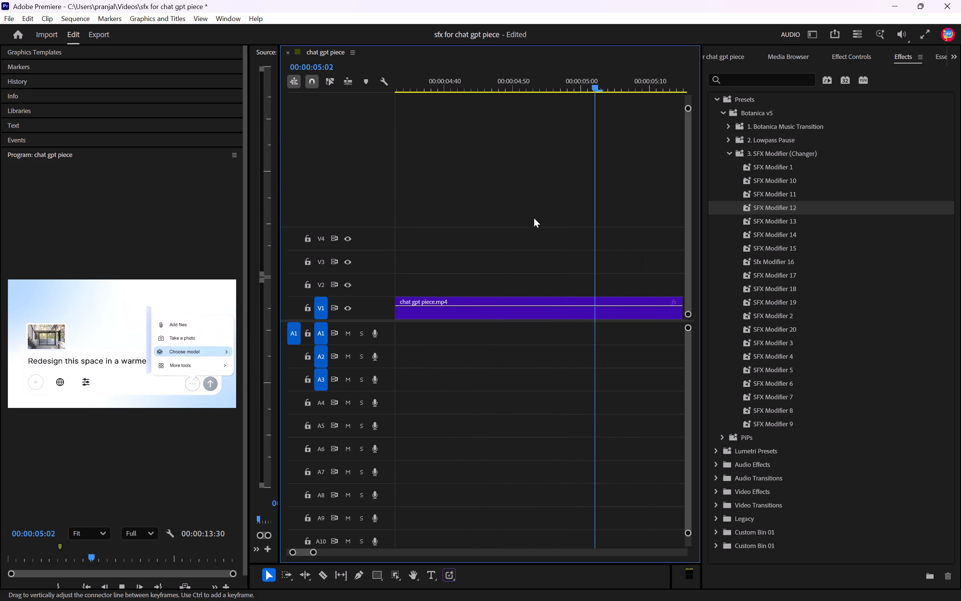
key(space)
drag(545, 88, 428, 133)
key(space)
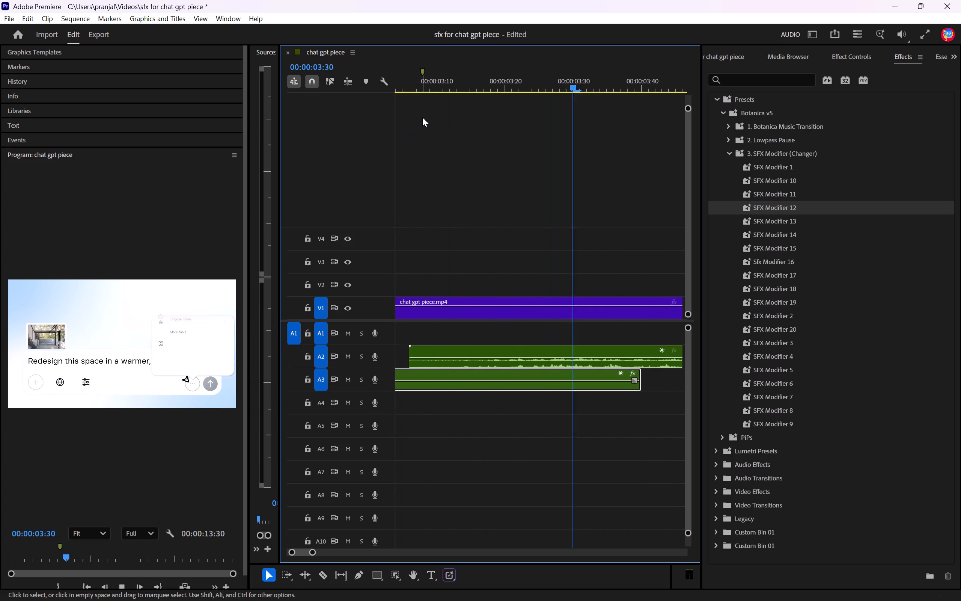
key(space)
drag(506, 94, 193, 125)
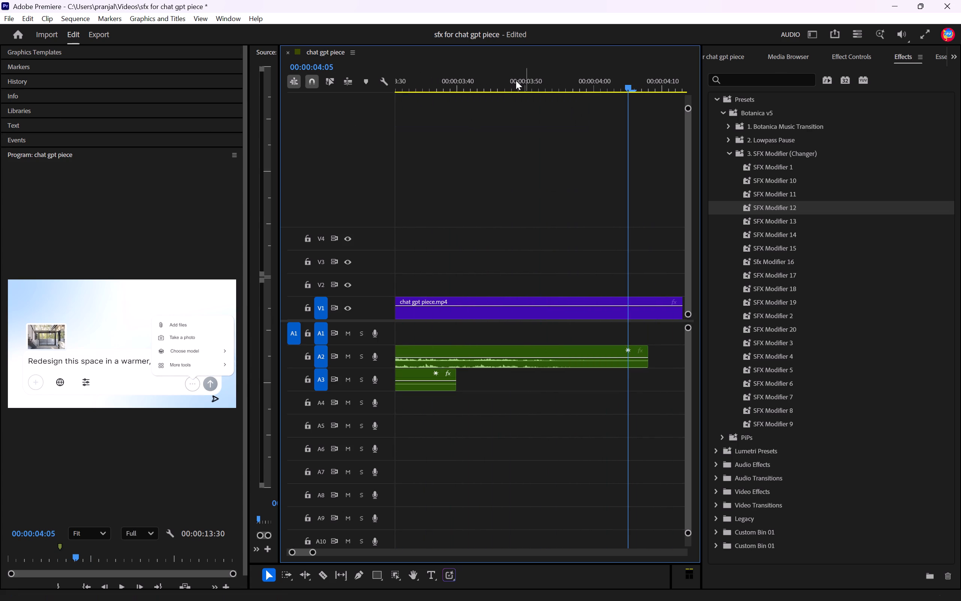
drag(503, 82, 148, 106)
key(space)
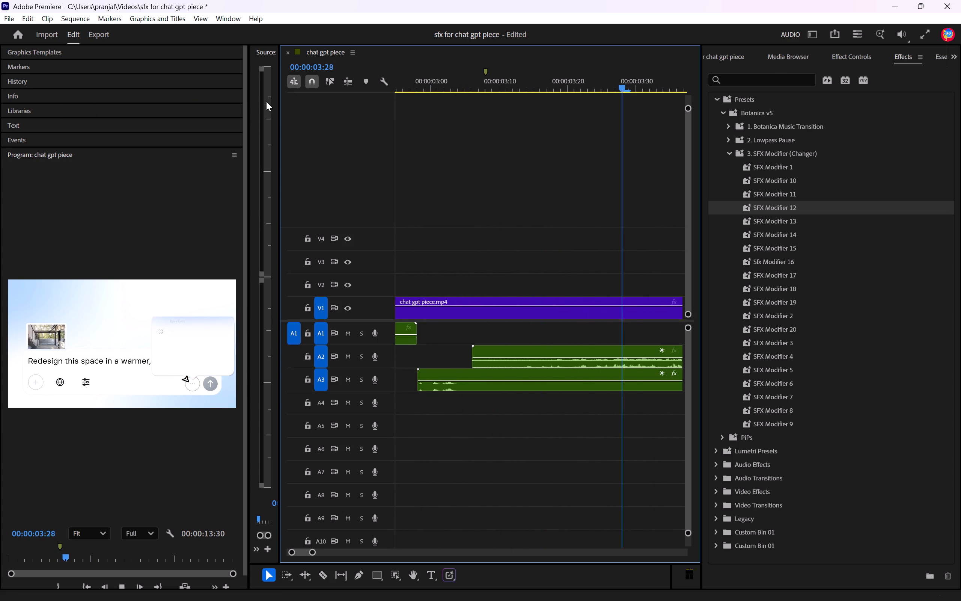
key(space)
key(space)
key(space)
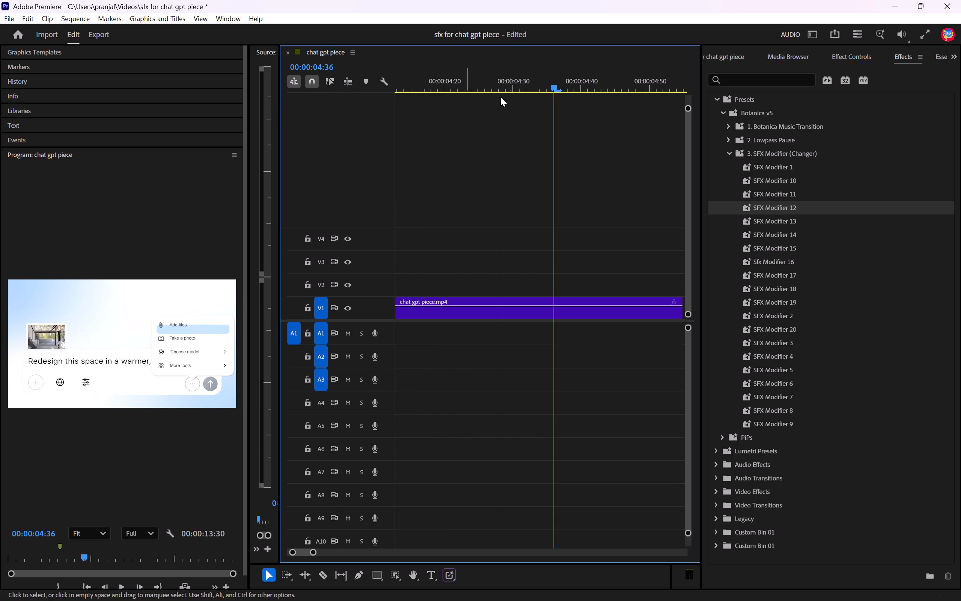
Place the playhead at 00:00:04:17, where the highlight on Add files begins.
drag(548, 92, 539, 86)
drag(556, 91, 477, 87)
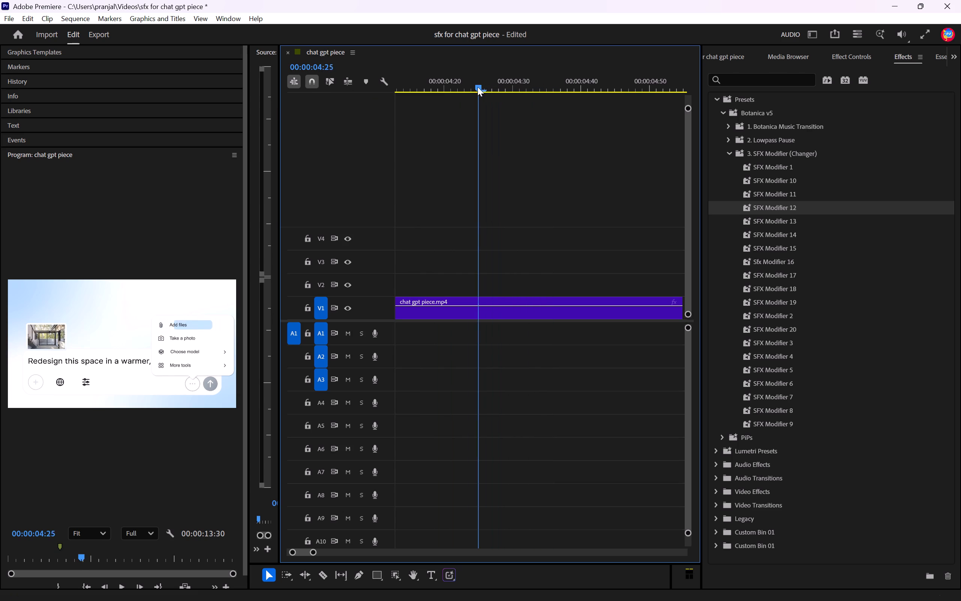
drag(477, 87, 425, 82)
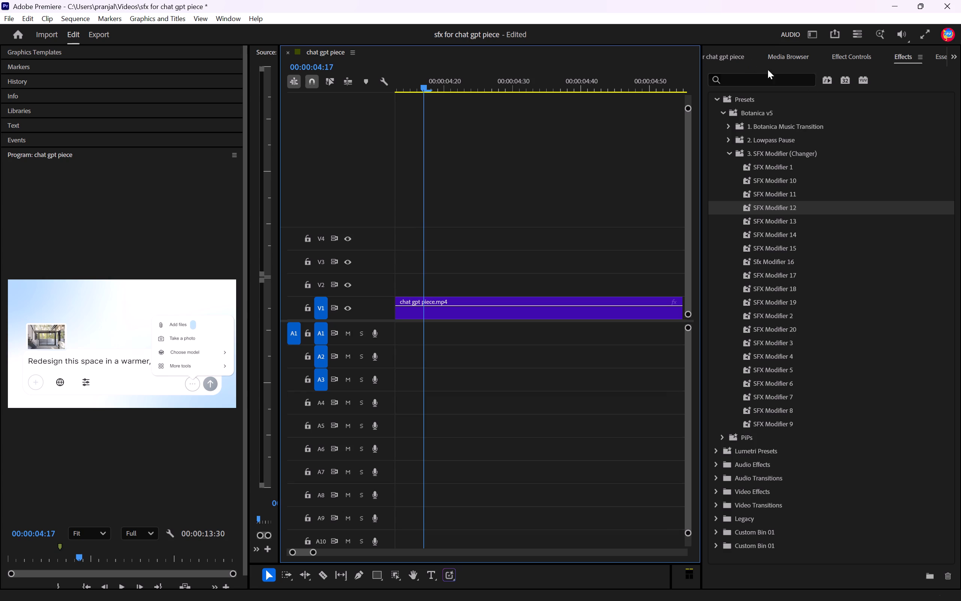
Audition the Botanica v5 UI Kit Button sounds from Button, Select, Ui_5 through Ui_9, plus Cash, Coin, Paid.
click(789, 49)
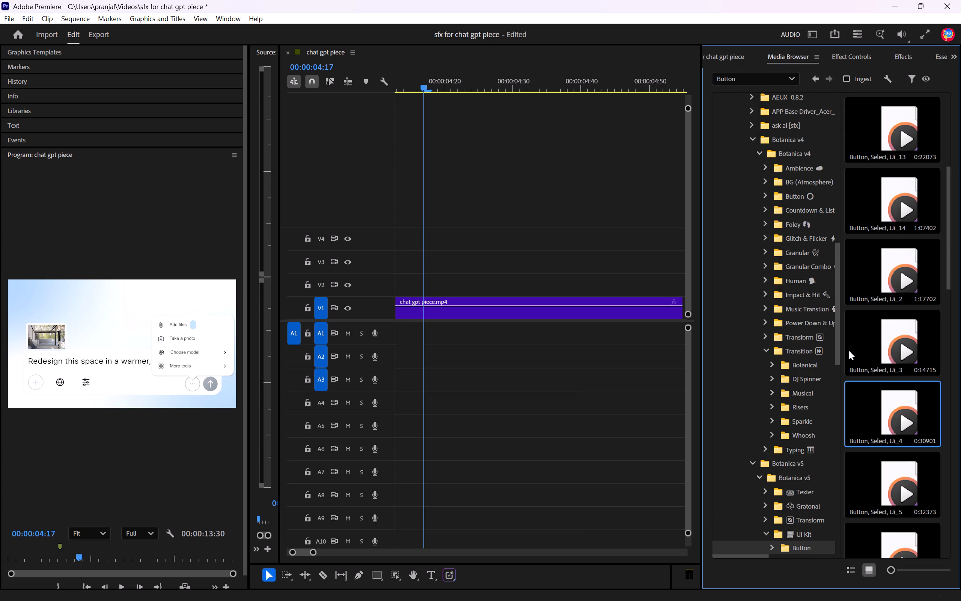
scroll(882, 431, down, 2)
click(879, 344)
key(space)
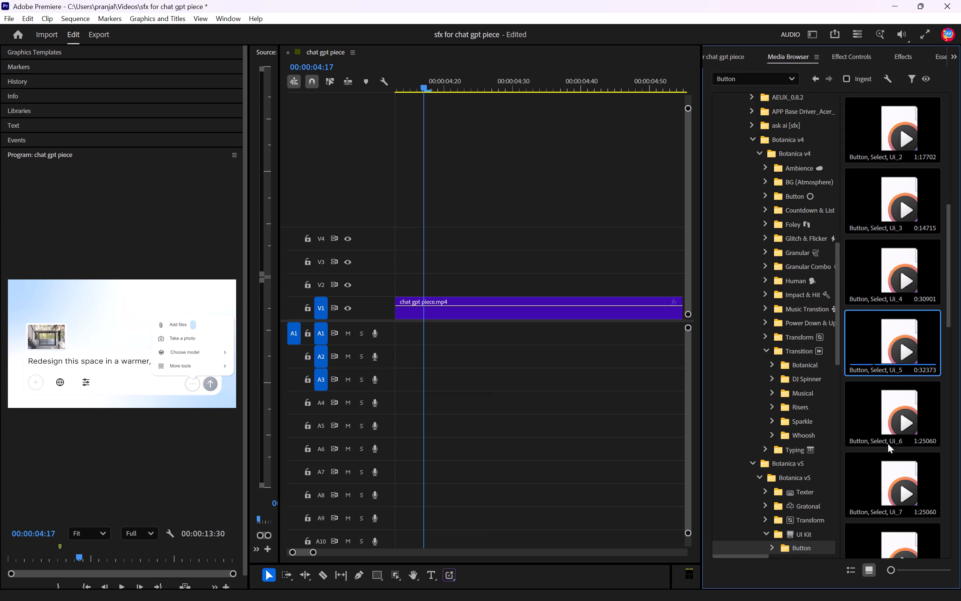
click(893, 415)
key(space)
click(899, 471)
key(space)
scroll(899, 471, down, 3)
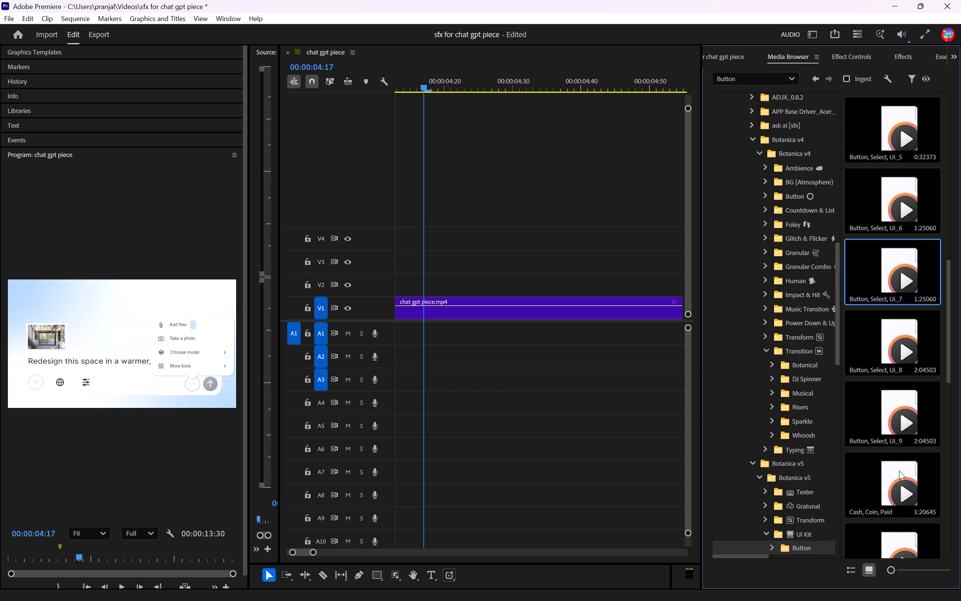
click(898, 353)
key(space)
click(897, 412)
key(space)
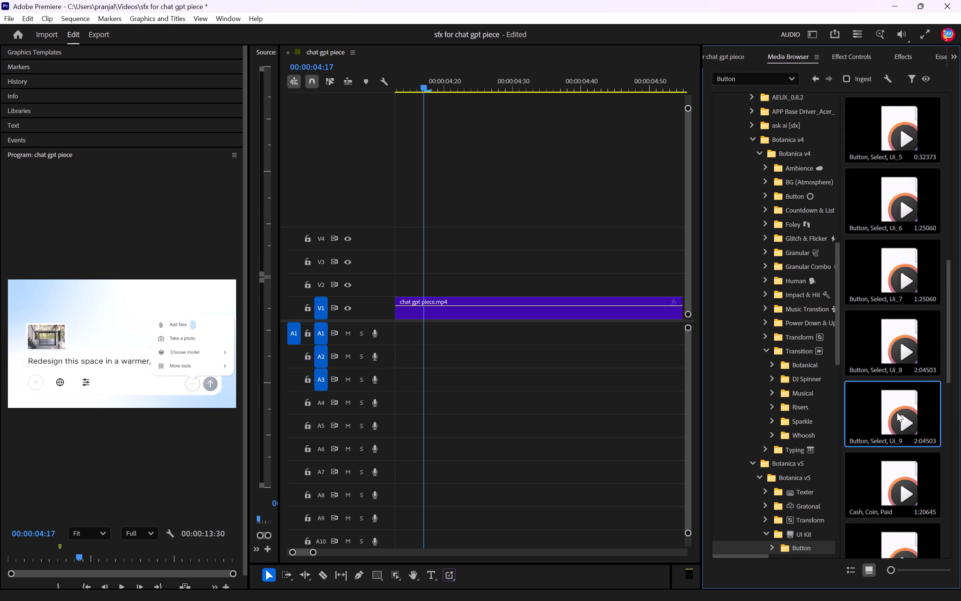
click(888, 479)
key(space)
Audition the Dropdown, List, the Error, Wrong, Mistake and several Select, Dropdown sounds in the same Button folder.
scroll(888, 479, down, 4)
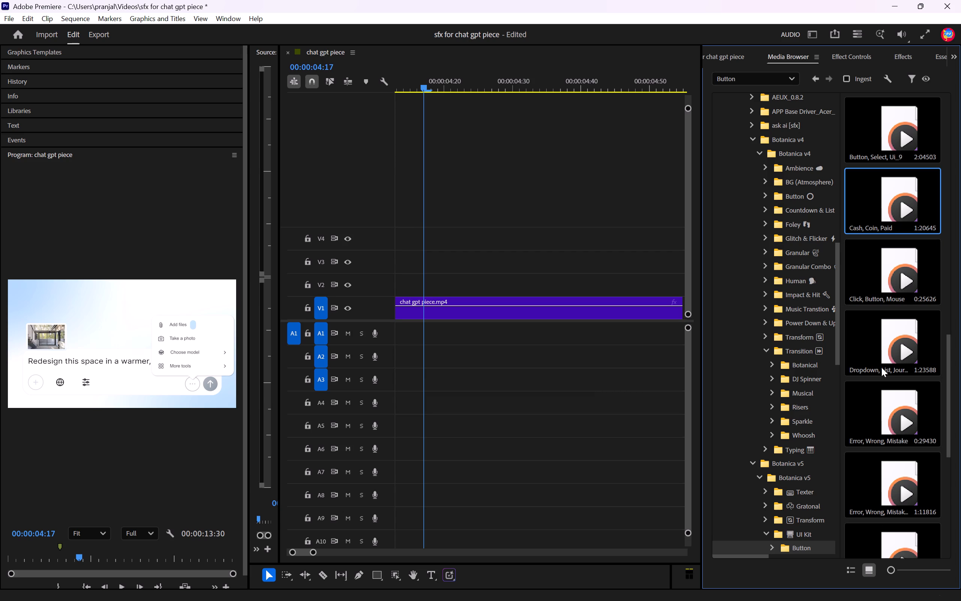
click(881, 352)
key(space)
click(889, 400)
key(space)
click(910, 466)
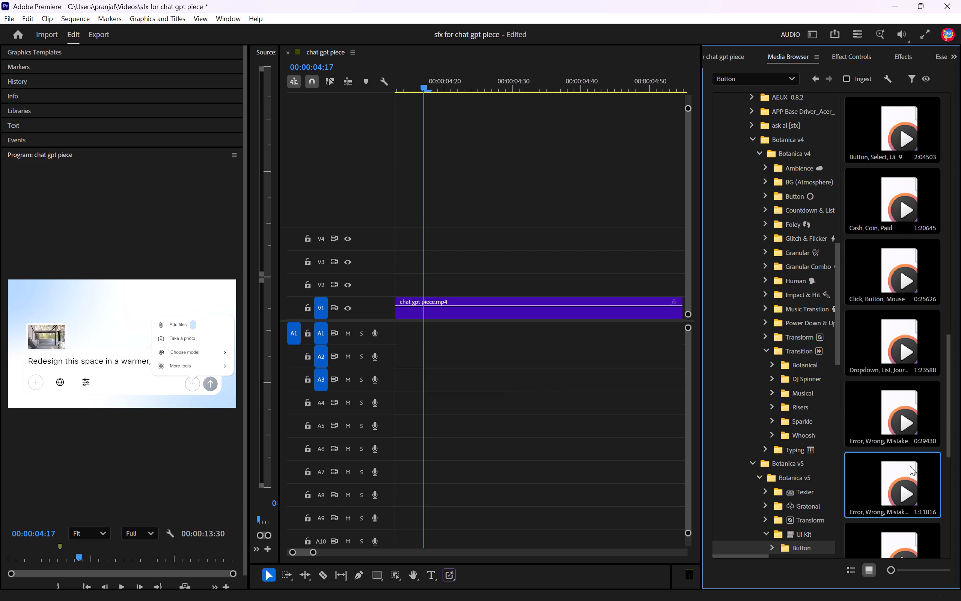
key(space)
scroll(910, 466, down, 6)
click(892, 358)
key(space)
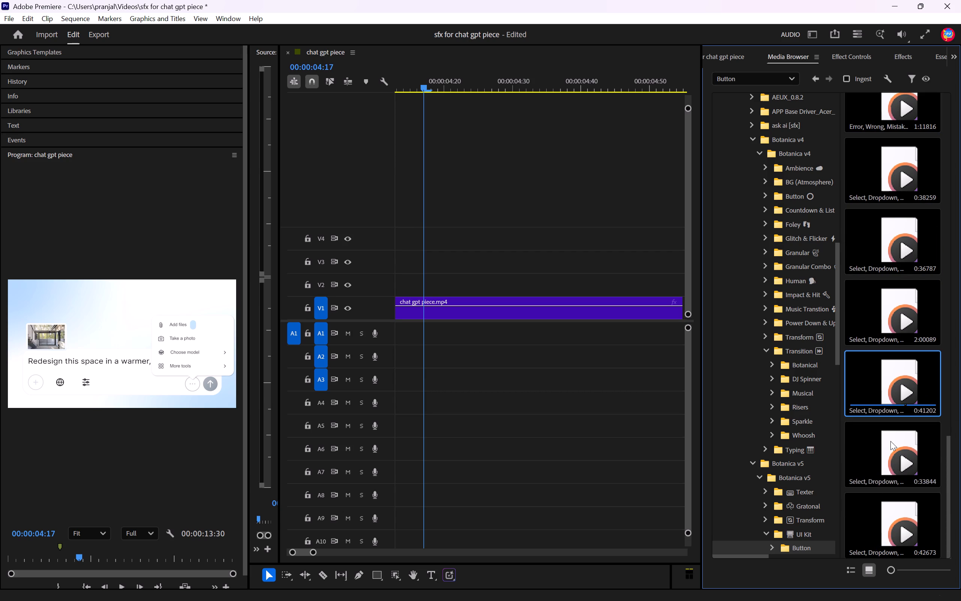
click(890, 441)
key(space)
scroll(890, 441, down, 3)
click(889, 519)
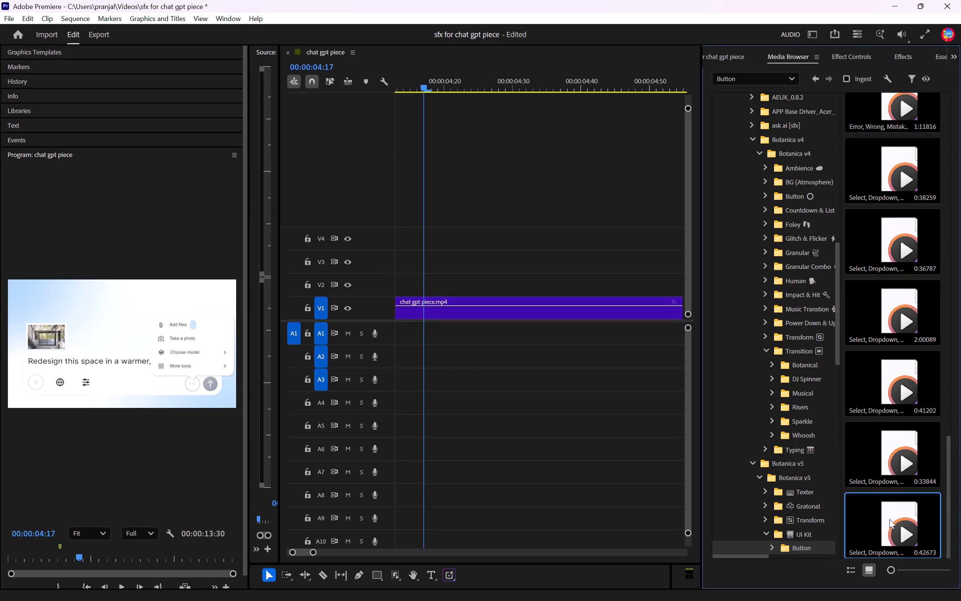
key(space)
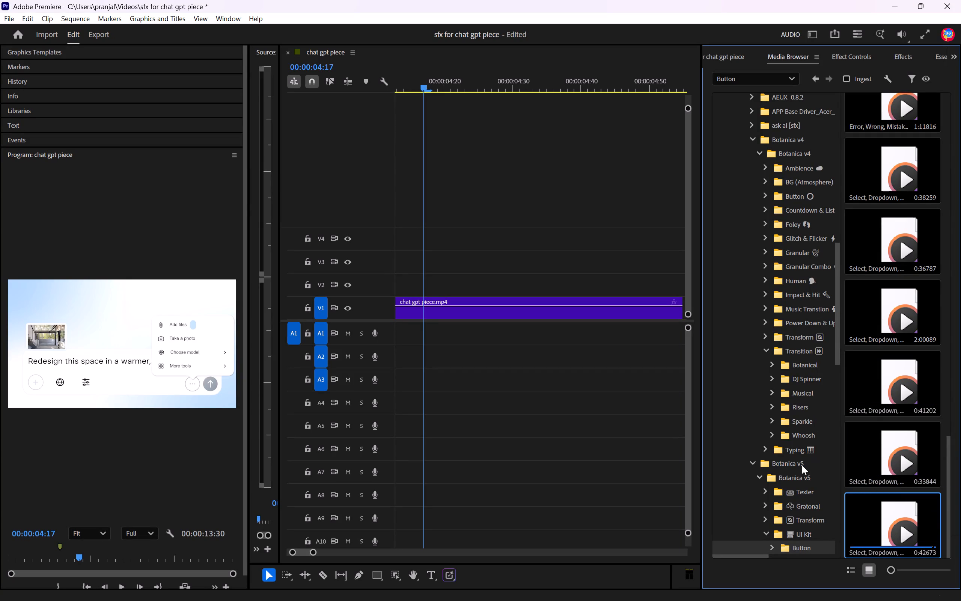
Open the Pop folder of the Botanica v5 UI Kit and audition its first few Pop, Button, Scale sounds.
scroll(887, 315, up, 12)
scroll(889, 322, down, 8)
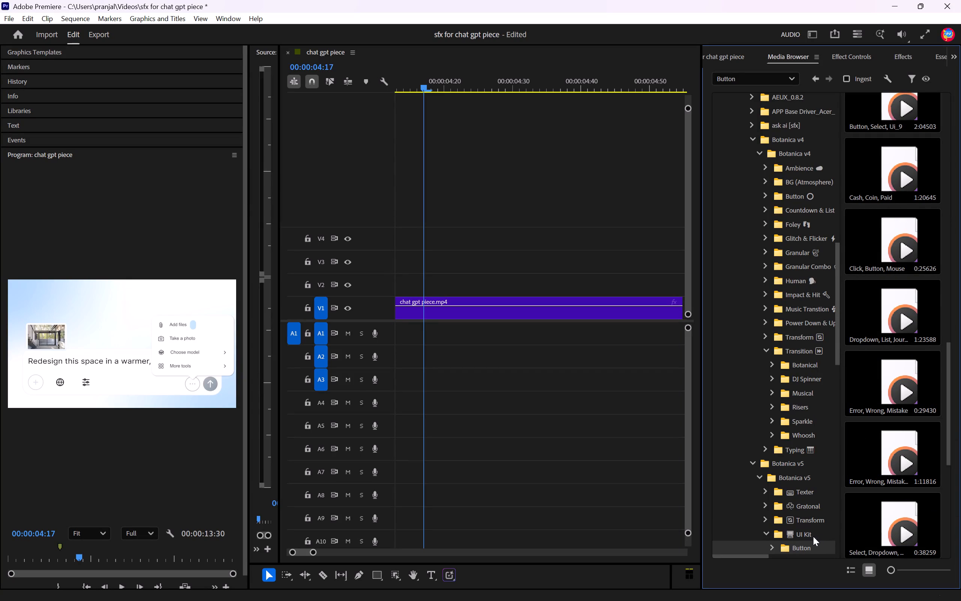
click(813, 536)
scroll(810, 532, down, 7)
scroll(811, 526, up, 1)
scroll(812, 528, down, 7)
double_click(889, 267)
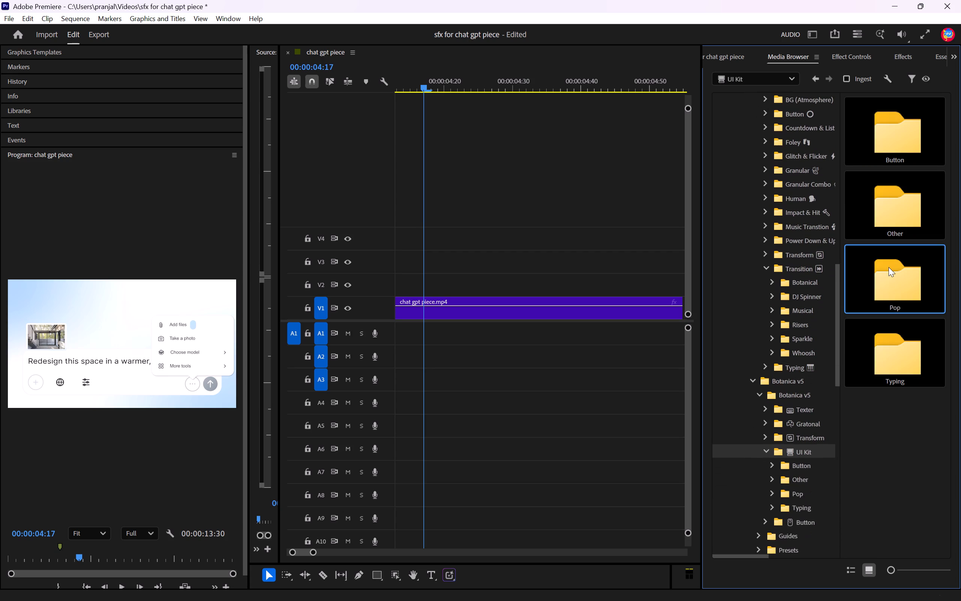
click(905, 118)
key(space)
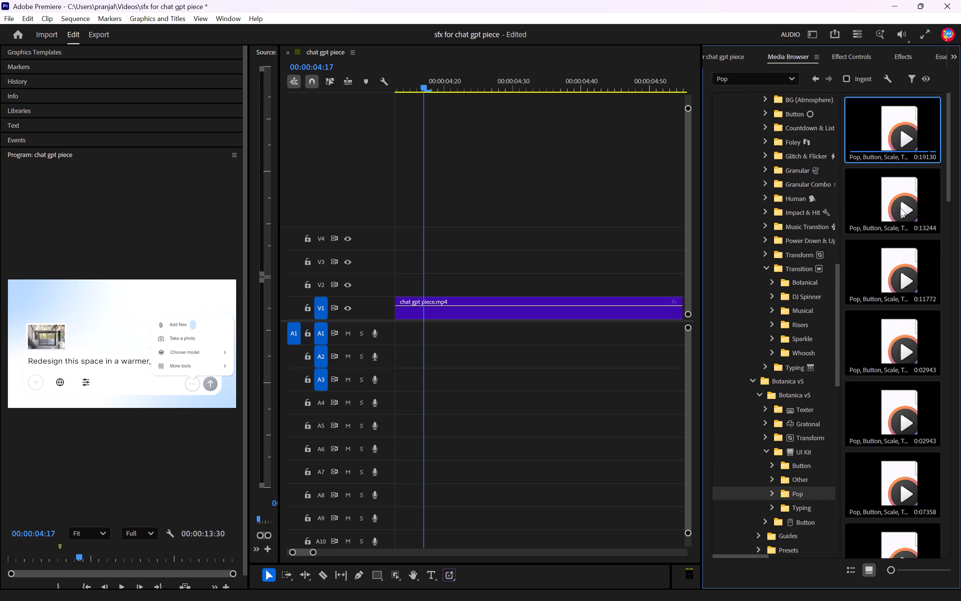
click(900, 208)
key(space)
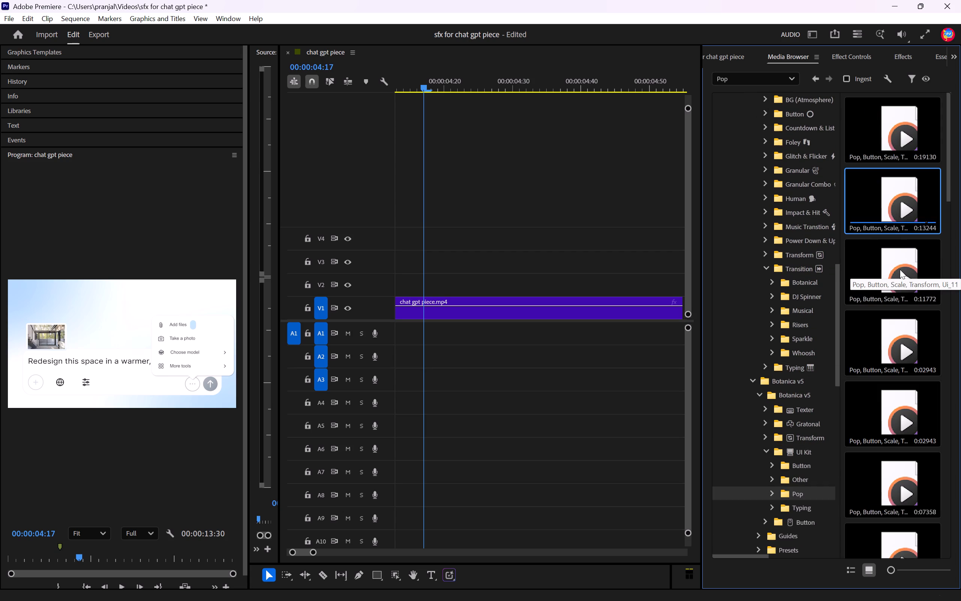
click(878, 362)
key(space)
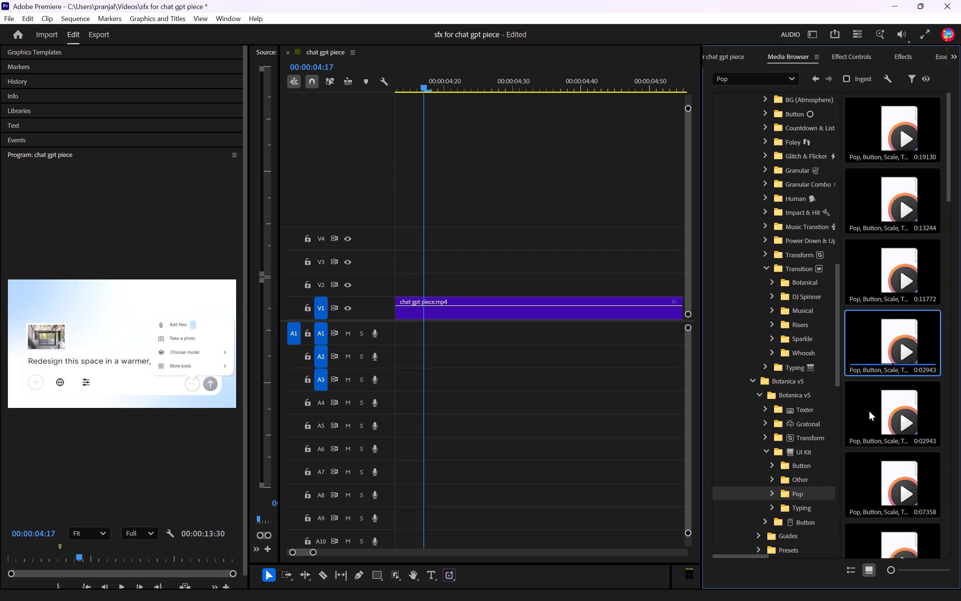
click(865, 431)
key(space)
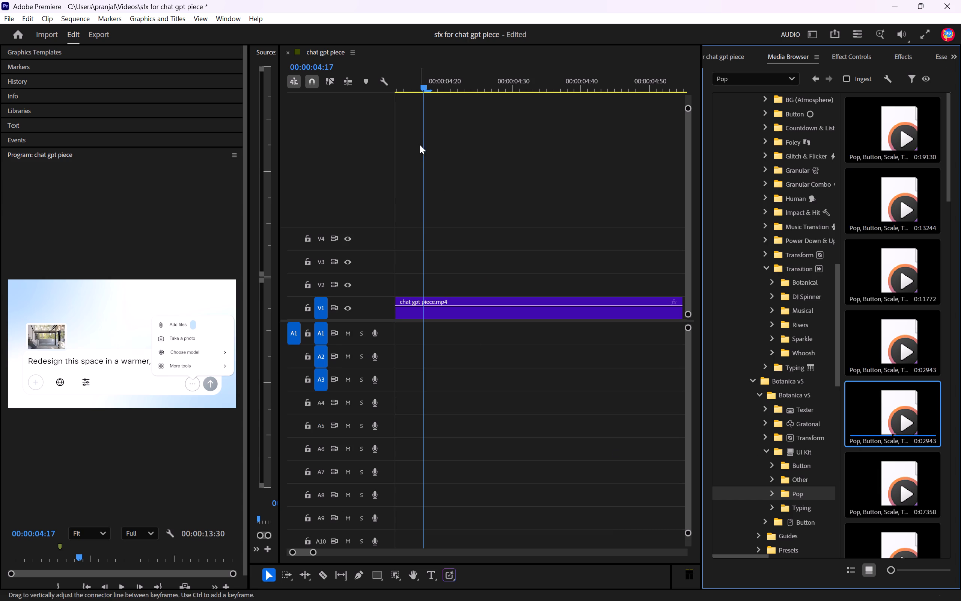
Play and scrub through the highlight's movement from Add files to Choose model, and place the playhead at 00:00:04:15.
drag(425, 88, 494, 97)
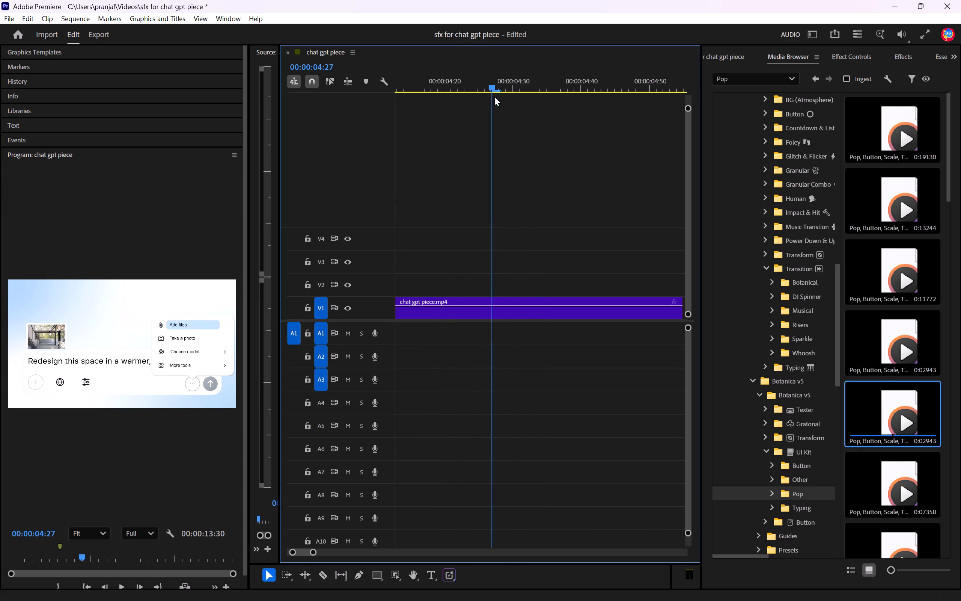
drag(494, 97, 396, 113)
key(space)
key(space)
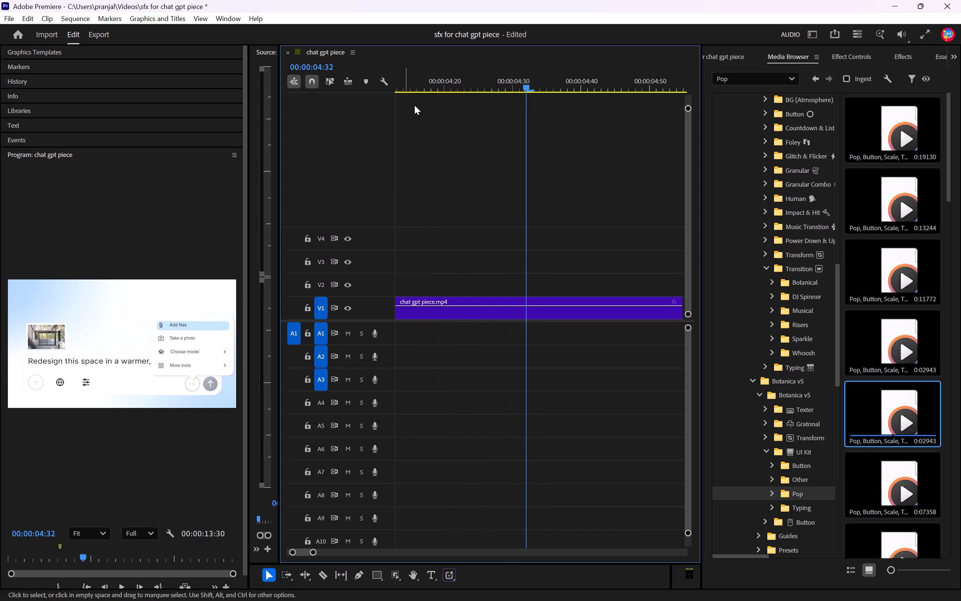
drag(483, 89, 473, 90)
scroll(947, 447, down, 6)
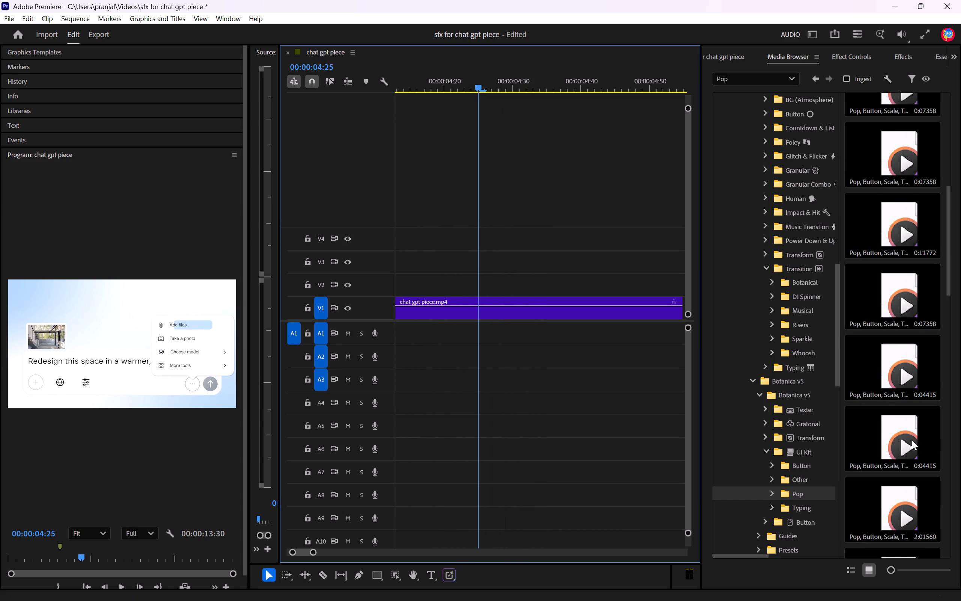
click(891, 397)
key(space)
key(space)
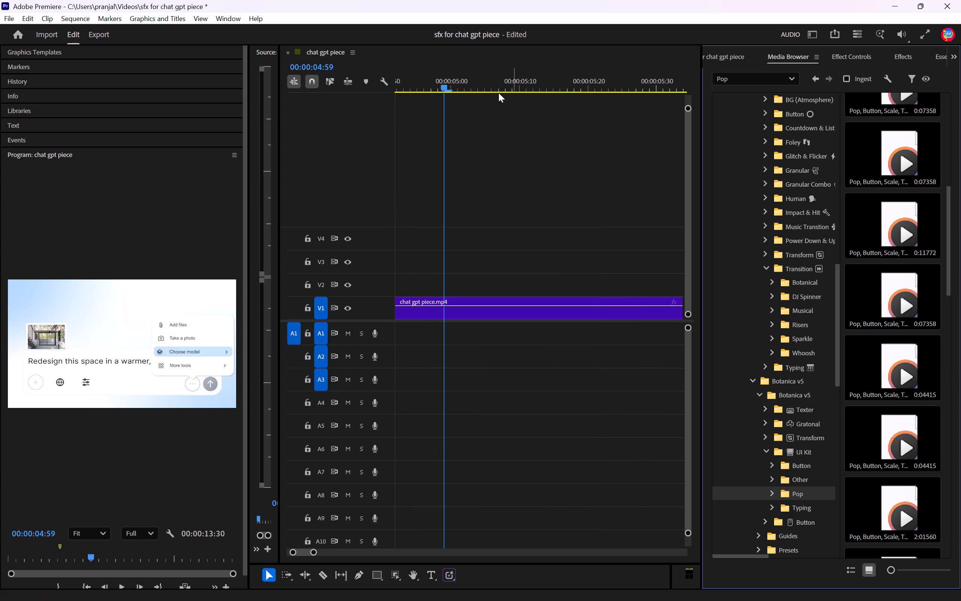
drag(471, 95, 283, 98)
drag(475, 87, 582, 113)
Audition the next four Pop, Button, Scale sounds in the UI Kit Pop folder, up to the 2:01560 one.
click(889, 291)
key(space)
click(892, 374)
key(space)
click(892, 442)
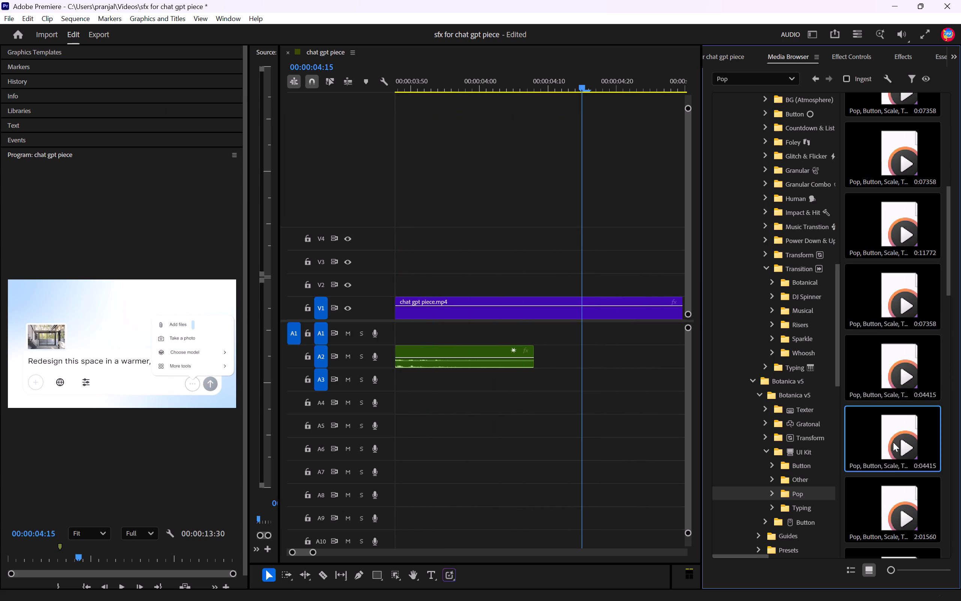
key(space)
click(894, 503)
key(space)
Audition more Pop, Button, Scale sounds further down the Pop folder, from the 0:10301 sound to the 3:04547 one.
scroll(893, 483, down, 2)
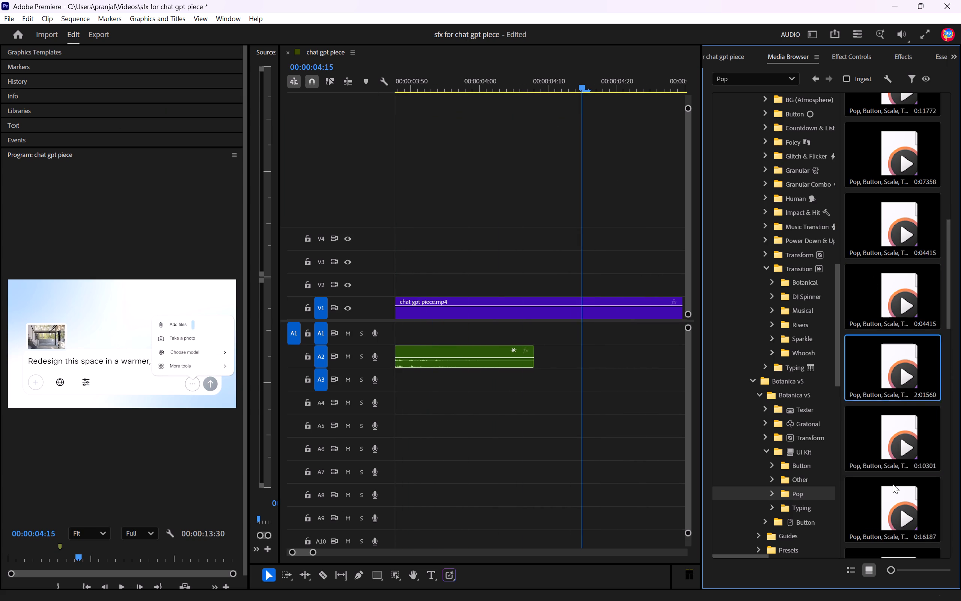
scroll(893, 484, down, 2)
click(877, 307)
key(space)
click(886, 380)
key(space)
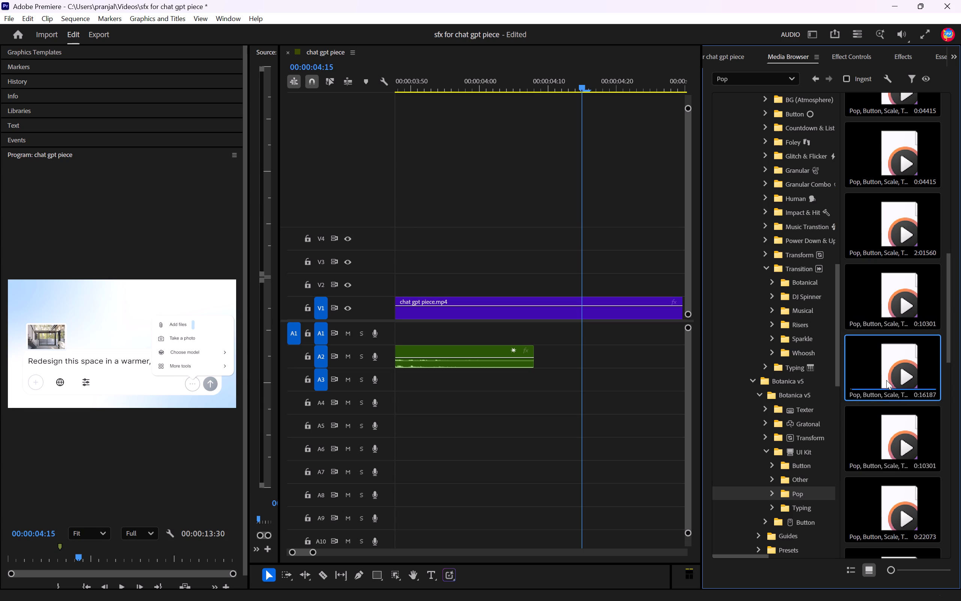
click(885, 437)
key(space)
click(889, 494)
key(space)
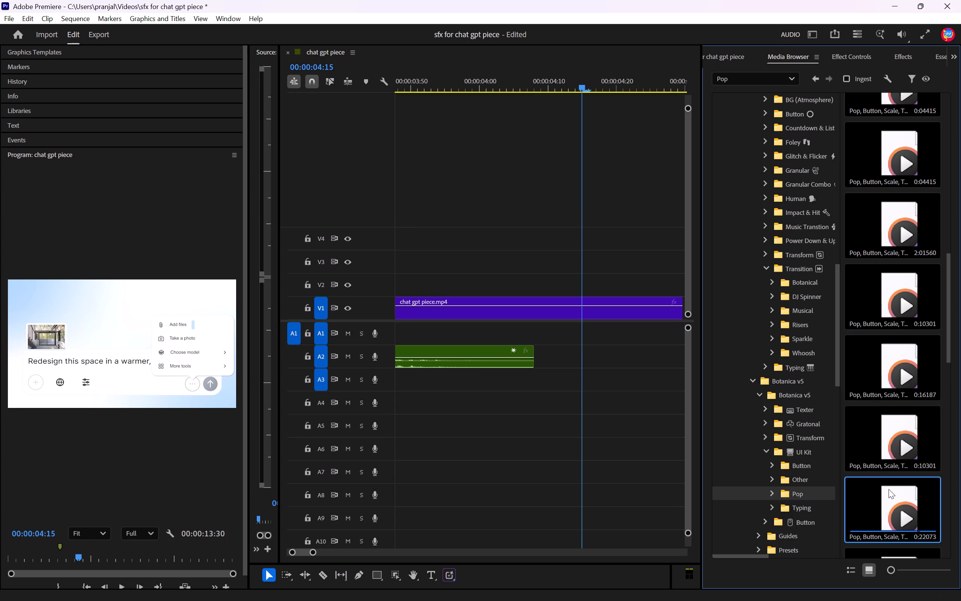
scroll(886, 480, down, 6)
click(873, 384)
key(space)
click(889, 441)
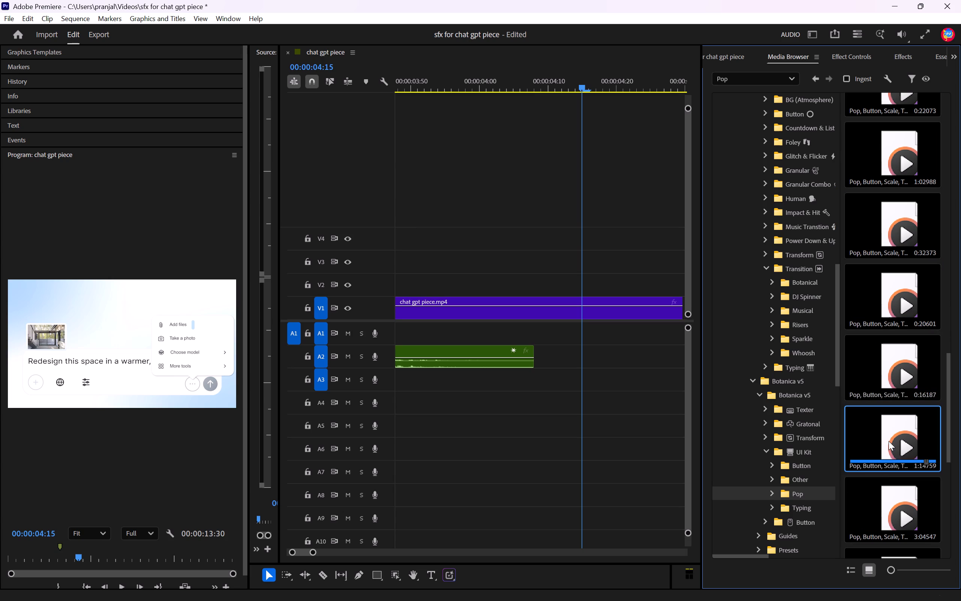
key(space)
click(885, 508)
key(space)
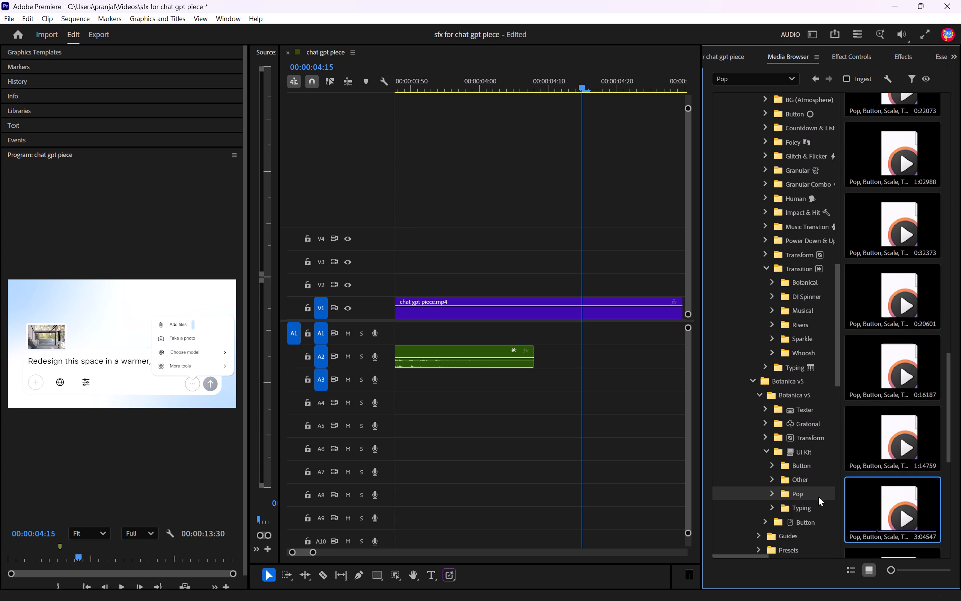
Browse the UI Kit's Other, Button and Typing folders and audition Censor Type (one)_3.
click(797, 494)
click(801, 482)
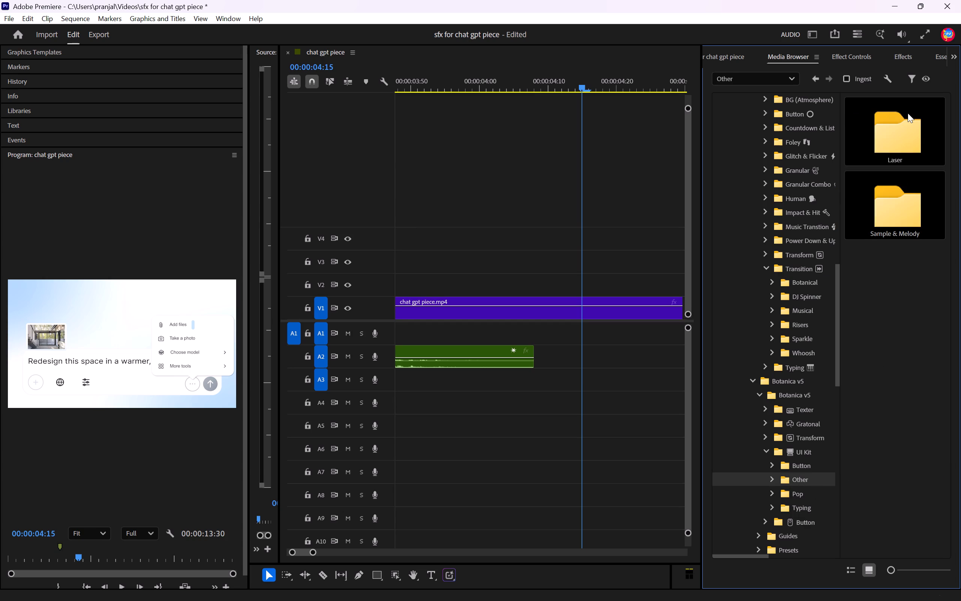
click(793, 468)
scroll(893, 430, down, 6)
click(803, 508)
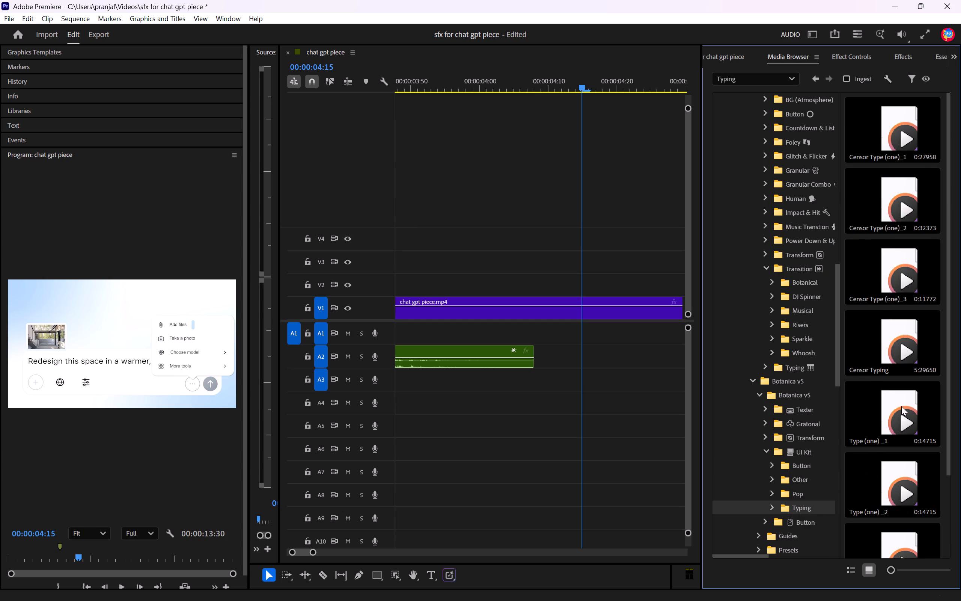
click(883, 240)
key(space)
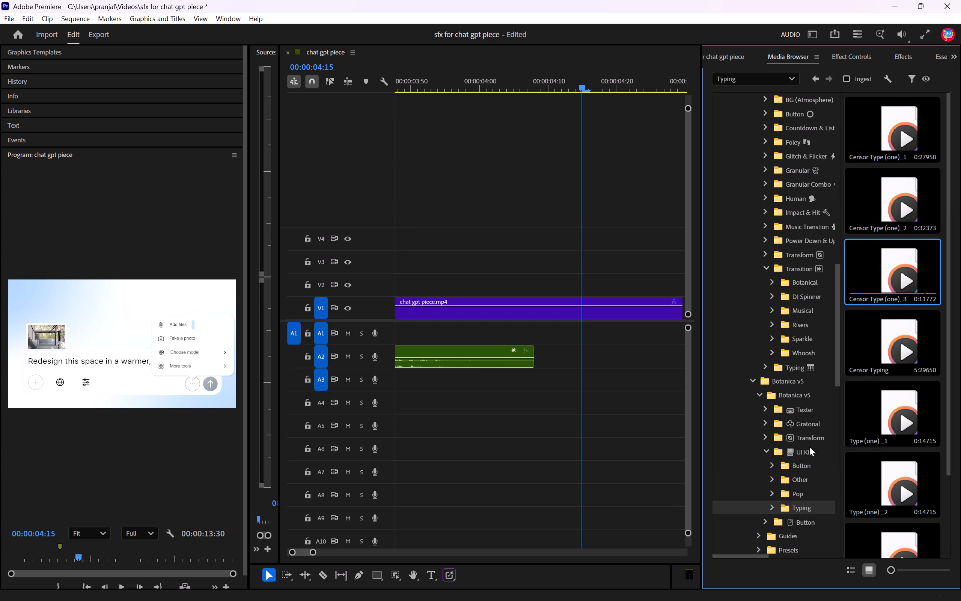
Audition a Granular Riser, Whoosh sound in the Transform folder and Digital, Pulse, Error, Gratonal_1 in the Gratonal folder.
click(809, 435)
click(922, 349)
key(space)
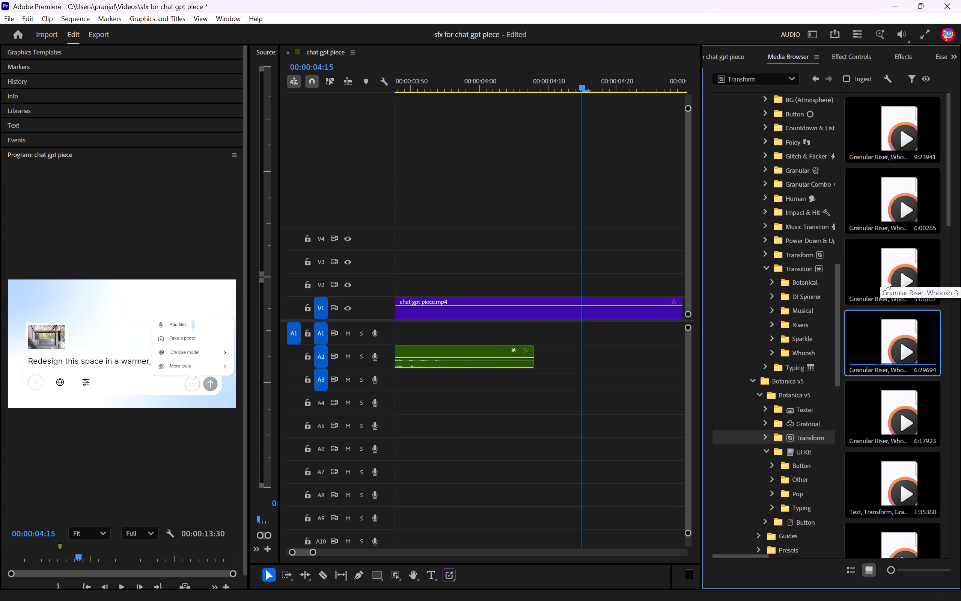
click(795, 420)
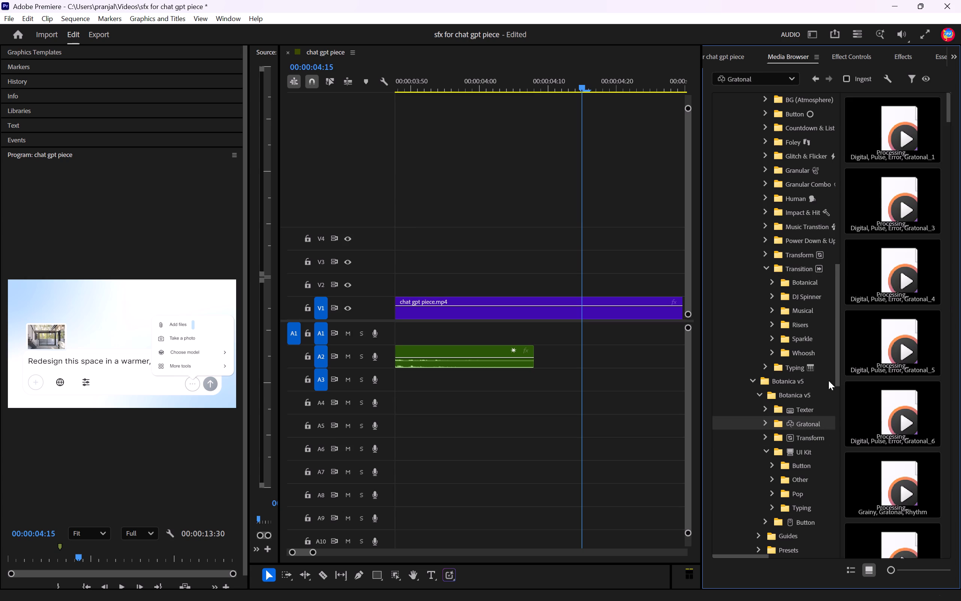
click(903, 139)
key(space)
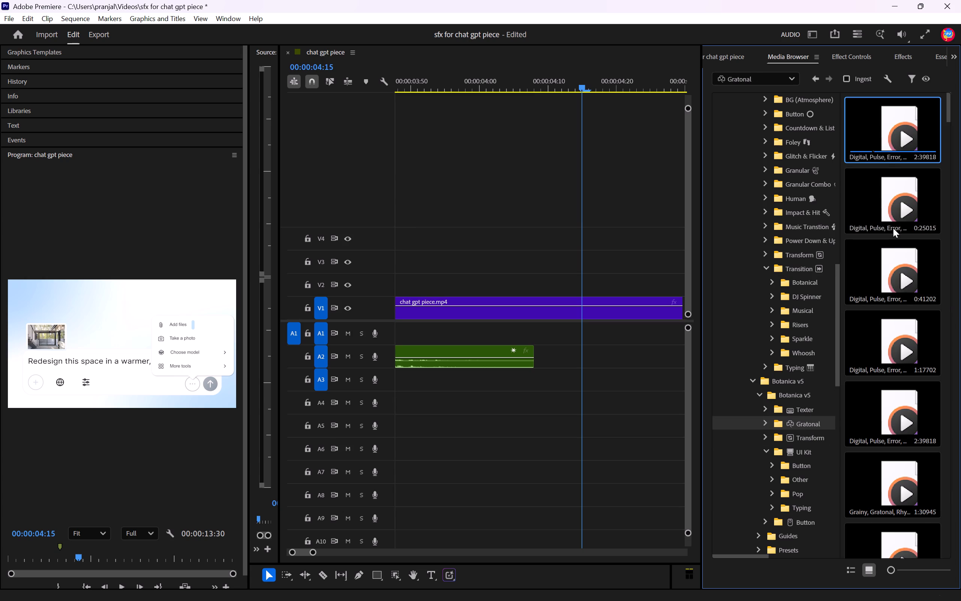
Open the Texter folder and audition Gratonal, Text, One, Gratonal, Text, One_1 and the first four Text, Button, Gratonal sounds.
click(807, 405)
click(882, 142)
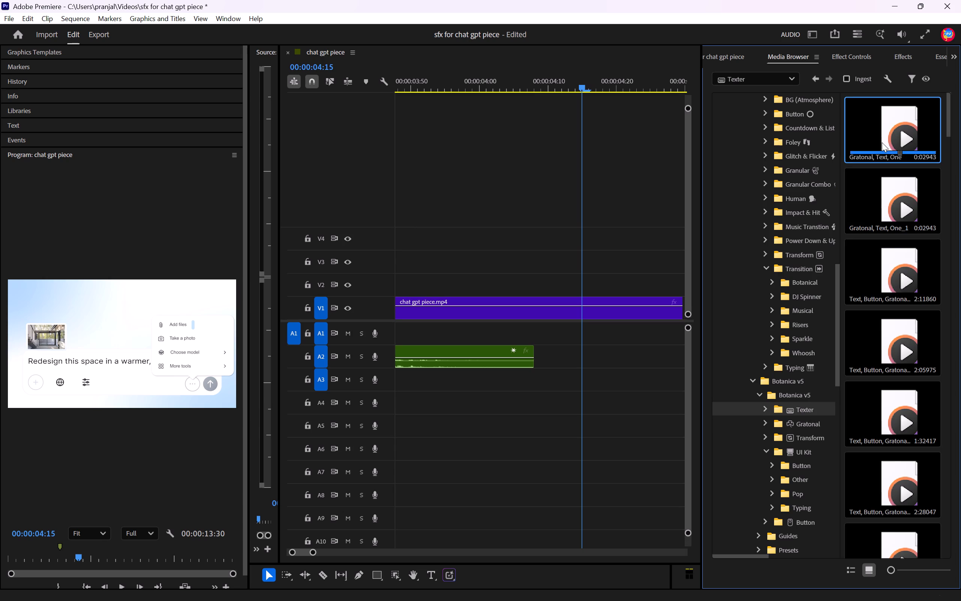
key(space)
click(882, 211)
key(space)
click(884, 271)
key(space)
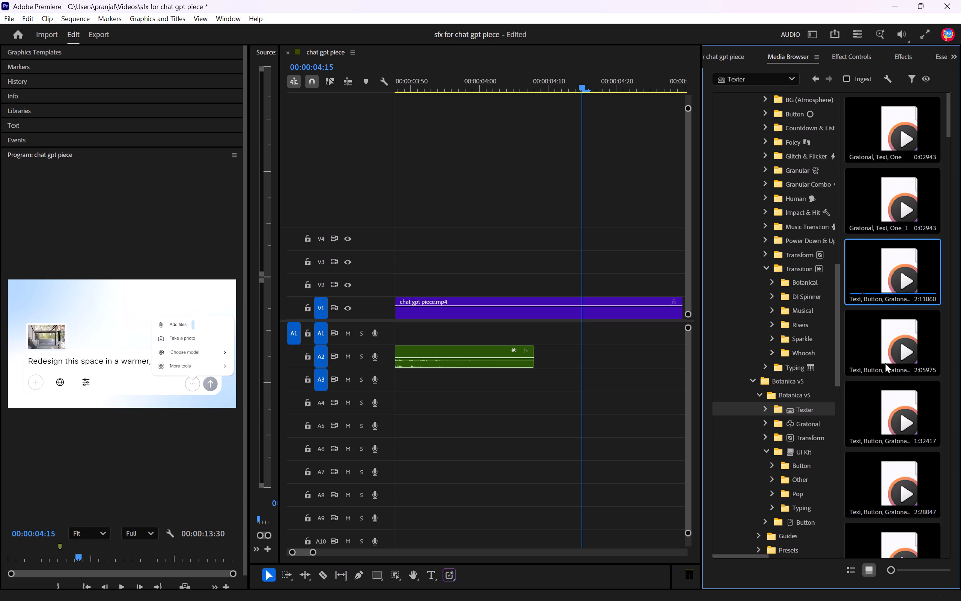
click(884, 350)
key(space)
click(884, 405)
key(space)
click(884, 493)
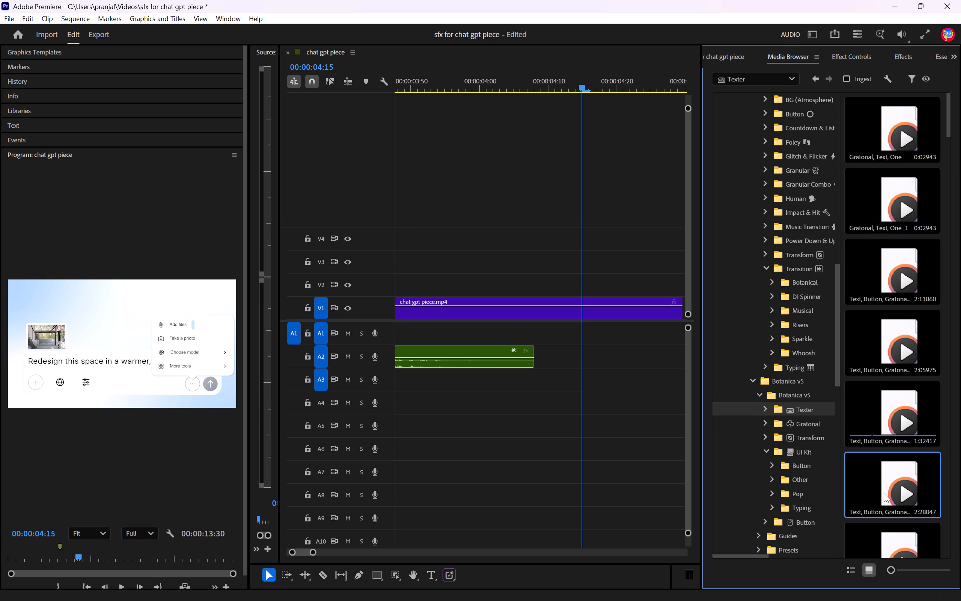
key(space)
Open the keyboard Typing folder next to Transition and audition v1) Enter, v1) Space and v1) Space+Typing.
click(766, 365)
click(803, 366)
click(872, 211)
key(space)
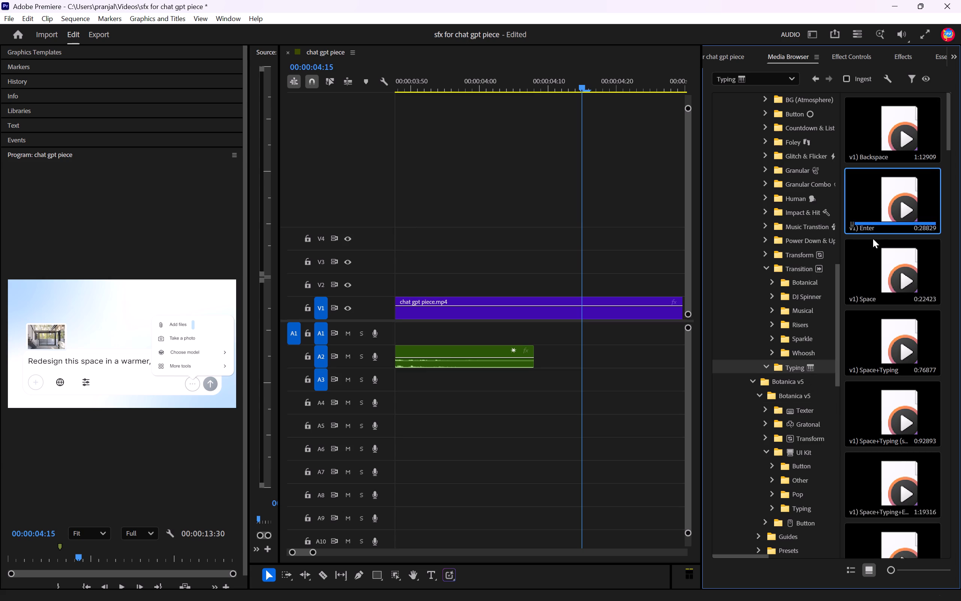
click(886, 278)
key(space)
click(886, 353)
key(space)
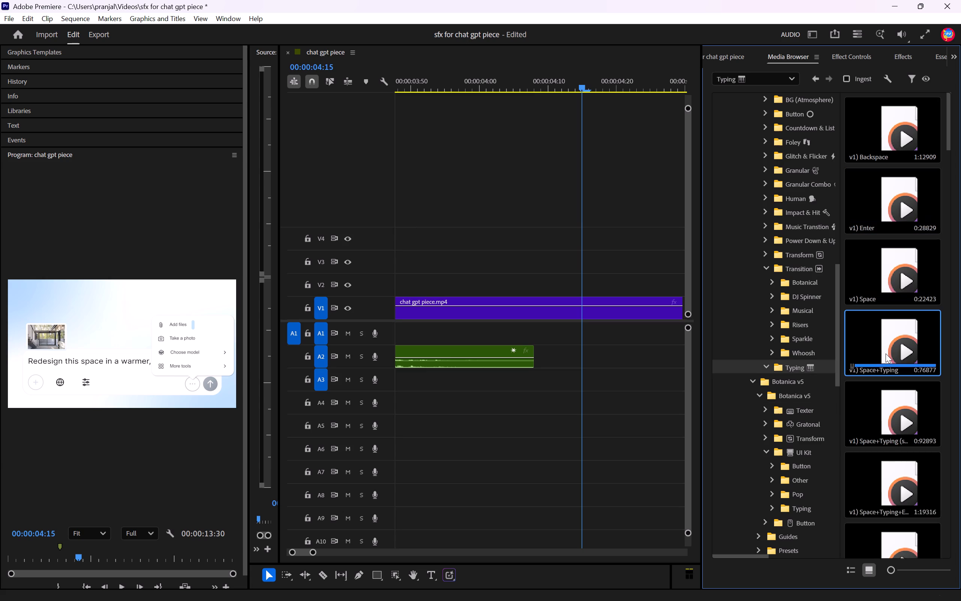
click(891, 191)
key(space)
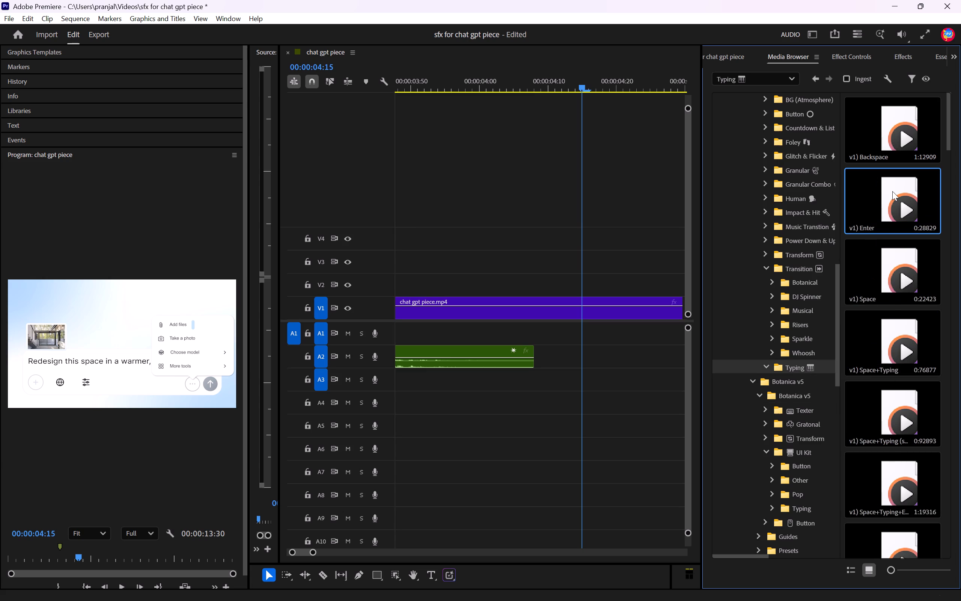
Audition v1) Space once more and place it on track A3 at about 00:00:04:12.
click(890, 299)
click(886, 279)
key(space)
drag(896, 275, 565, 378)
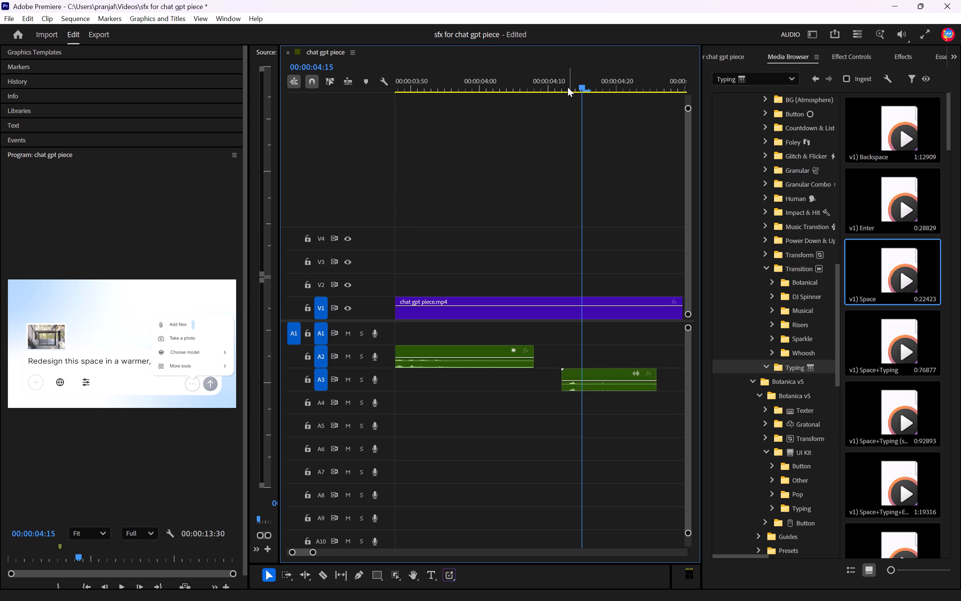
Play back the Add files highlight twice to check the timing of the v1) Space sound.
drag(569, 86, 550, 92)
key(space)
key(space)
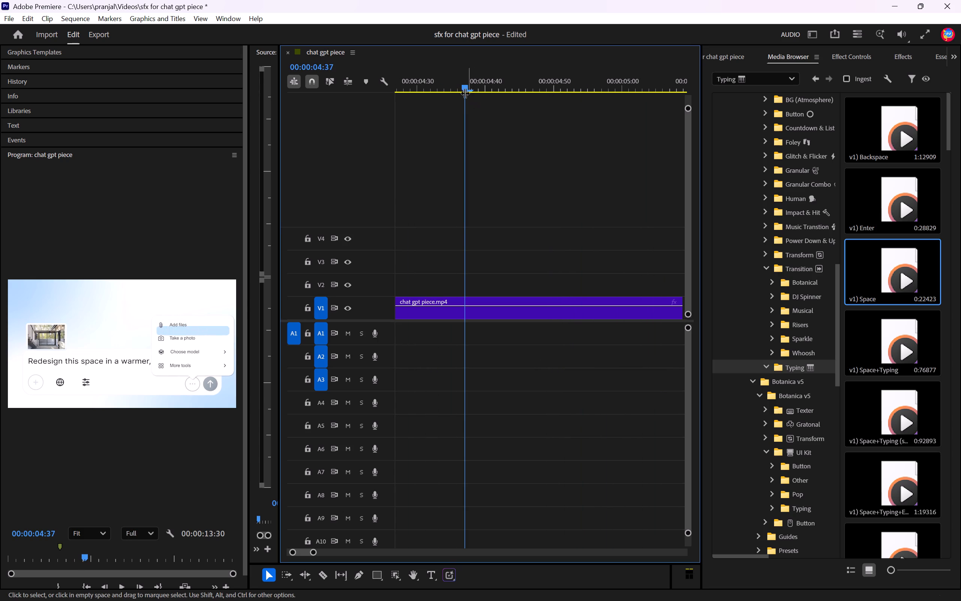
drag(462, 91, 521, 127)
key(space)
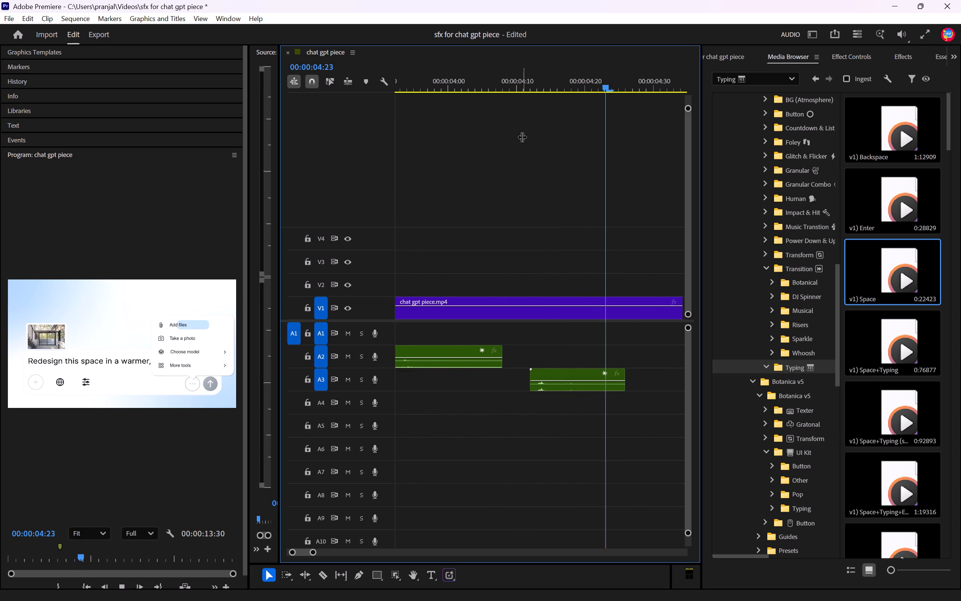
key(space)
Move the v1) Space clip on A3 so it starts at 00:00:04:23.
drag(569, 94, 534, 97)
drag(570, 90, 558, 91)
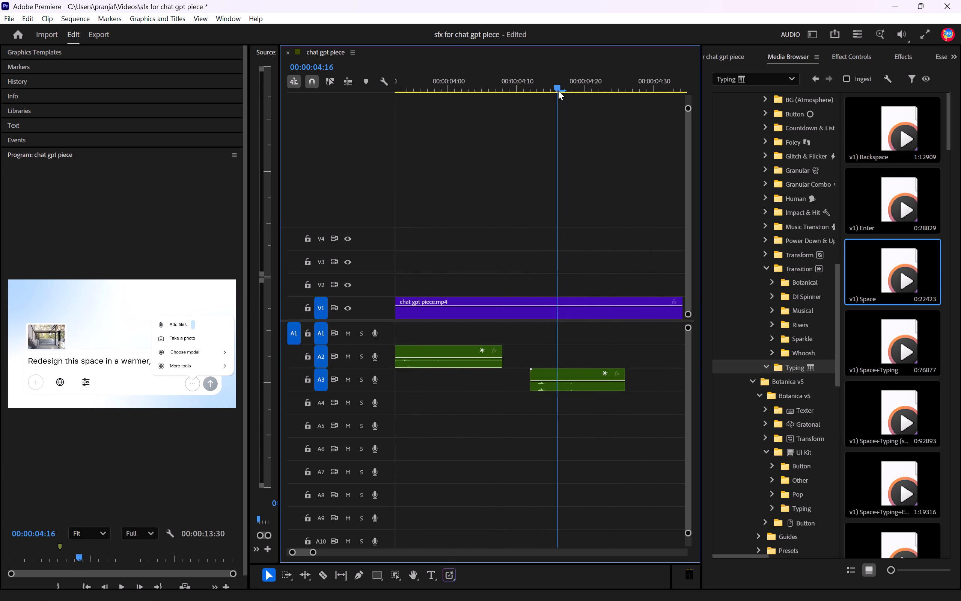
drag(558, 91, 602, 97)
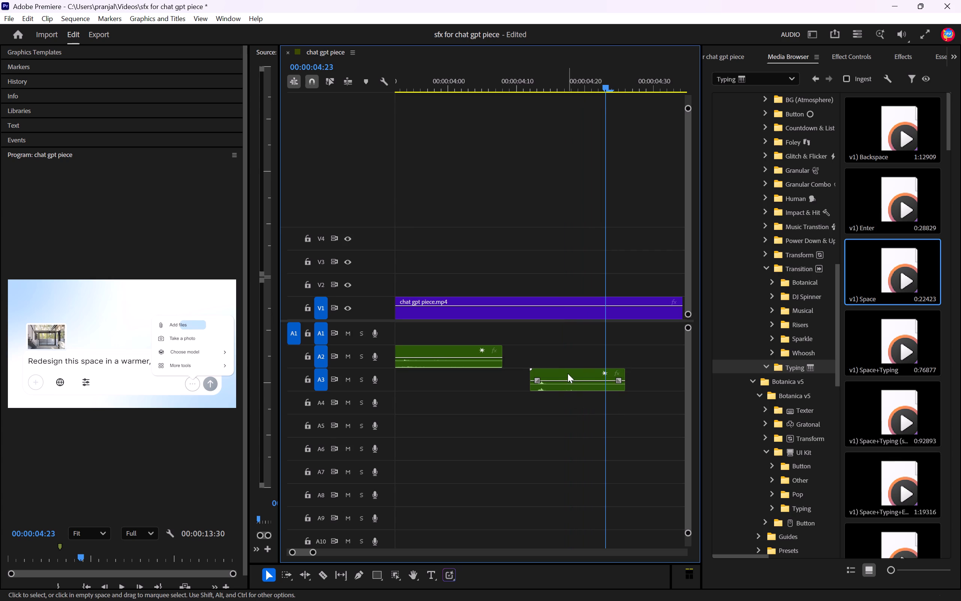
drag(568, 373, 640, 376)
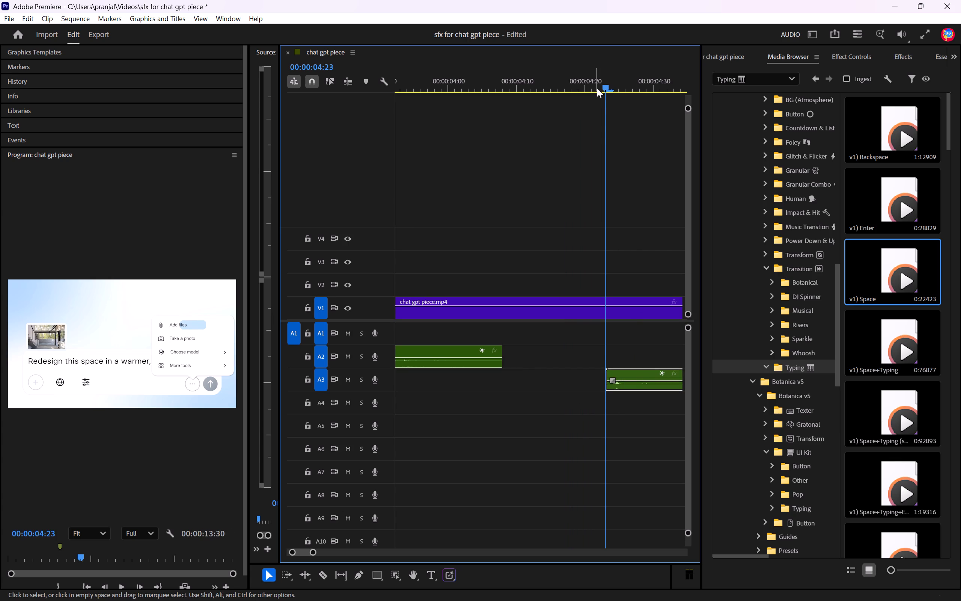
Replay the Add files highlight repeatedly to check the repositioned v1) Space sound against the animation.
drag(597, 86, 572, 91)
key(space)
key(space)
drag(459, 91, 583, 110)
key(space)
key(space)
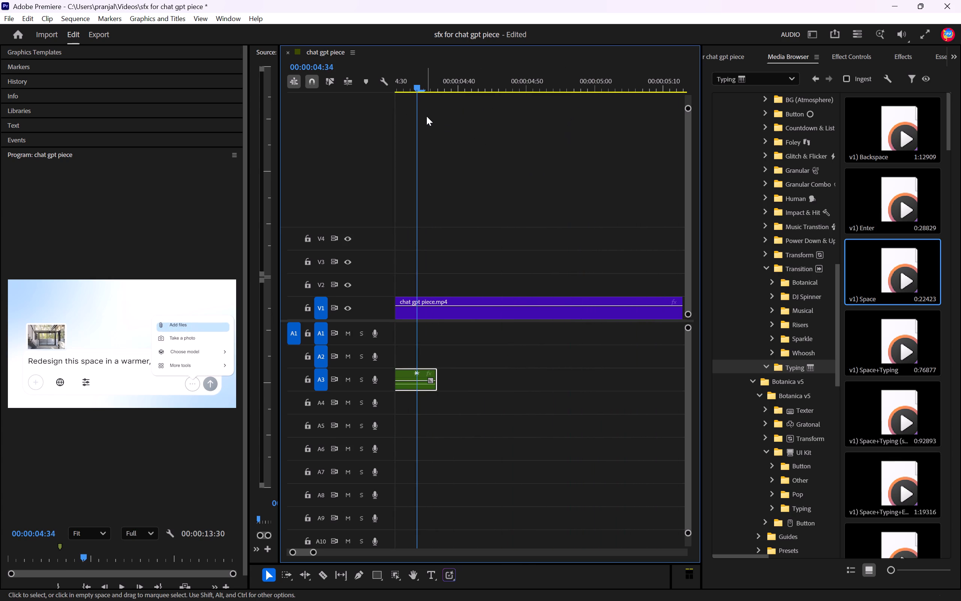
key(space)
key(space)
key(space)
key(space)
drag(461, 91, 599, 121)
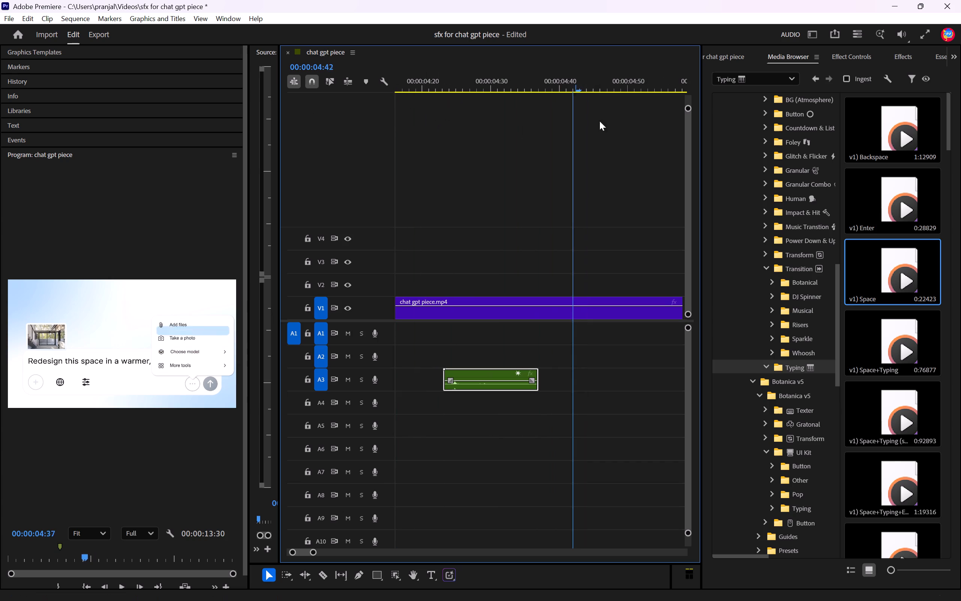
drag(599, 121, 432, 135)
key(space)
key(space)
Play from before the options menu's highlight appears, and scrub on to the Choose model highlight at 00:00:04:52.
drag(466, 87, 334, 106)
key(space)
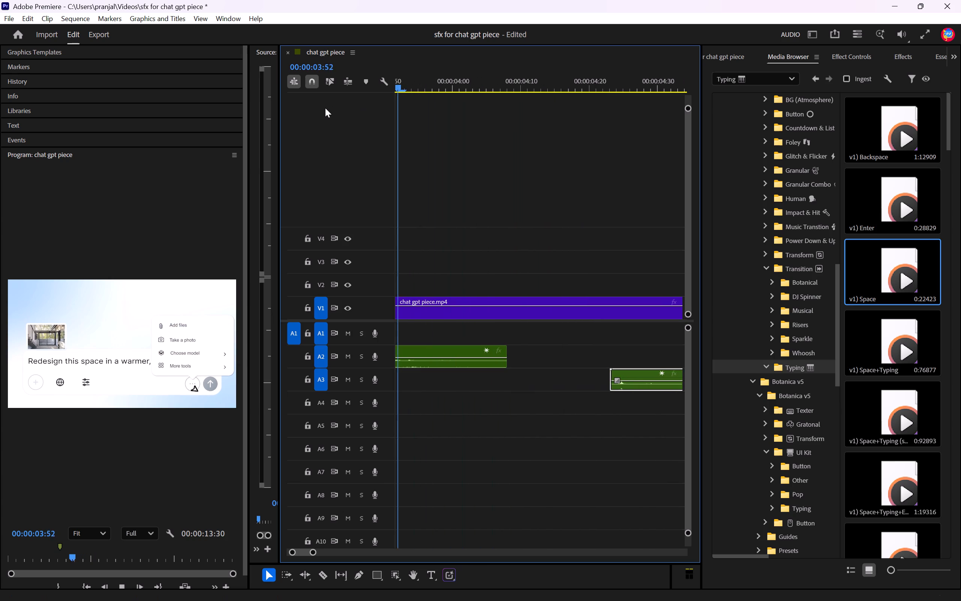
key(space)
drag(446, 84, 367, 101)
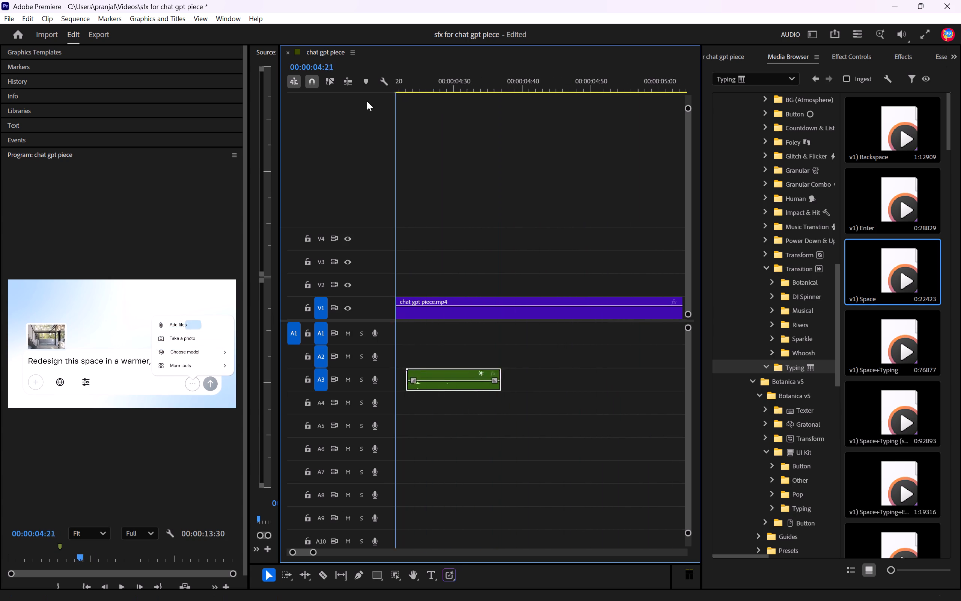
drag(367, 101, 708, 88)
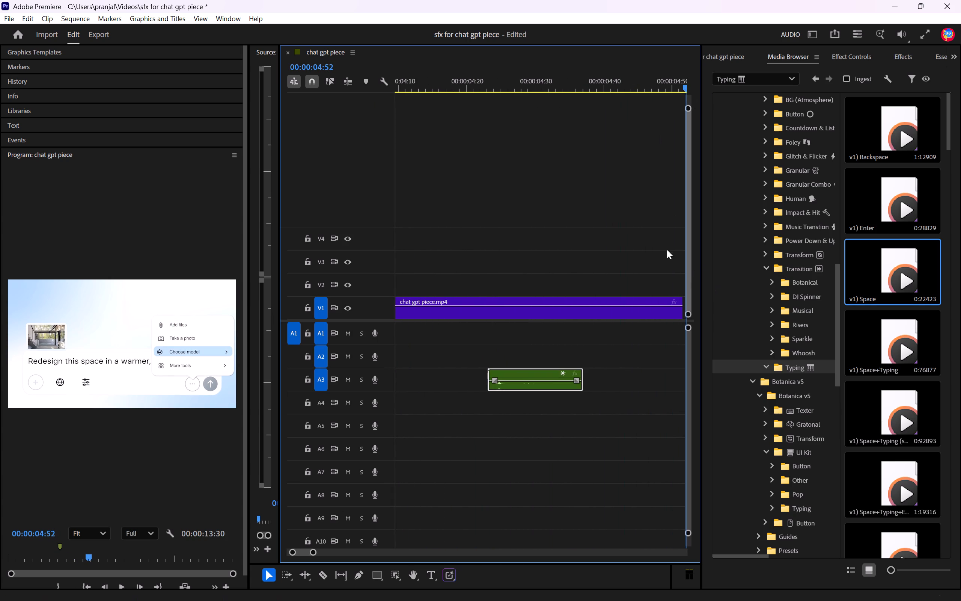
Audition the sounds in the Transition Sparkle folder, from Shimmer, Sparkle through the Sparkle Whoosh variants.
click(809, 344)
click(878, 114)
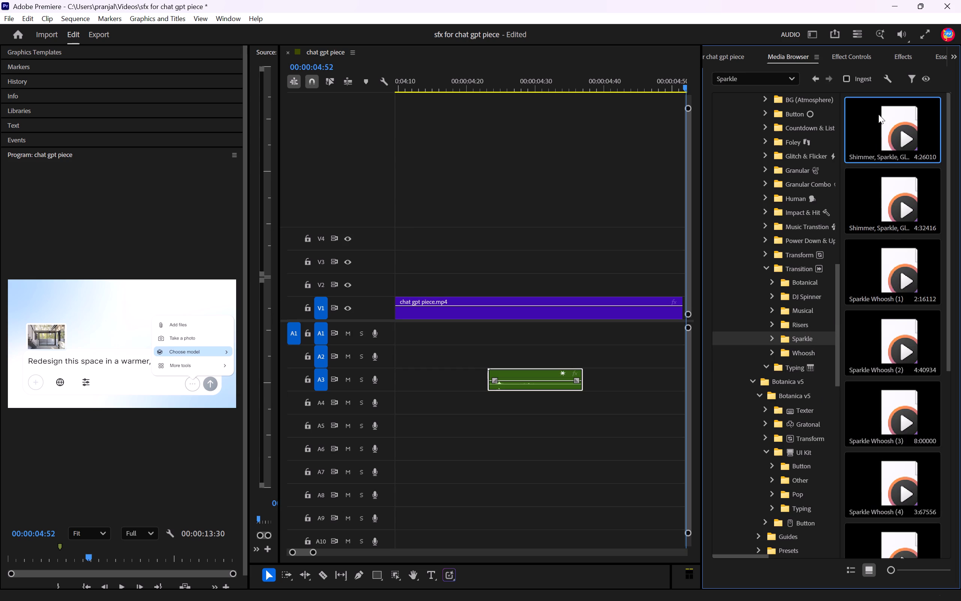
key(space)
click(886, 201)
key(space)
click(878, 267)
key(space)
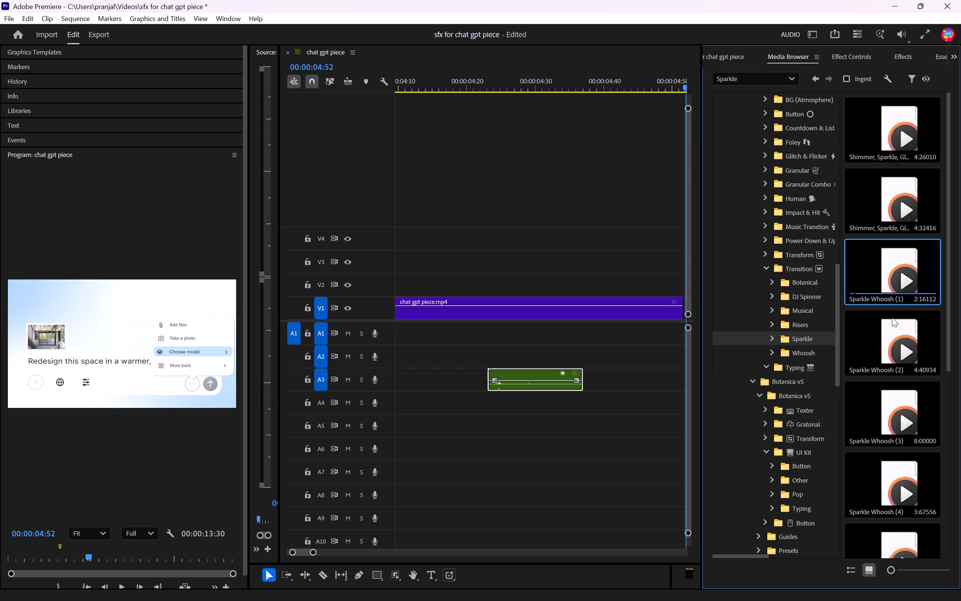
click(894, 341)
key(space)
click(887, 424)
key(space)
click(885, 484)
key(space)
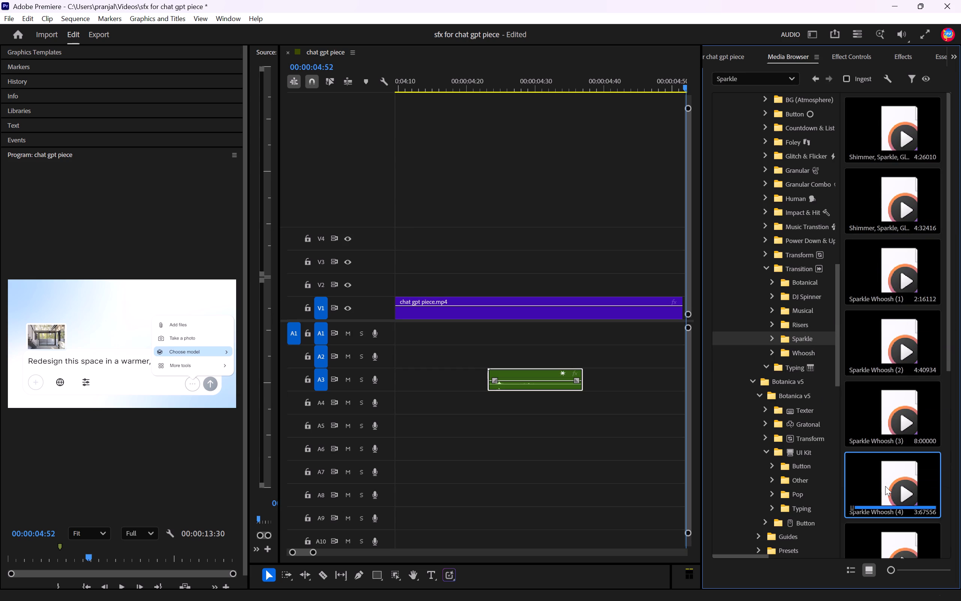
scroll(881, 479, down, 5)
click(891, 374)
key(space)
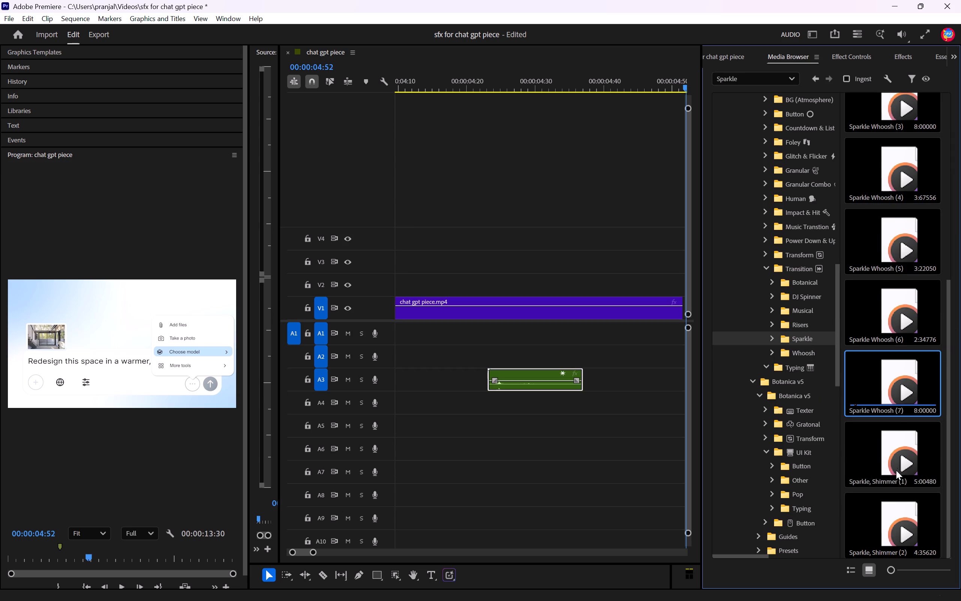
Open the UI Kit Button folder in Botanica v5 and audition its Button, Select, Ui sounds and Cash, Coin, Paid.
click(814, 477)
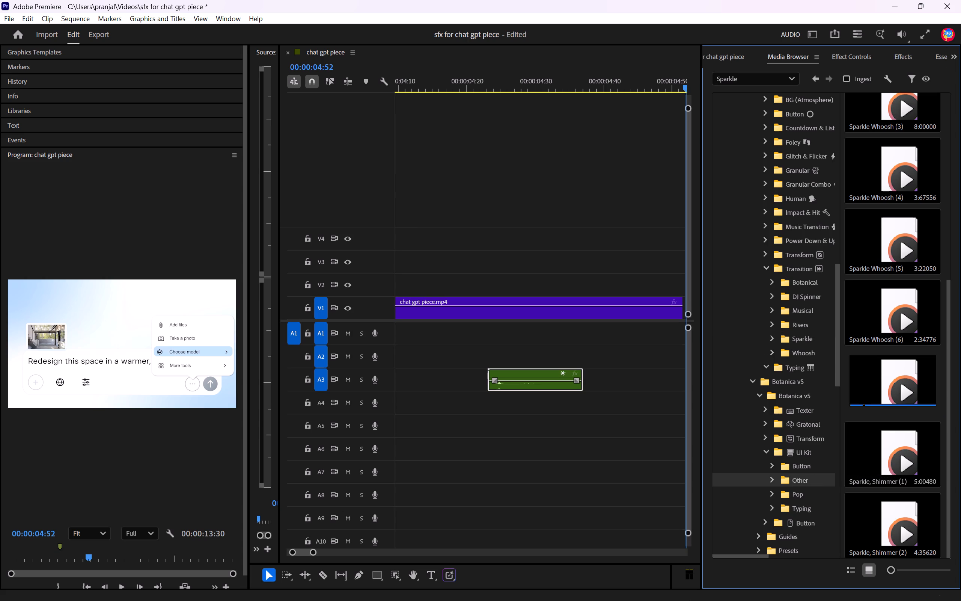
click(807, 458)
click(804, 471)
click(877, 156)
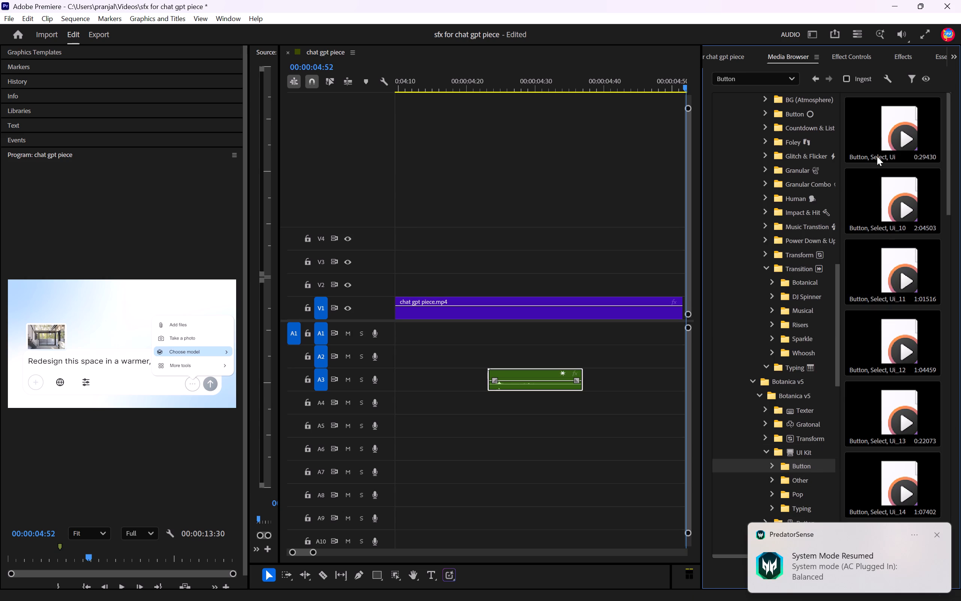
click(889, 148)
key(space)
click(894, 190)
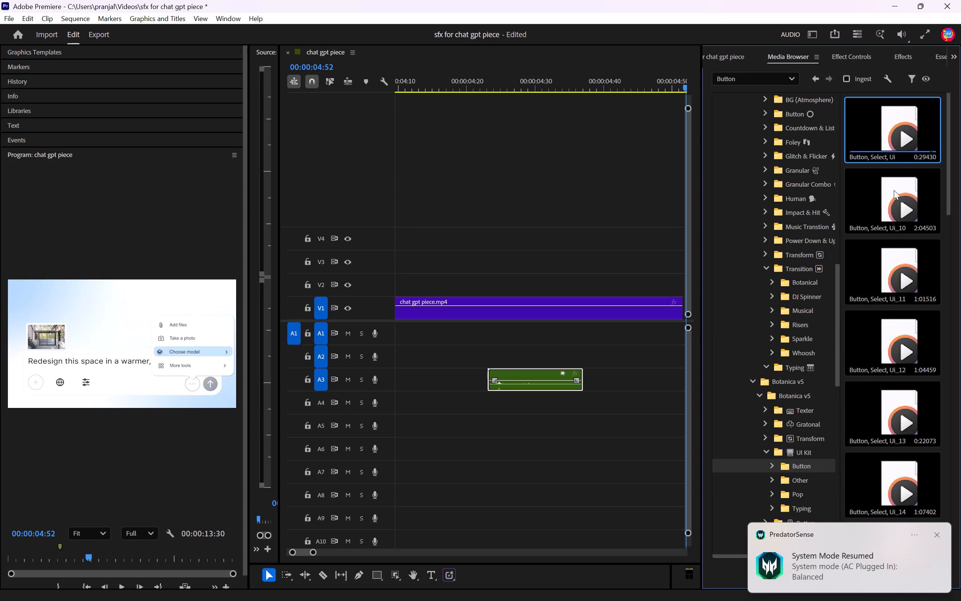
key(space)
click(876, 140)
key(space)
scroll(877, 352, down, 4)
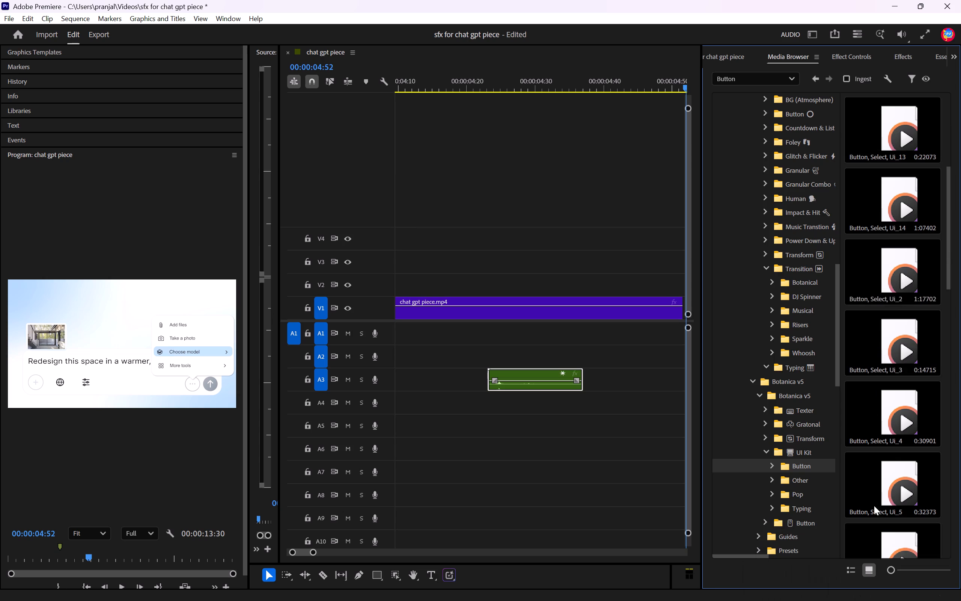
scroll(875, 447, down, 5)
click(869, 398)
key(space)
click(883, 472)
key(space)
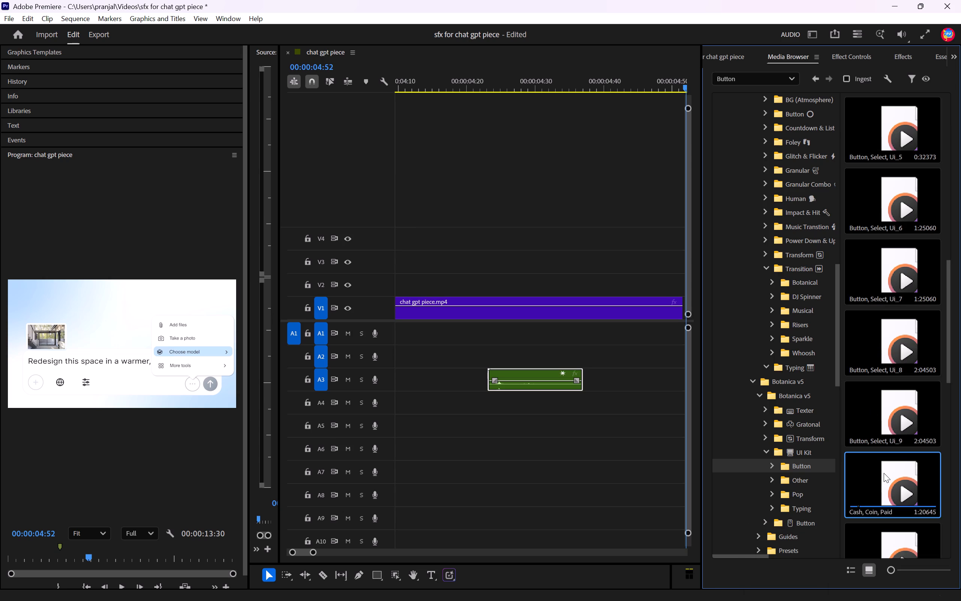
click(884, 532)
key(space)
Audition the Select, Dropdown sounds in the UI Kit Button folder.
scroll(883, 495, down, 7)
click(884, 462)
key(space)
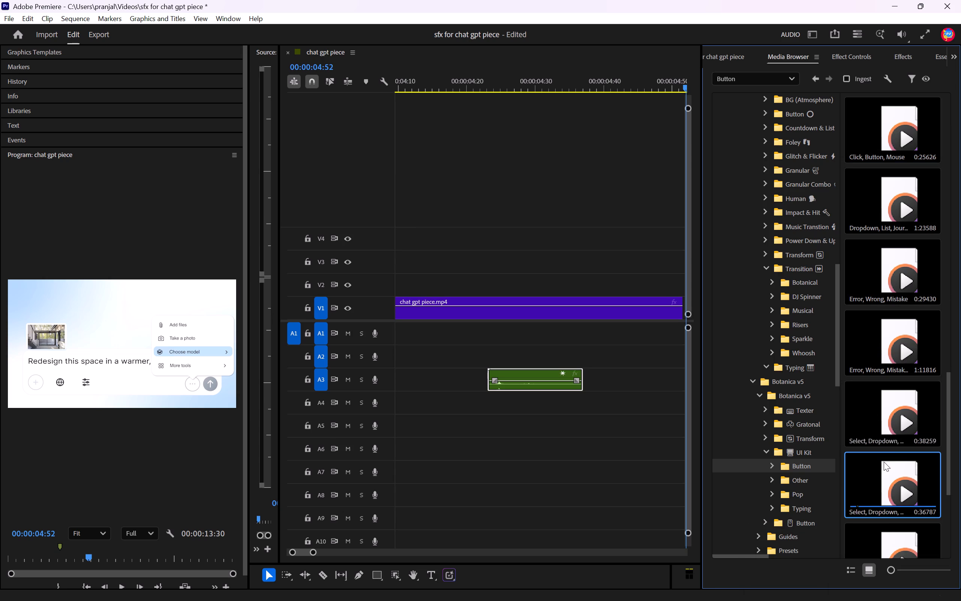
click(885, 408)
key(space)
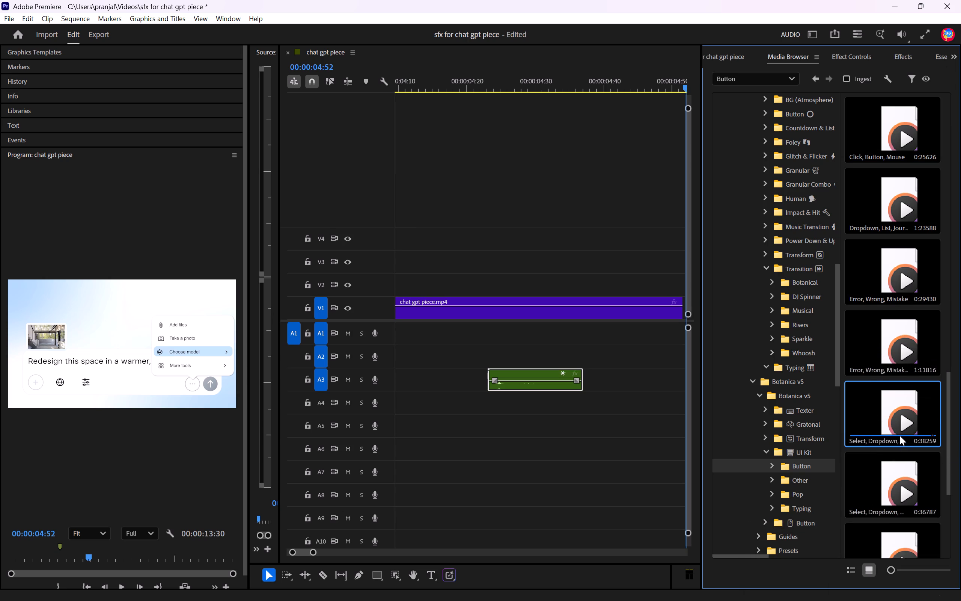
click(904, 474)
key(space)
scroll(888, 431, down, 2)
click(889, 432)
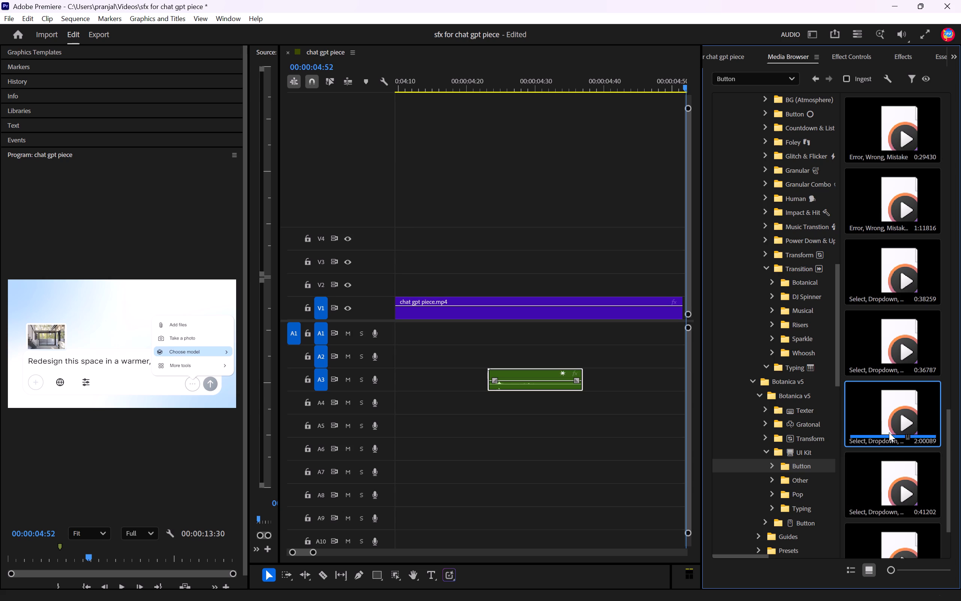
key(space)
click(894, 481)
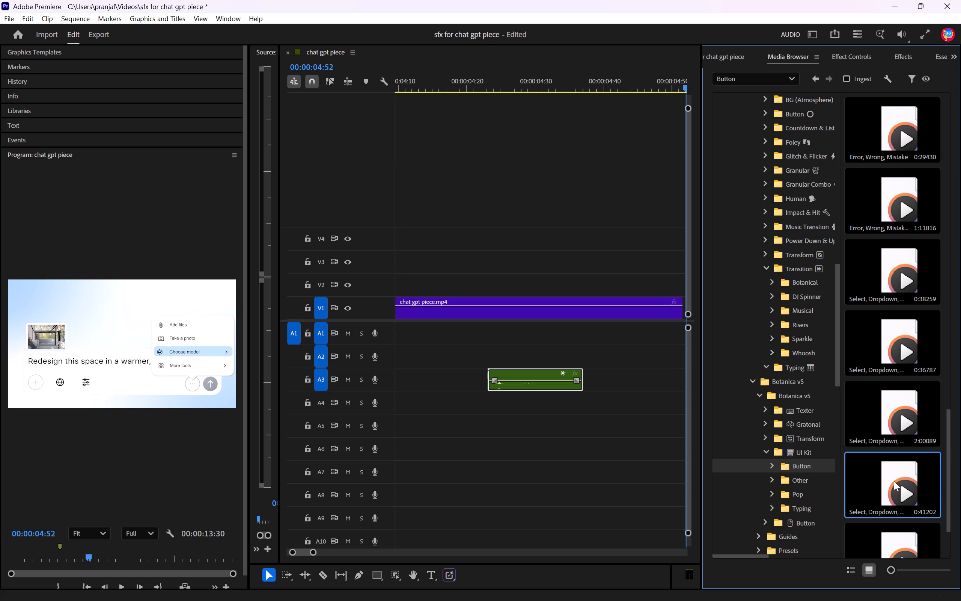
key(space)
scroll(893, 480, down, 2)
click(886, 455)
key(space)
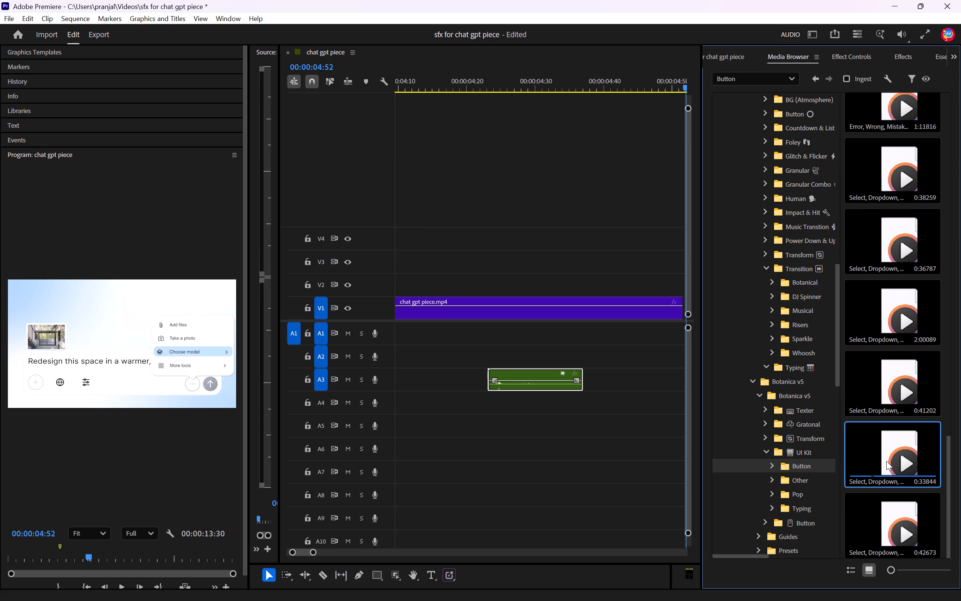
click(884, 521)
key(space)
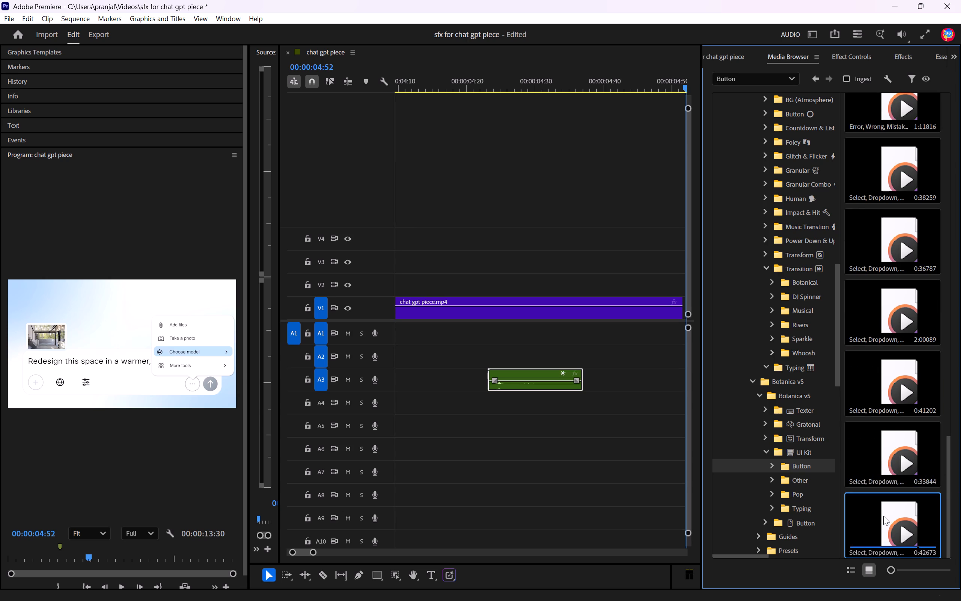
scroll(883, 516, down, 3)
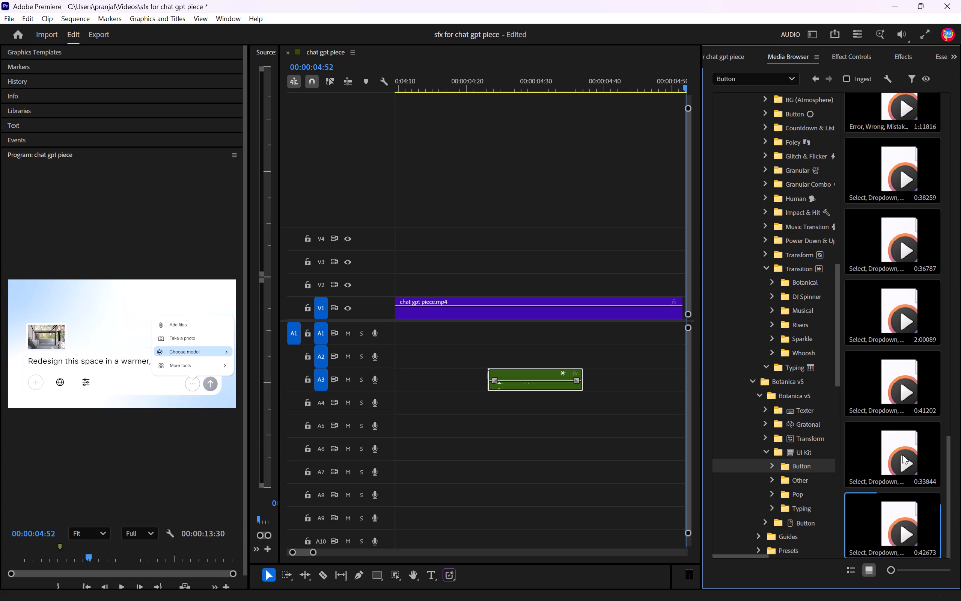
Place the 0:33844 Select, Dropdown sound on A4, starting at about 00:00:04:24 beneath the v1) Space clip.
click(902, 455)
key(space)
drag(902, 456, 477, 399)
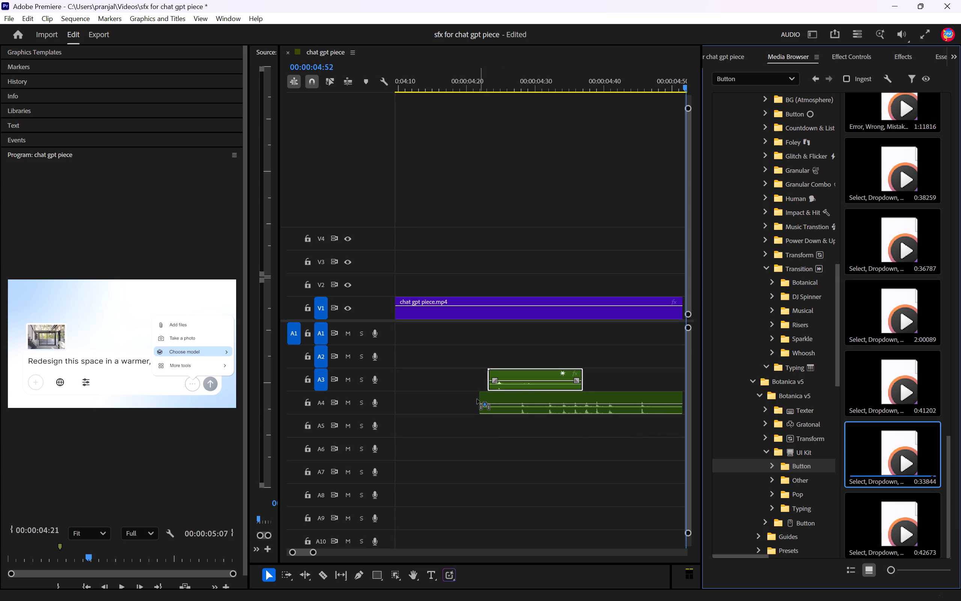
drag(477, 399, 439, 397)
drag(499, 82, 477, 89)
drag(477, 89, 462, 92)
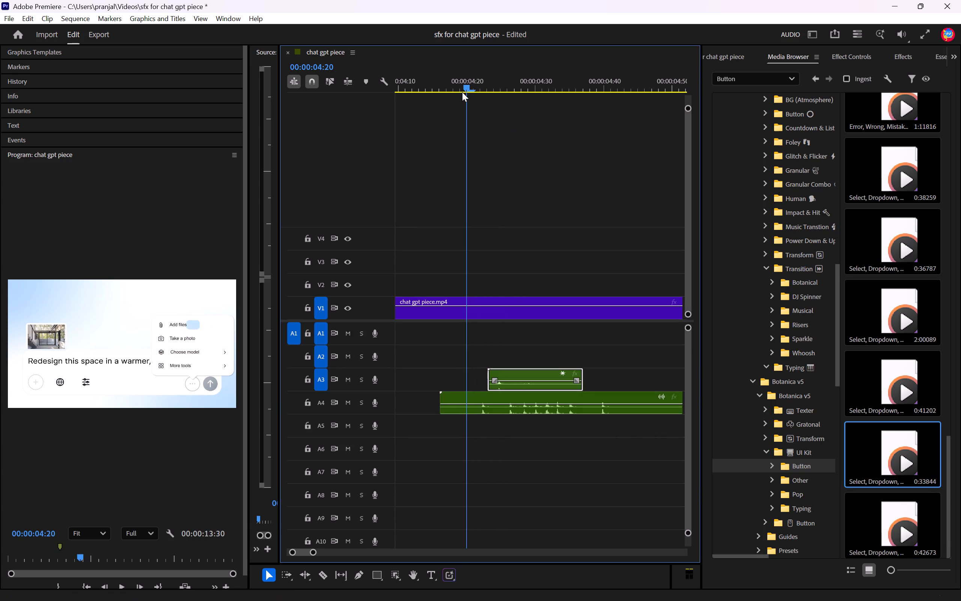
drag(462, 92, 461, 92)
drag(488, 409, 539, 406)
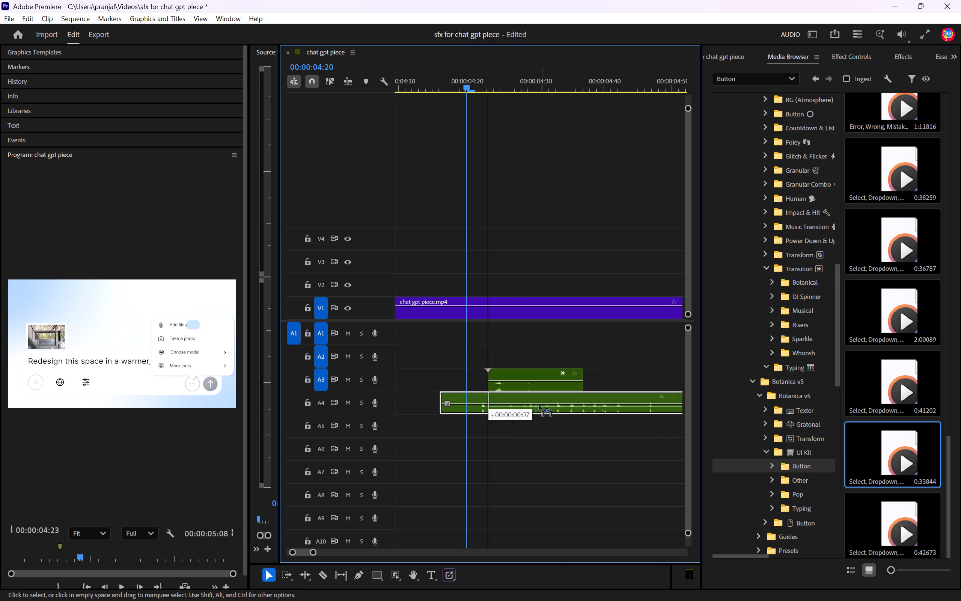
drag(539, 406, 545, 408)
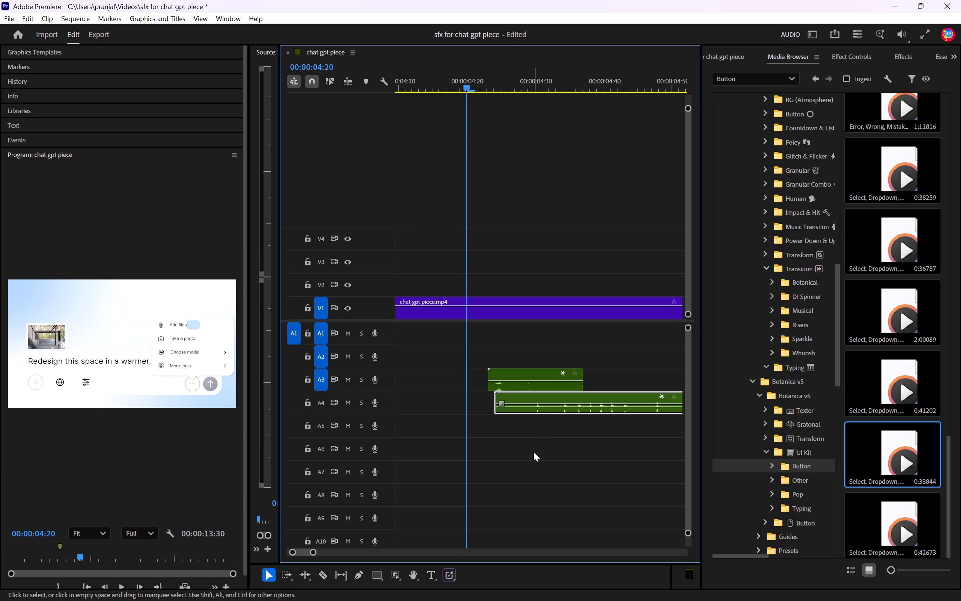
Play back the Add files highlight to check the Select, Dropdown sound together with v1) Space.
key(space)
key(space)
drag(474, 92, 475, 118)
drag(456, 88, 453, 113)
drag(434, 86, 11, 126)
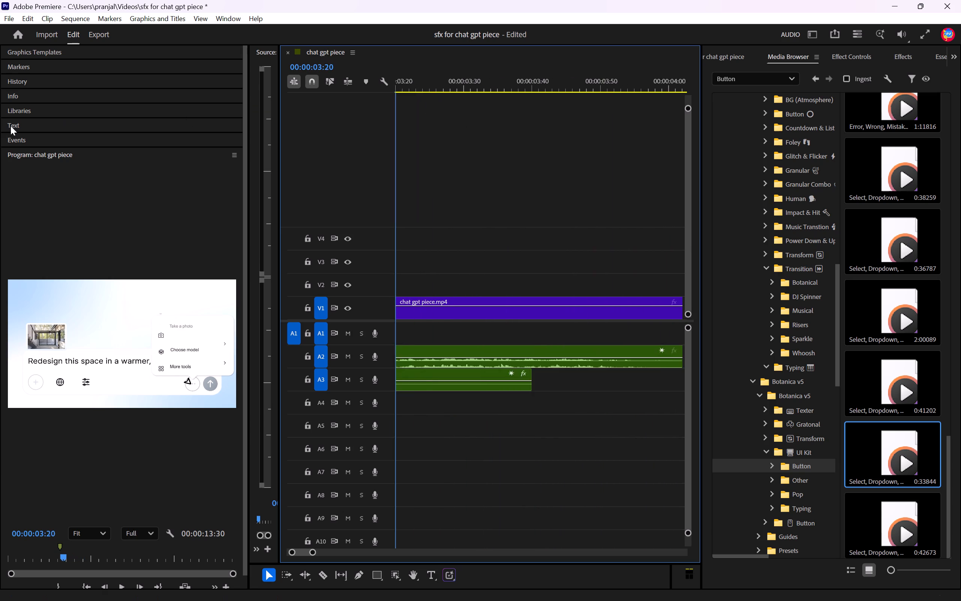
drag(11, 126, 505, 182)
key(space)
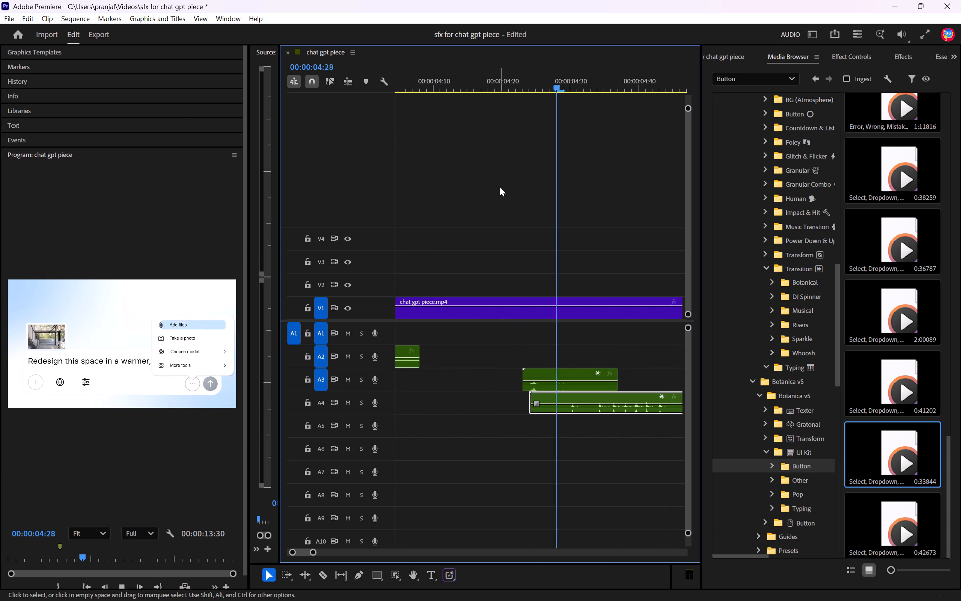
key(space)
Solo audio track A3.
click(362, 382)
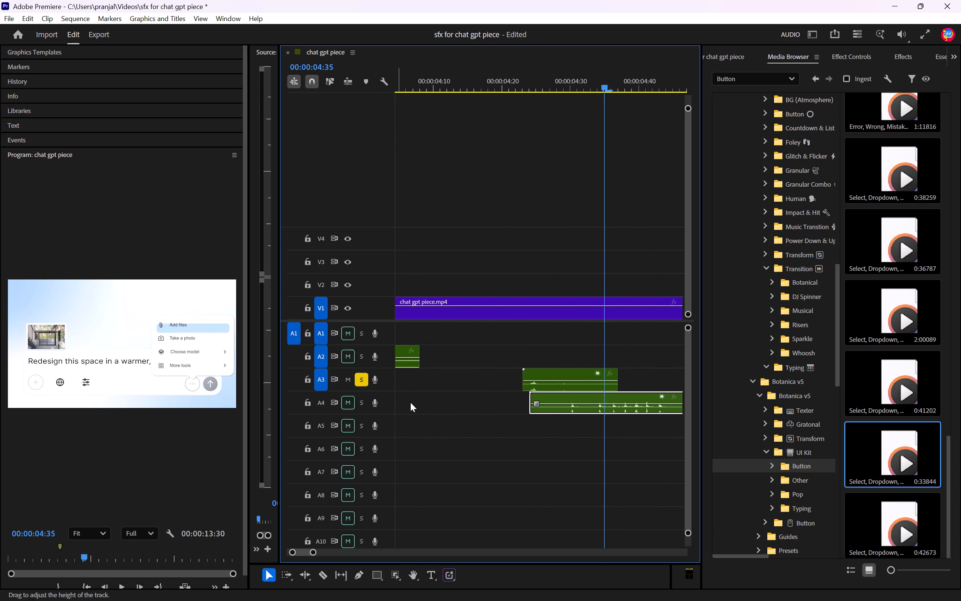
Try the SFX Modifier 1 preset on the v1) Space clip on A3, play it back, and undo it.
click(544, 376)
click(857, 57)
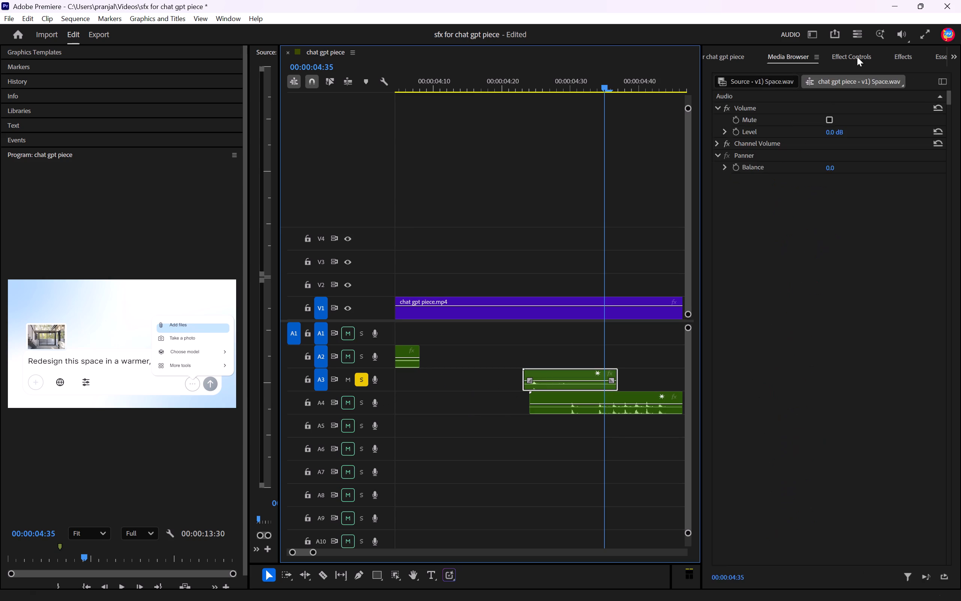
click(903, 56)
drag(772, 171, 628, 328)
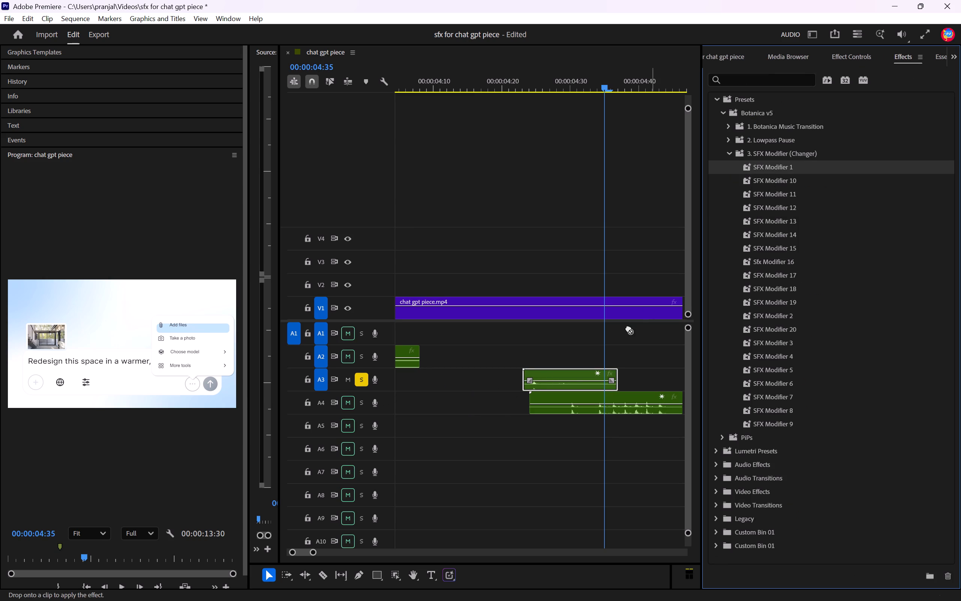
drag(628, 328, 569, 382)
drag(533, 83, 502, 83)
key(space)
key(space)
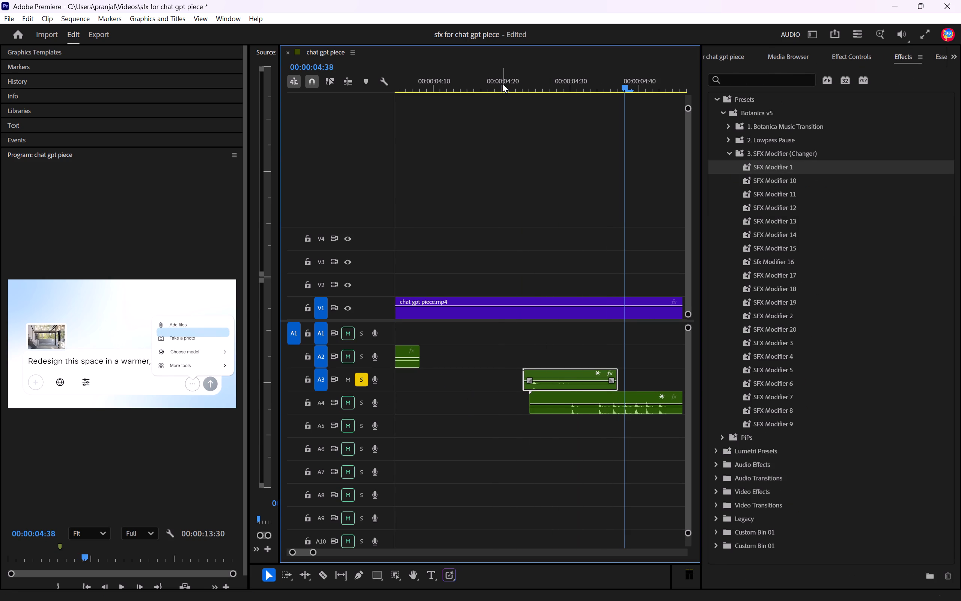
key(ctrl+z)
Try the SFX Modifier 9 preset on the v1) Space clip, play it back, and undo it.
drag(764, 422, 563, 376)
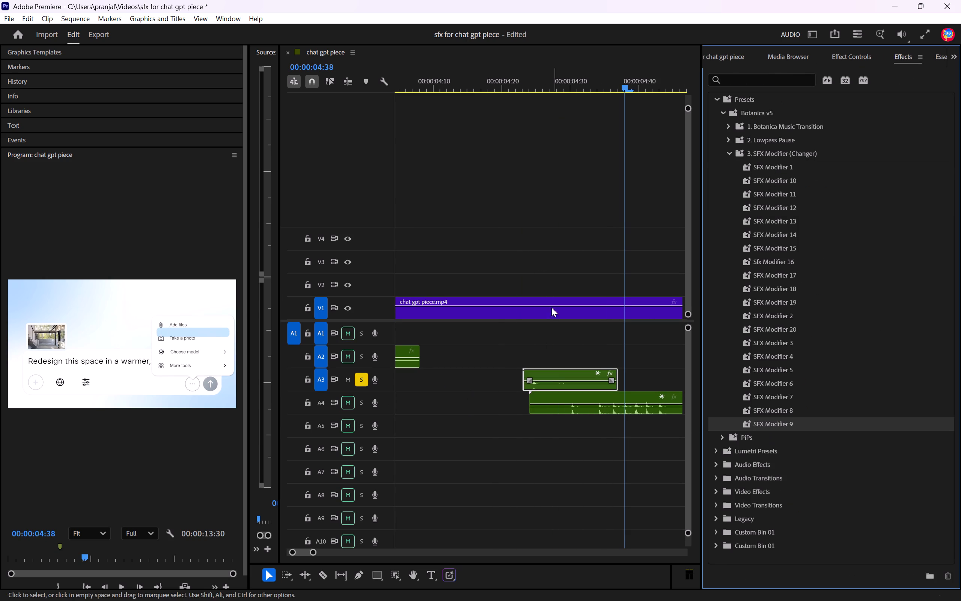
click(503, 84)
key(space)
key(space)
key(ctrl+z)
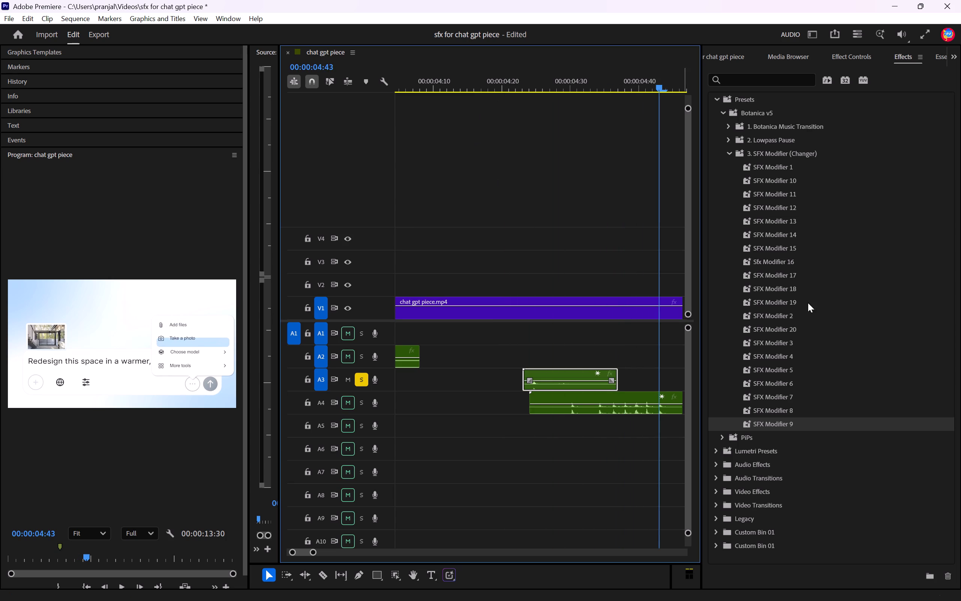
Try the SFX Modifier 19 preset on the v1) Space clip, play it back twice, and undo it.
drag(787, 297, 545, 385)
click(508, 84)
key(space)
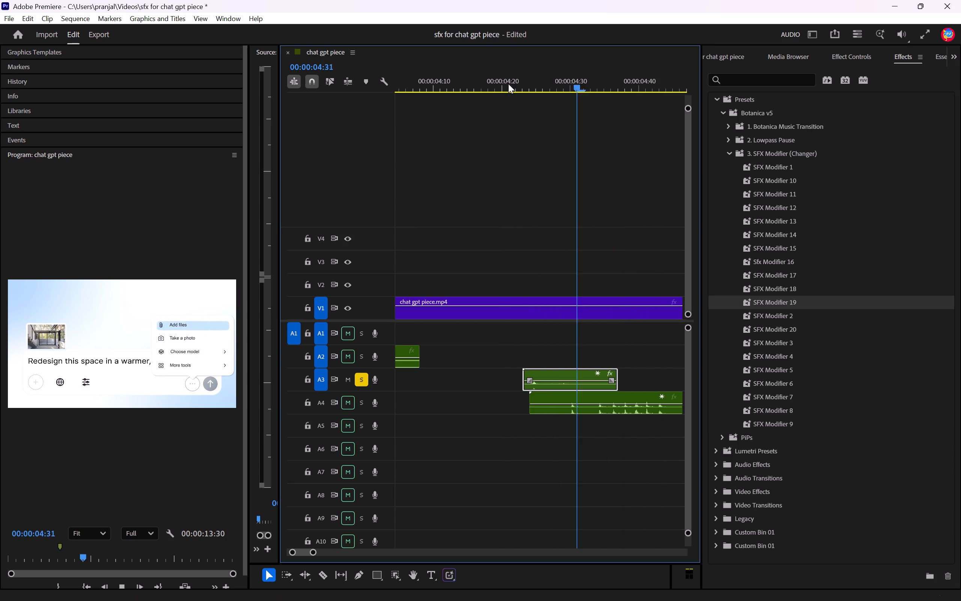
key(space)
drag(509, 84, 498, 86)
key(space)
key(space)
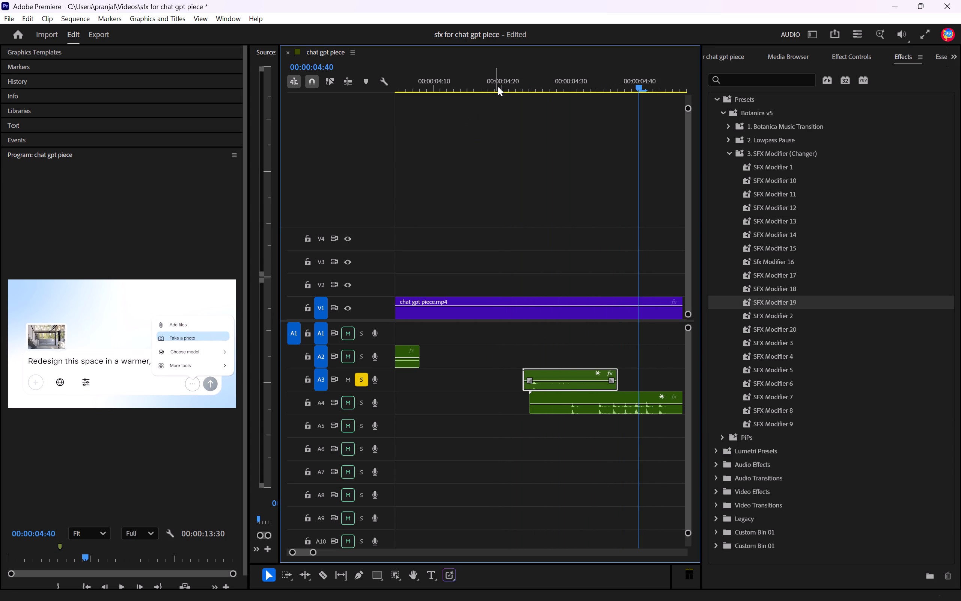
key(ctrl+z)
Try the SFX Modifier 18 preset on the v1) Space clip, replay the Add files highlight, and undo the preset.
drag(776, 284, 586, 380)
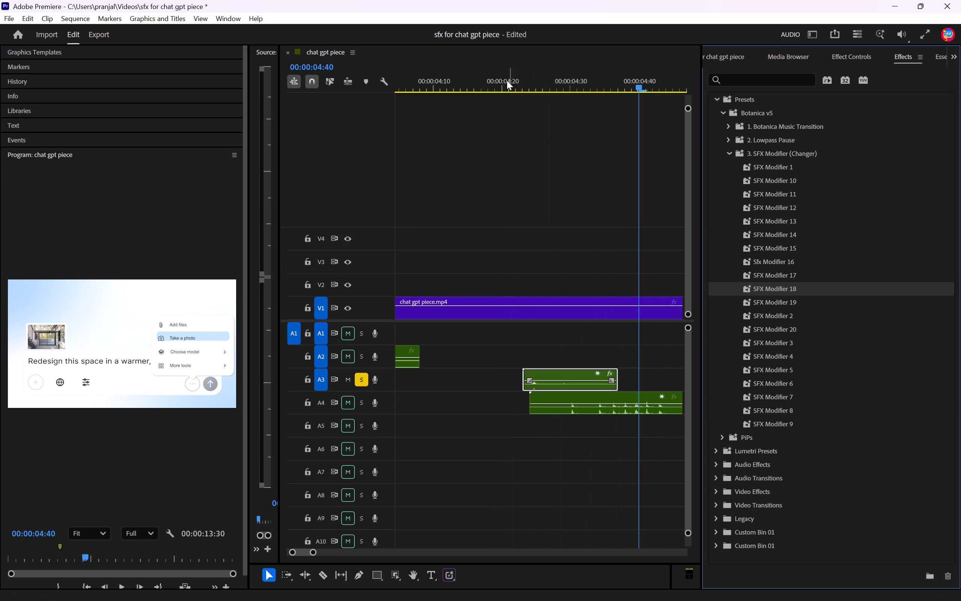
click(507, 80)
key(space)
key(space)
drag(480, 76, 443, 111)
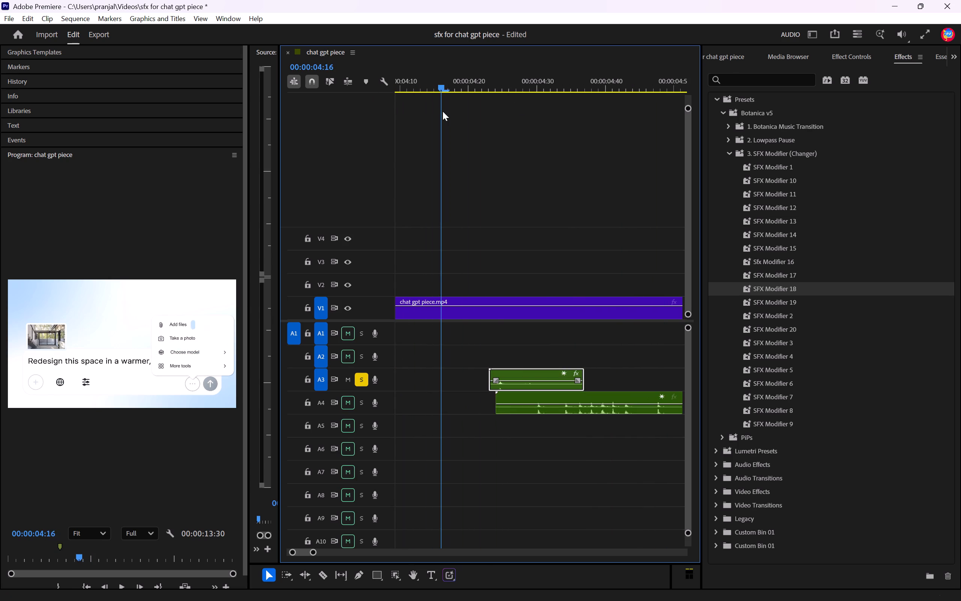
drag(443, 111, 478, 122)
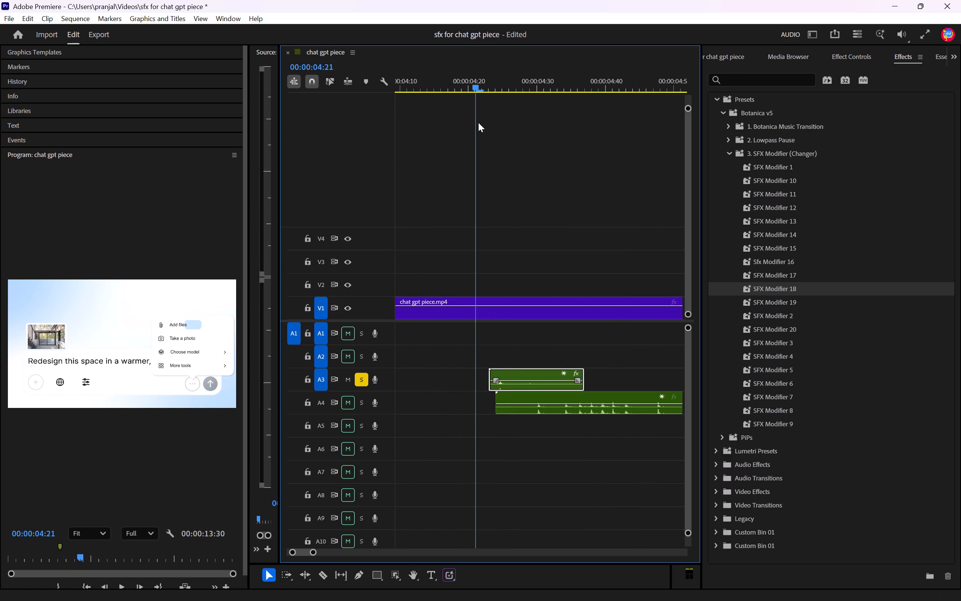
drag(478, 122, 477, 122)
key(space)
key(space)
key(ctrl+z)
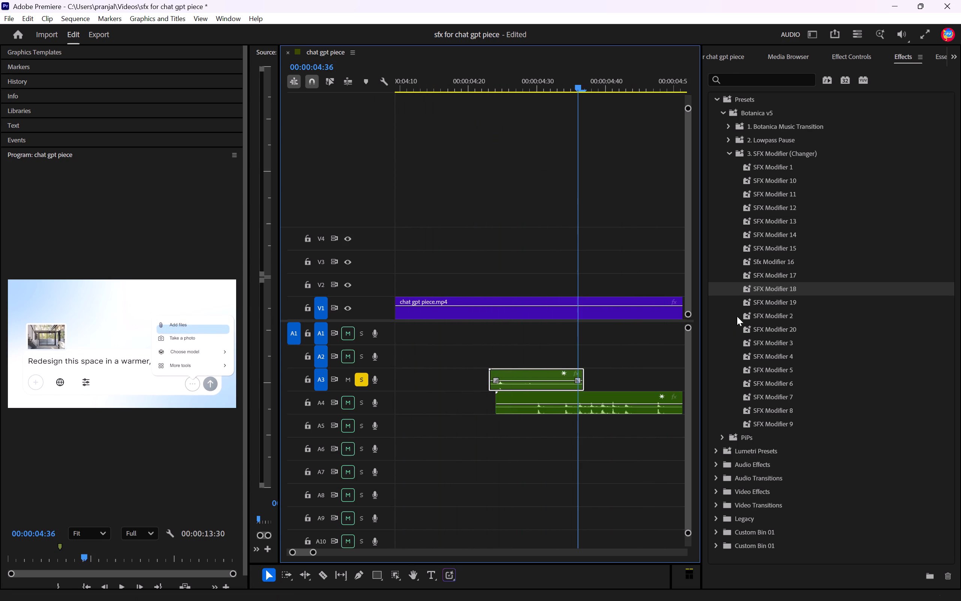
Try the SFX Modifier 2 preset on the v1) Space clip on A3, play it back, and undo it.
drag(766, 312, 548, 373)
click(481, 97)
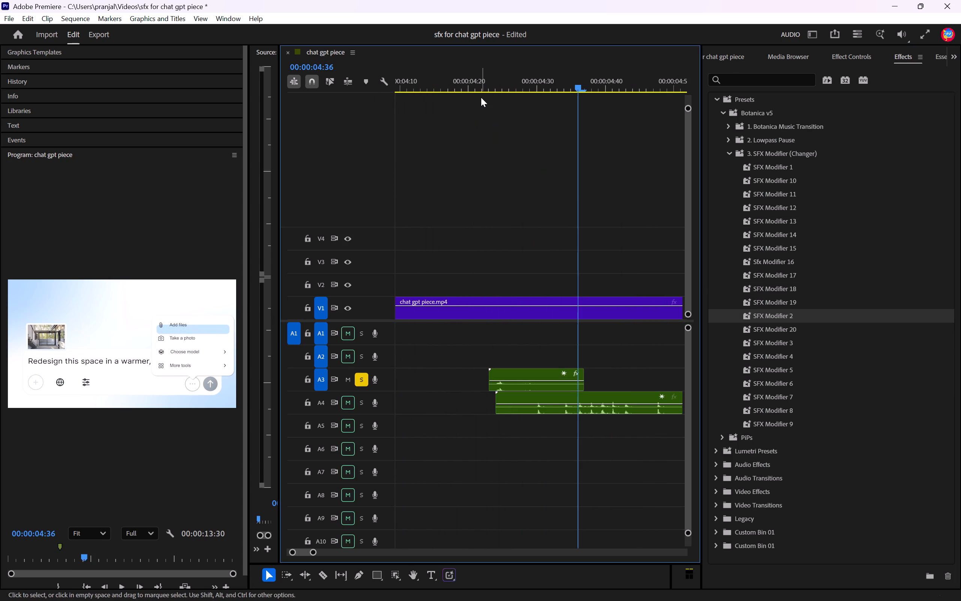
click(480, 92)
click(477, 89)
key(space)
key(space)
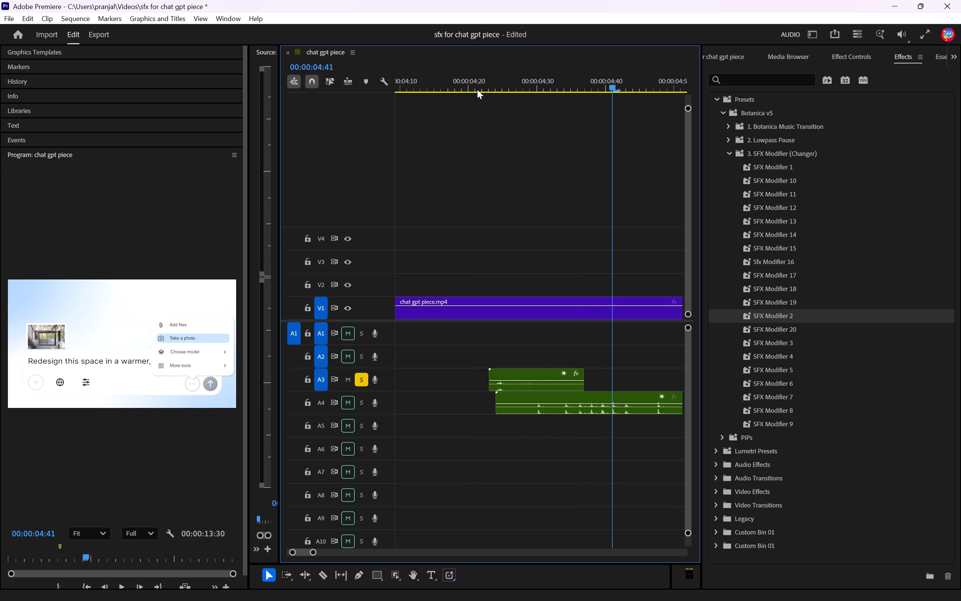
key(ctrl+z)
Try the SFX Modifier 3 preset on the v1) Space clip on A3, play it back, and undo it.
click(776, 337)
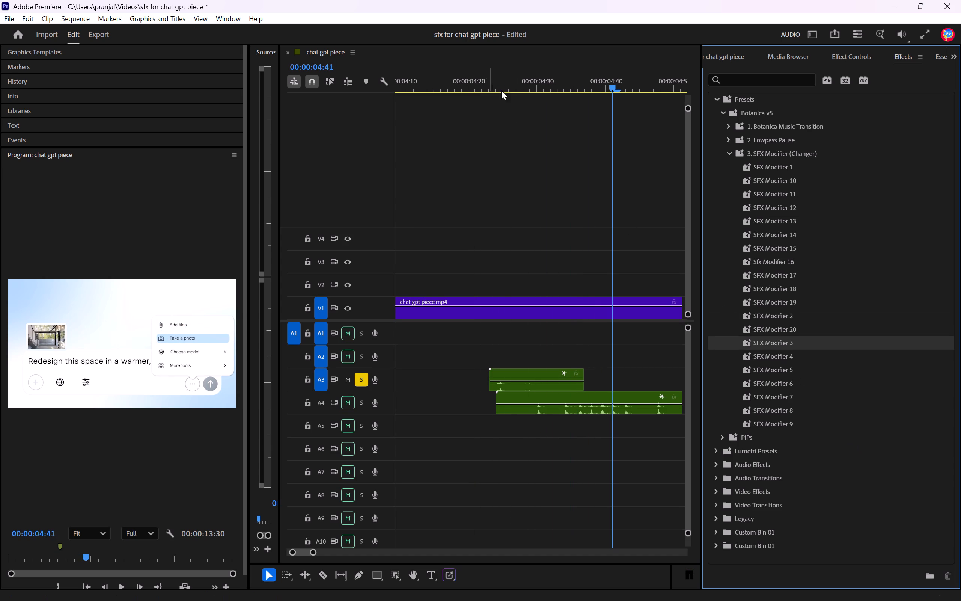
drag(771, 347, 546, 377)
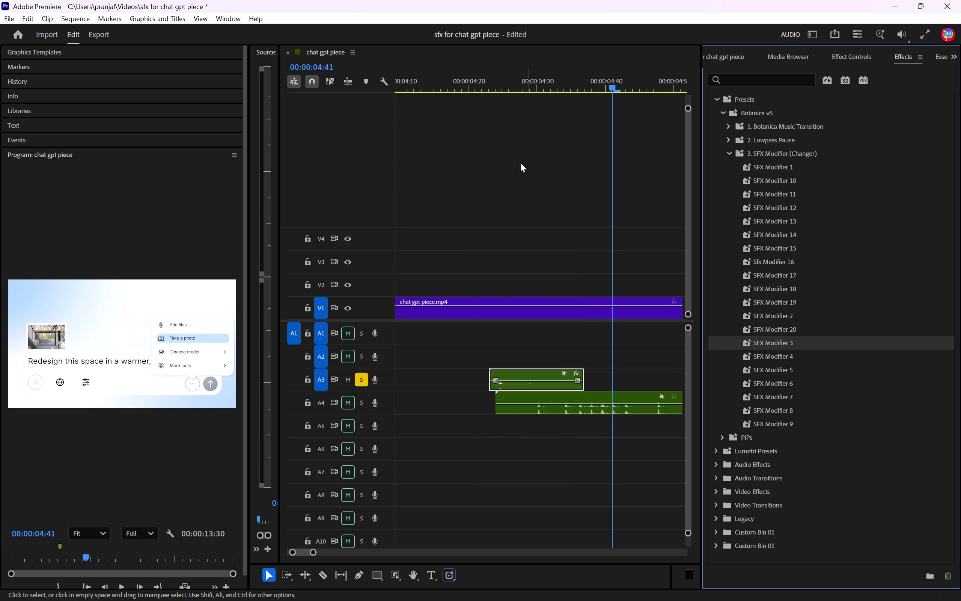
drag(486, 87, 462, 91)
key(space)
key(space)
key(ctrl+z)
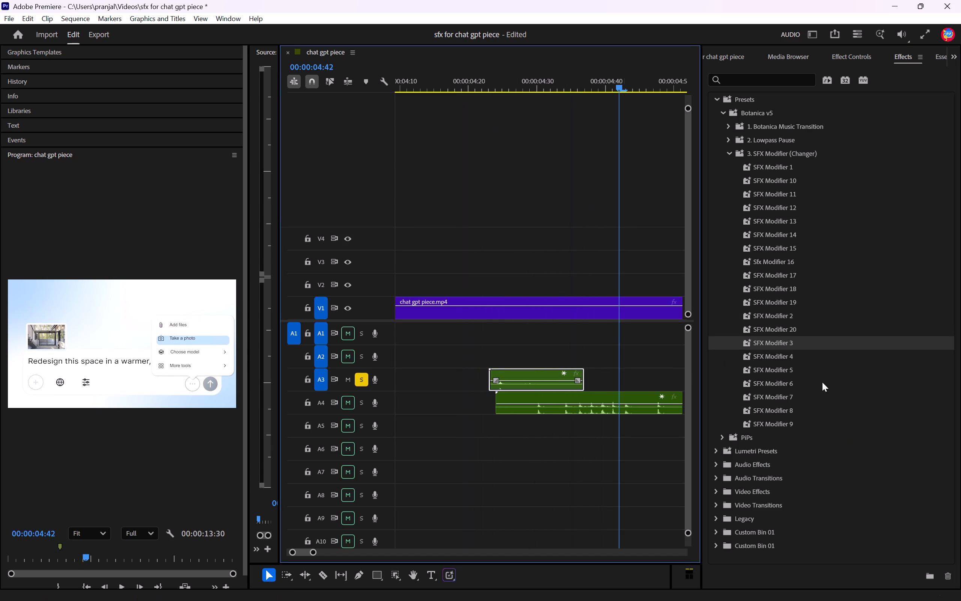
Apply the SFX Modifier 12 preset to the v1) Space clip on A3 and replay the Add files highlight several times.
drag(784, 212, 533, 379)
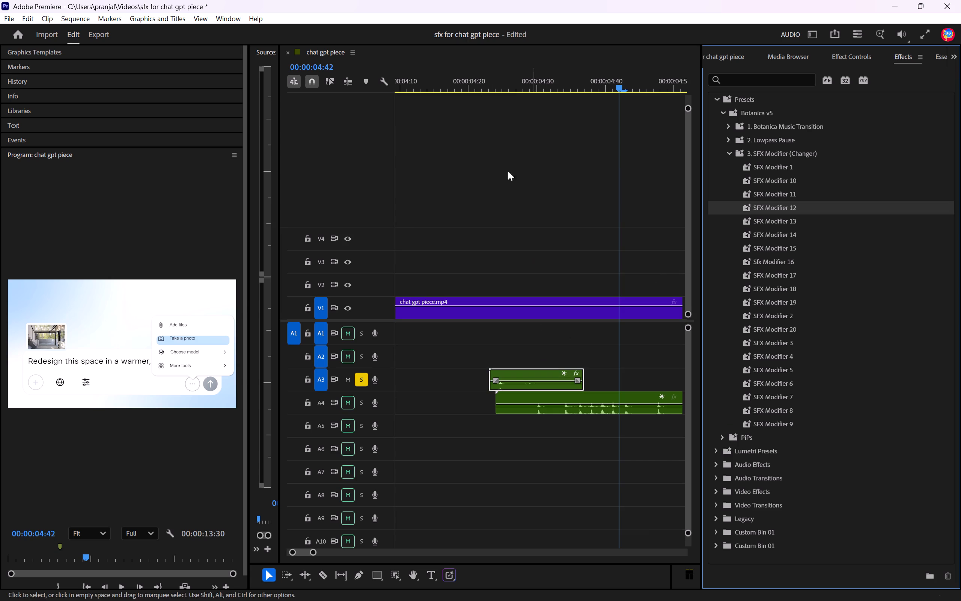
click(477, 86)
key(space)
key(space)
drag(477, 86, 457, 91)
key(space)
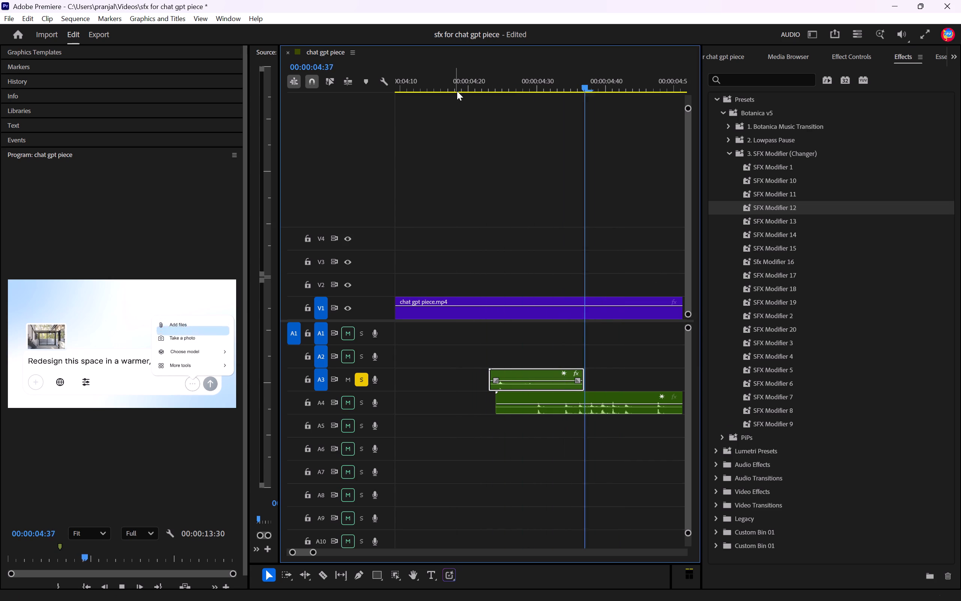
key(space)
drag(457, 91, 438, 106)
key(space)
key(space)
drag(485, 94, 485, 94)
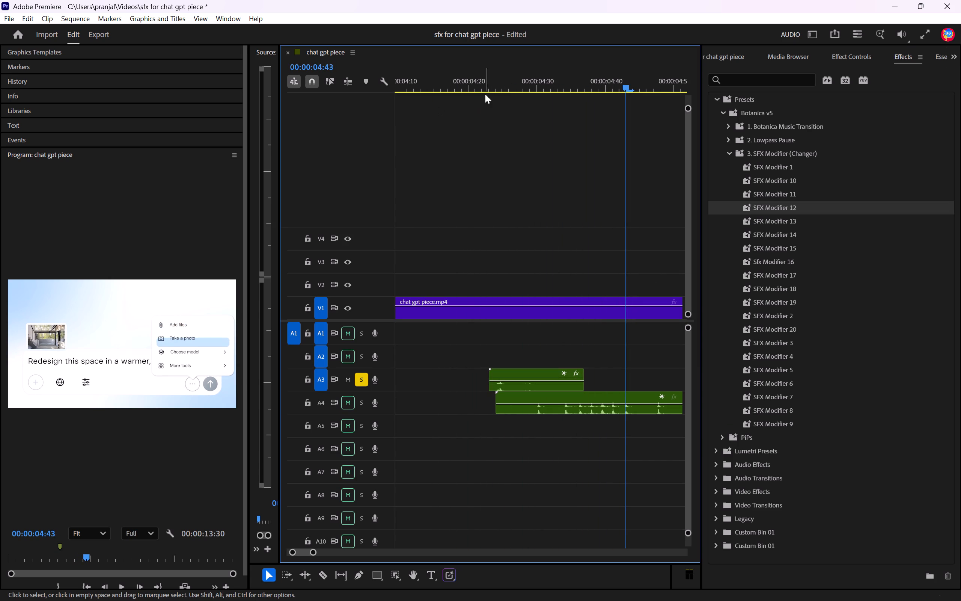
drag(485, 94, 467, 91)
click(467, 90)
key(space)
key(space)
Shift the v1) Space clip on A3 earlier so it starts at 00:00:04:22, and replay the highlight to check its timing.
click(473, 87)
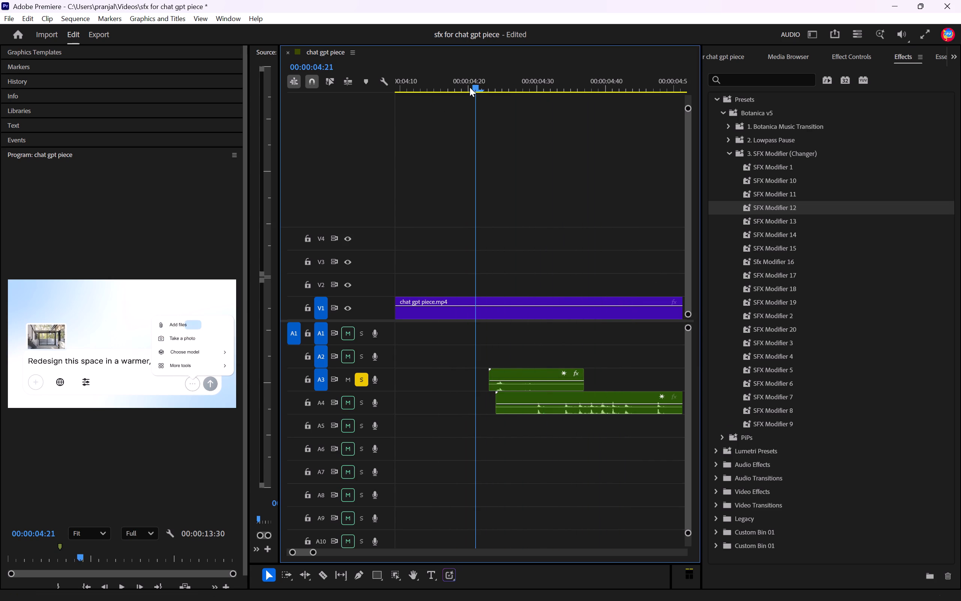
drag(524, 376, 517, 375)
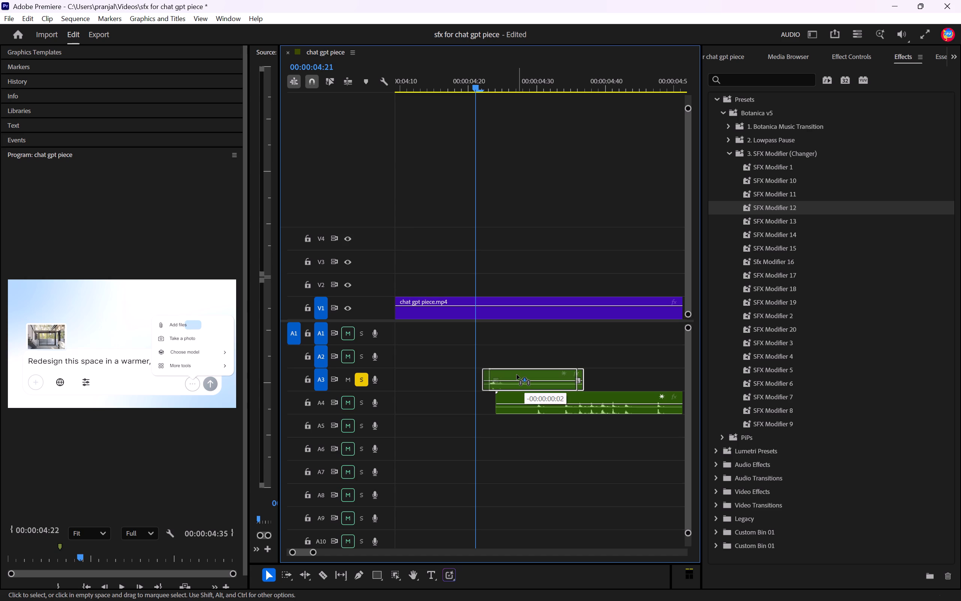
drag(517, 375, 518, 375)
key(space)
key(space)
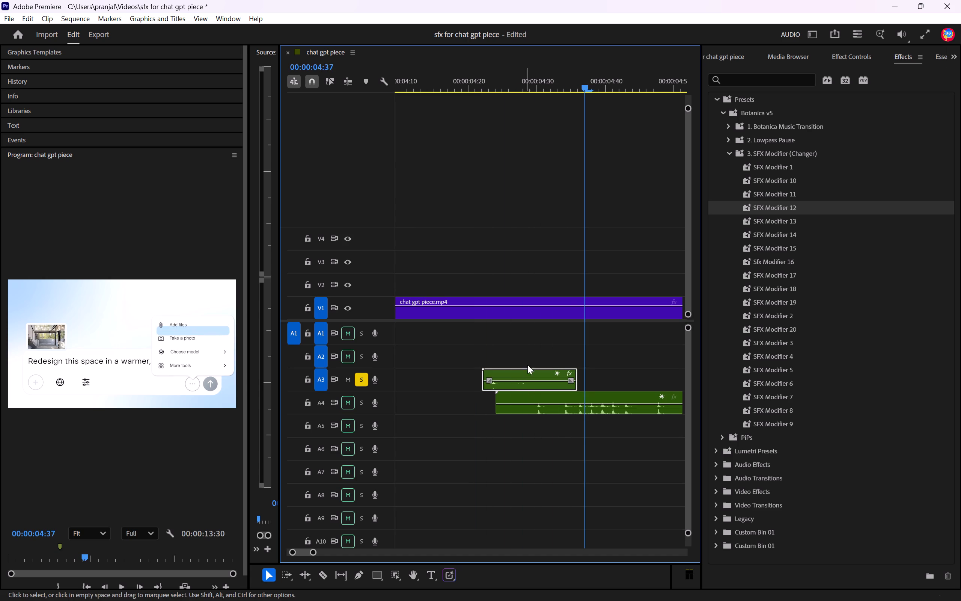
drag(503, 87, 476, 98)
key(space)
key(space)
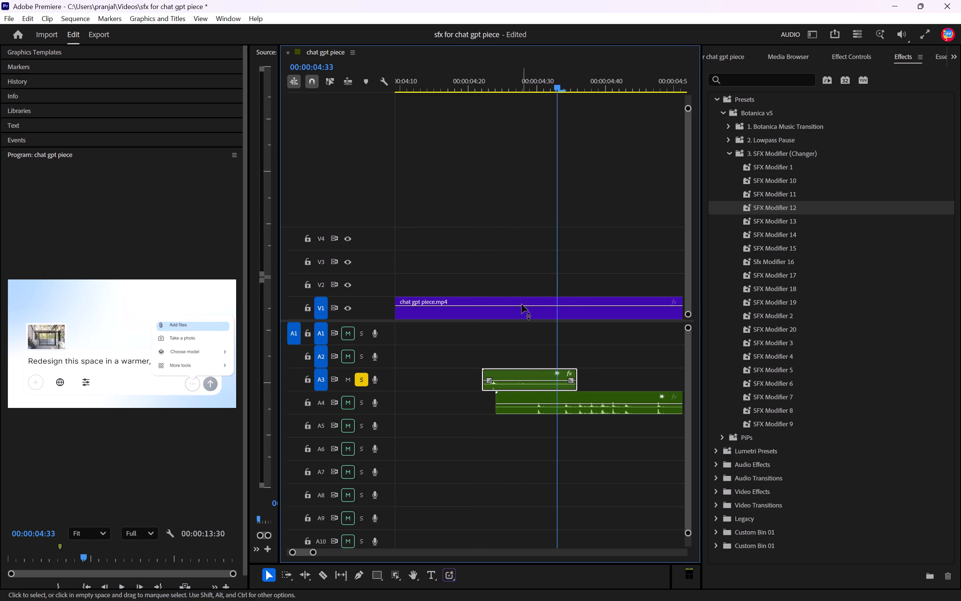
drag(483, 97, 421, 97)
drag(460, 93, 431, 90)
click(453, 85)
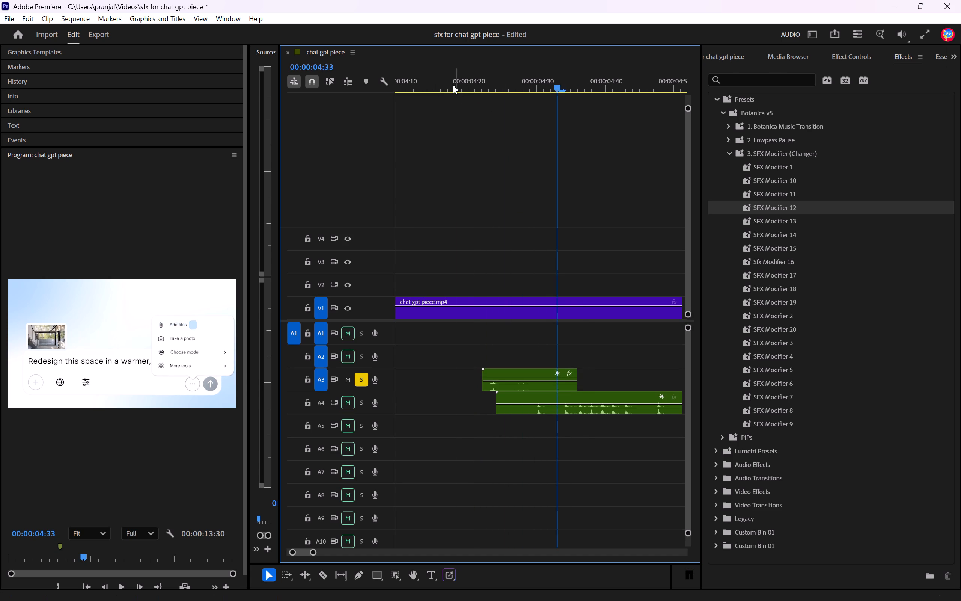
key(space)
key(space)
key(space)
key(space)
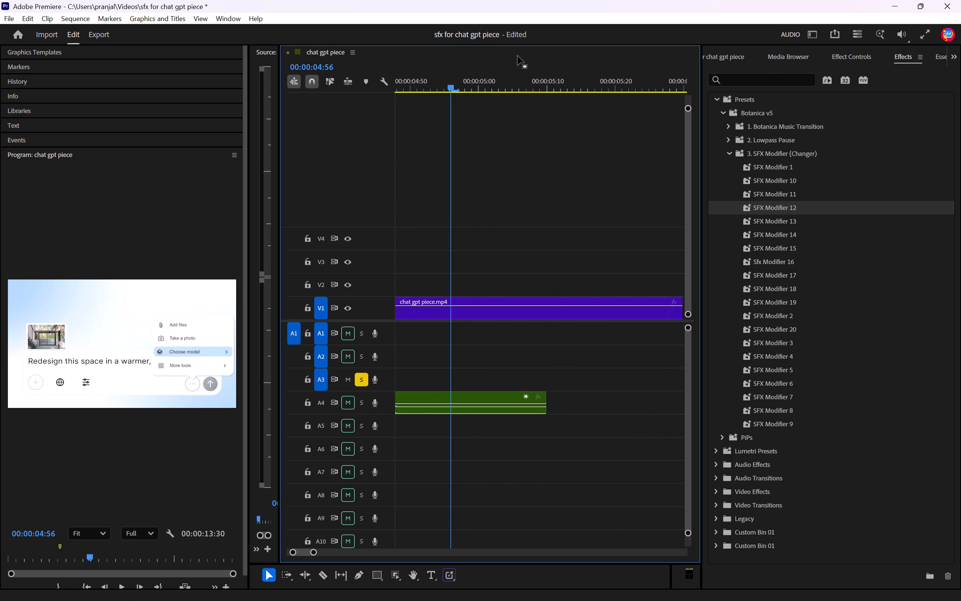
Turn off solo on A3 and play back the options-menu section with all the sound layers together.
click(365, 374)
drag(467, 83, 411, 104)
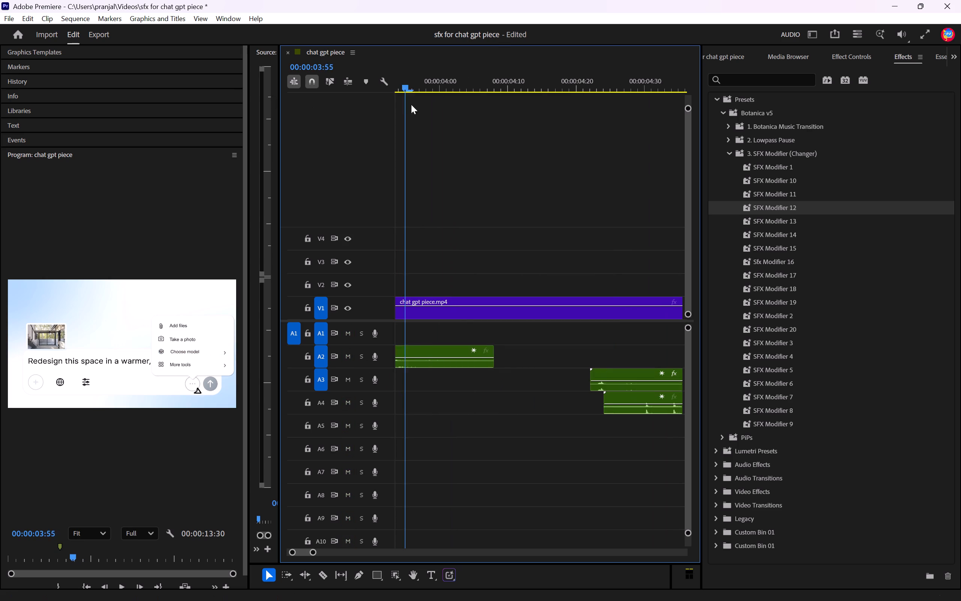
drag(411, 104, 538, 116)
key(space)
key(space)
drag(476, 90, 389, 101)
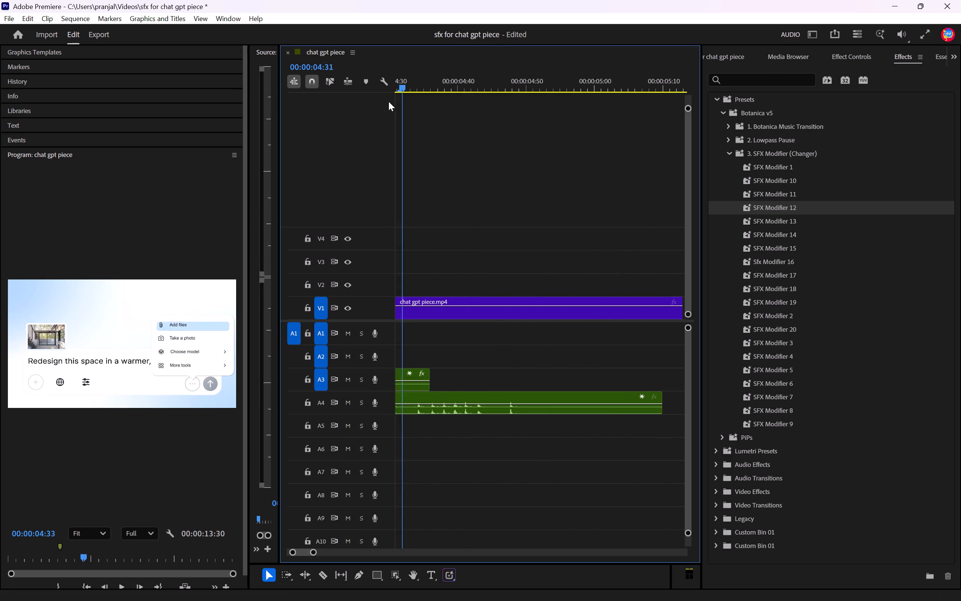
drag(389, 101, 416, 112)
key(space)
key(space)
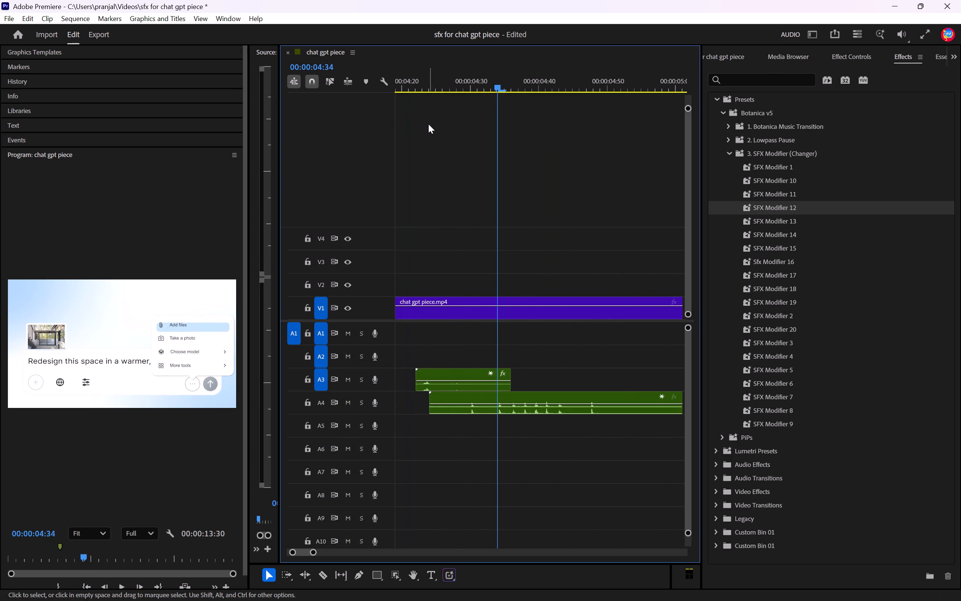
key(space)
key(space)
key(space)
key(space)
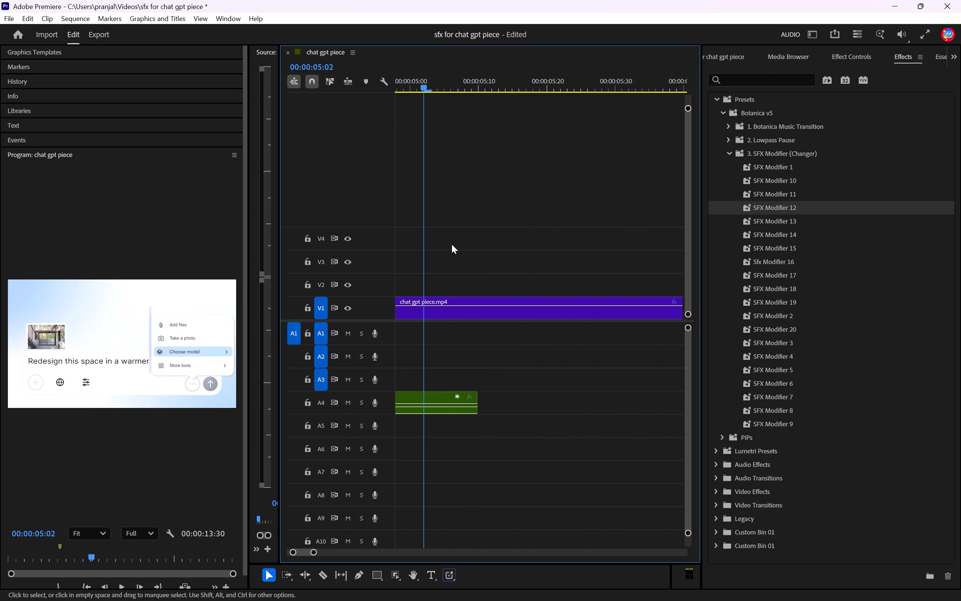
drag(419, 81, 383, 114)
key(space)
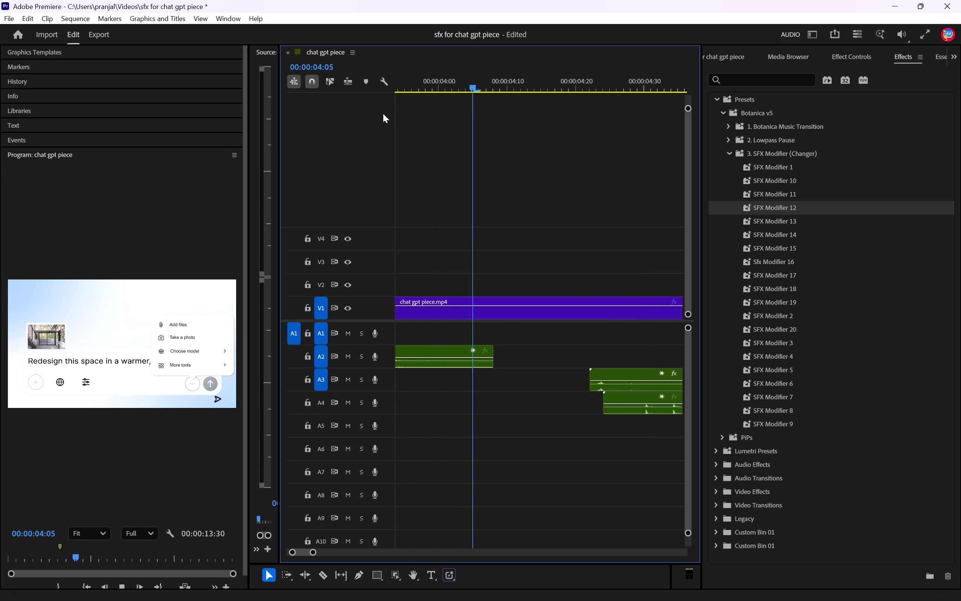
key(space)
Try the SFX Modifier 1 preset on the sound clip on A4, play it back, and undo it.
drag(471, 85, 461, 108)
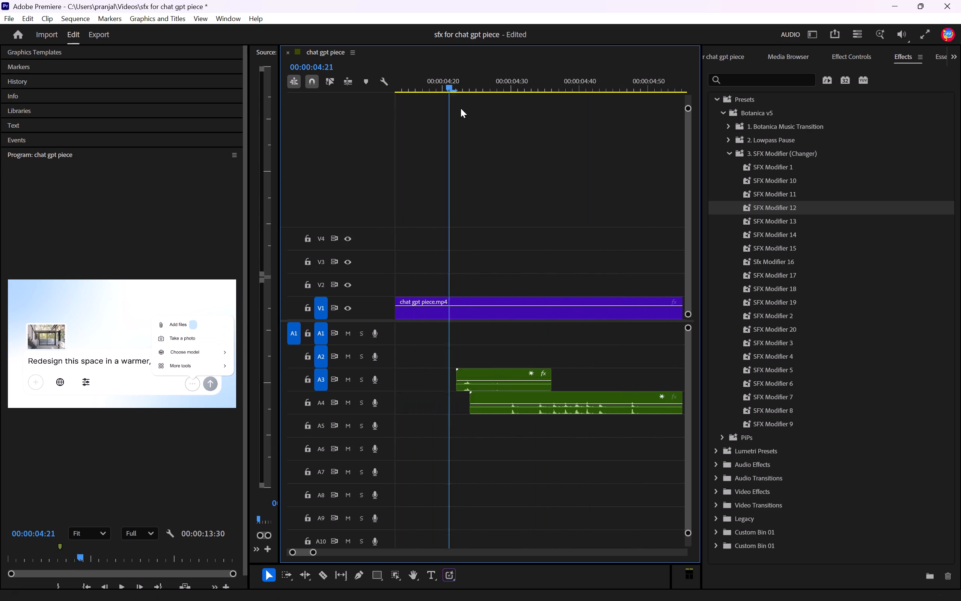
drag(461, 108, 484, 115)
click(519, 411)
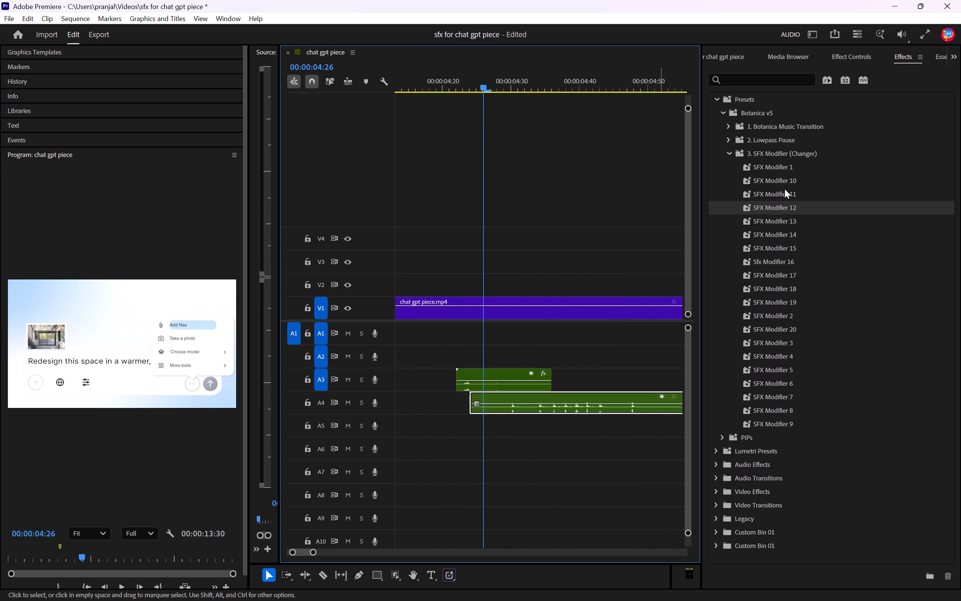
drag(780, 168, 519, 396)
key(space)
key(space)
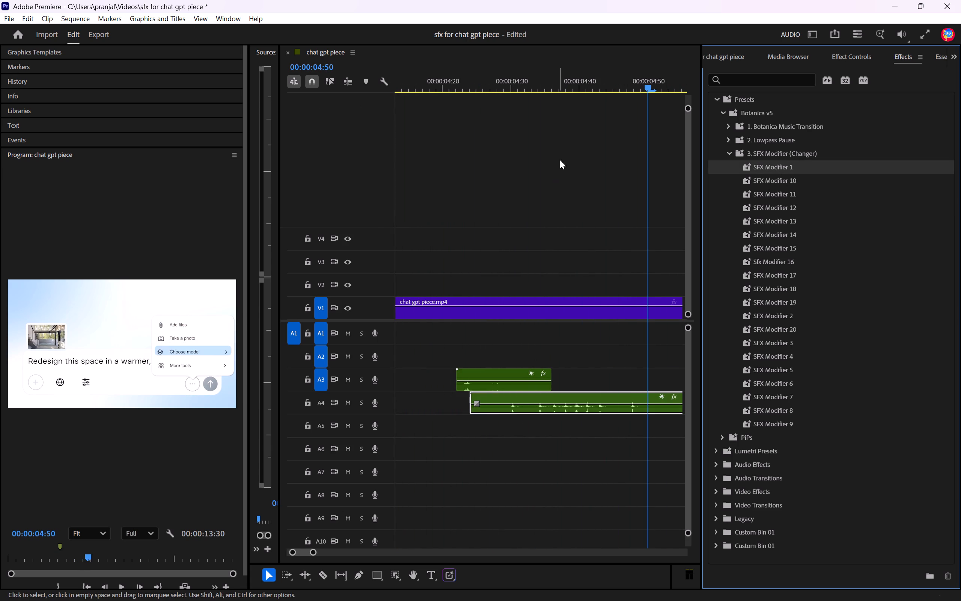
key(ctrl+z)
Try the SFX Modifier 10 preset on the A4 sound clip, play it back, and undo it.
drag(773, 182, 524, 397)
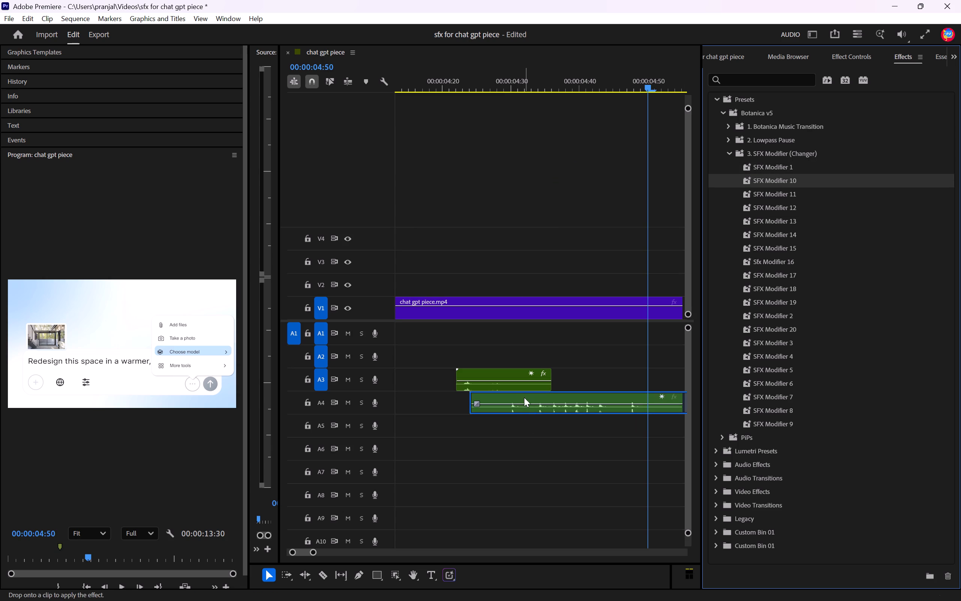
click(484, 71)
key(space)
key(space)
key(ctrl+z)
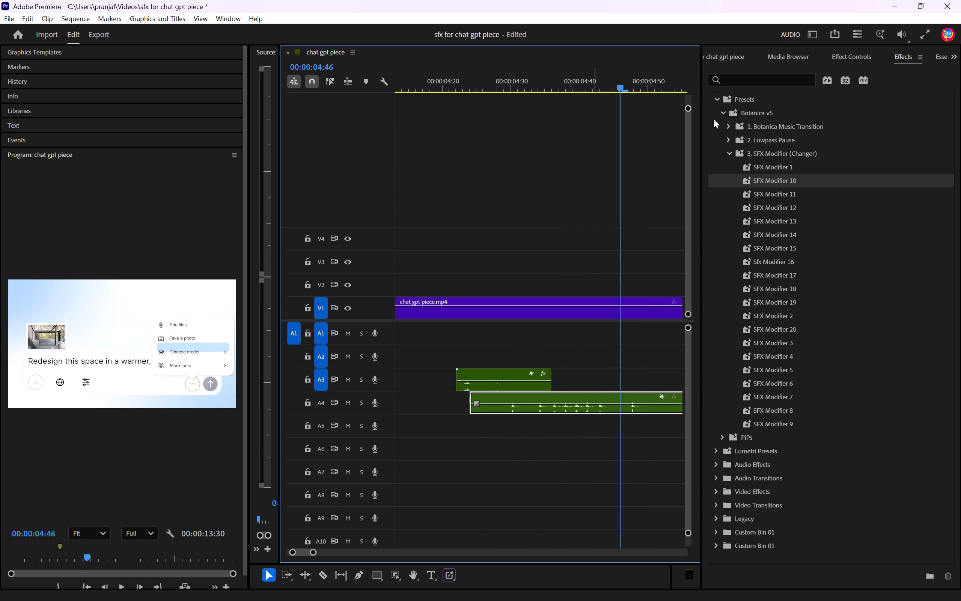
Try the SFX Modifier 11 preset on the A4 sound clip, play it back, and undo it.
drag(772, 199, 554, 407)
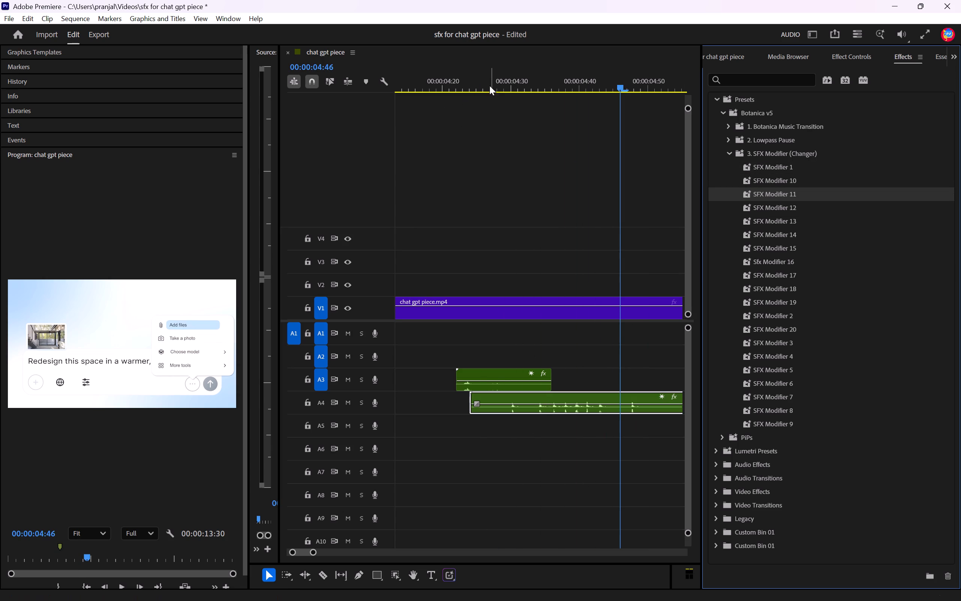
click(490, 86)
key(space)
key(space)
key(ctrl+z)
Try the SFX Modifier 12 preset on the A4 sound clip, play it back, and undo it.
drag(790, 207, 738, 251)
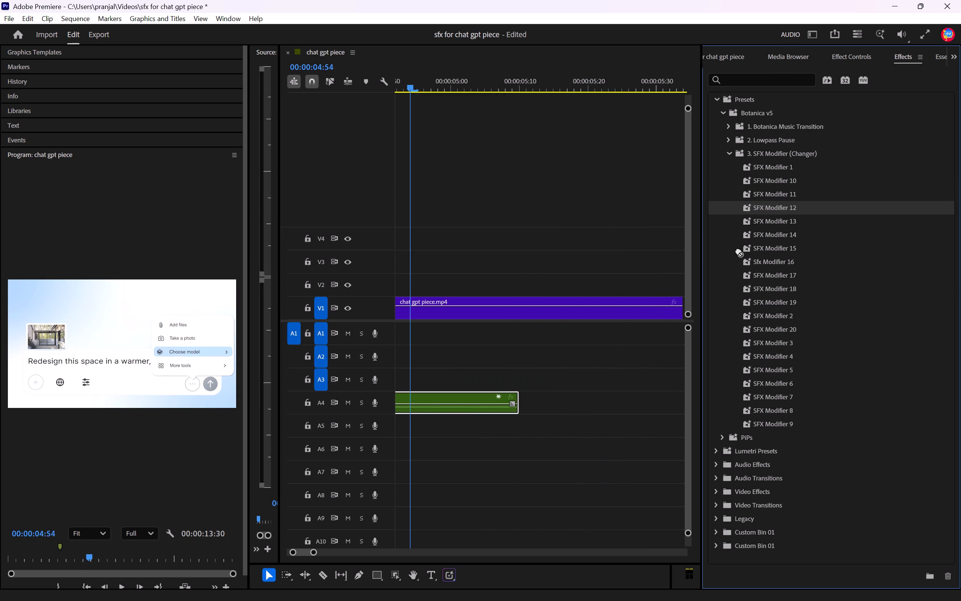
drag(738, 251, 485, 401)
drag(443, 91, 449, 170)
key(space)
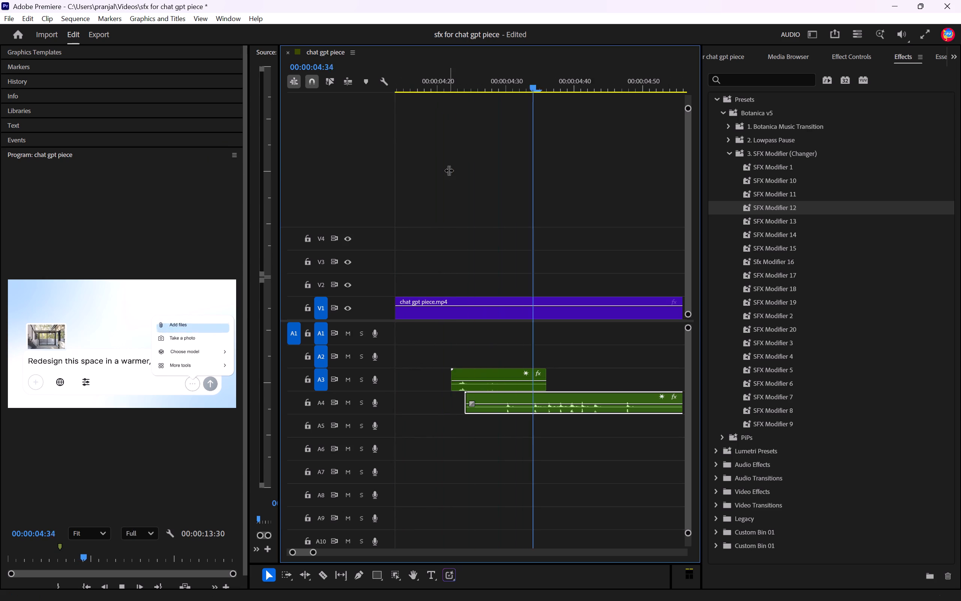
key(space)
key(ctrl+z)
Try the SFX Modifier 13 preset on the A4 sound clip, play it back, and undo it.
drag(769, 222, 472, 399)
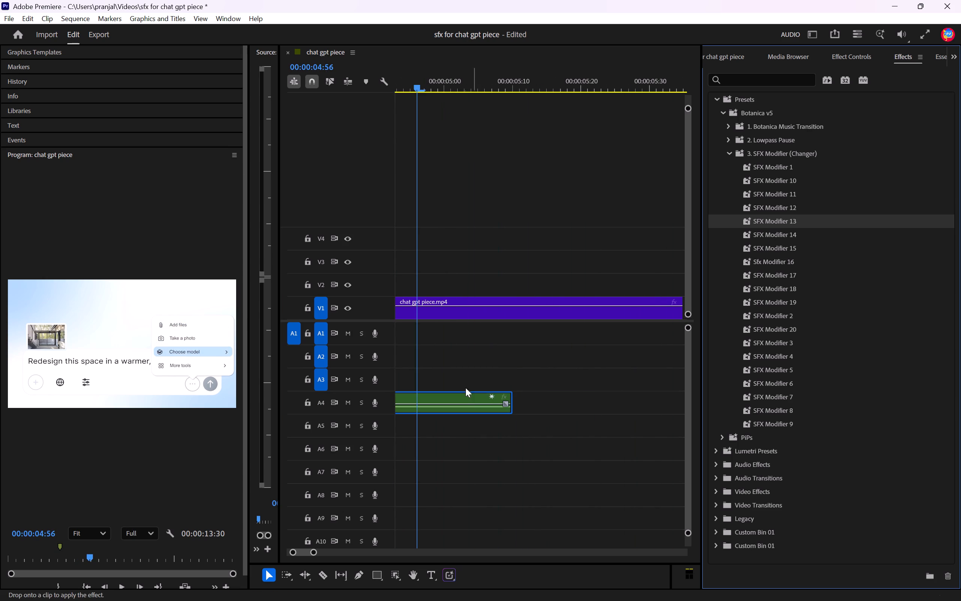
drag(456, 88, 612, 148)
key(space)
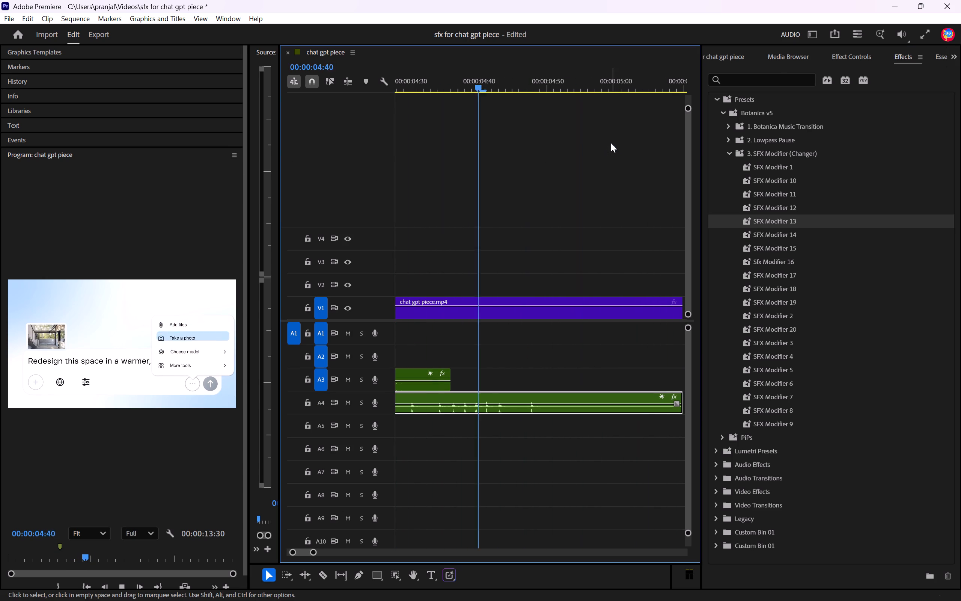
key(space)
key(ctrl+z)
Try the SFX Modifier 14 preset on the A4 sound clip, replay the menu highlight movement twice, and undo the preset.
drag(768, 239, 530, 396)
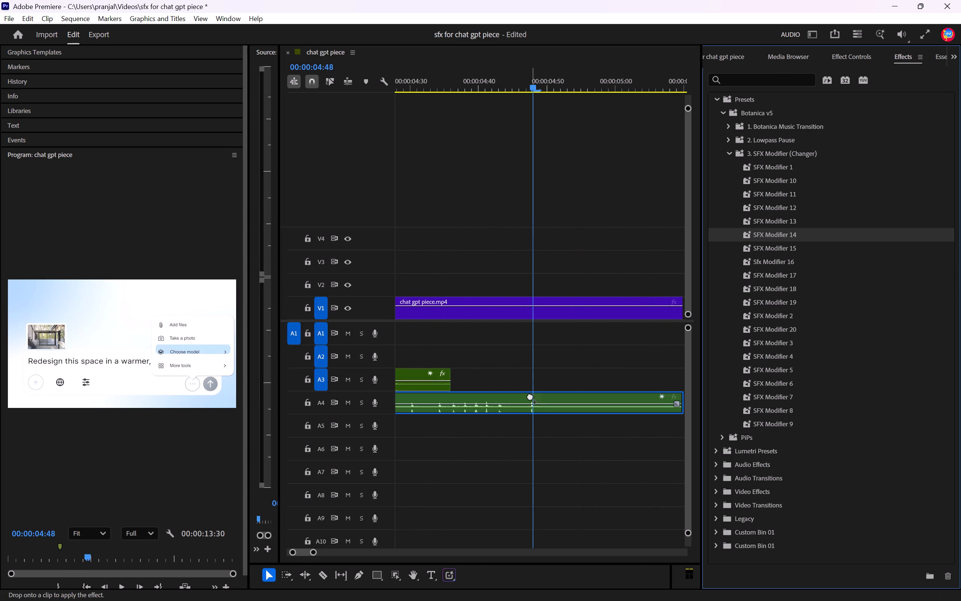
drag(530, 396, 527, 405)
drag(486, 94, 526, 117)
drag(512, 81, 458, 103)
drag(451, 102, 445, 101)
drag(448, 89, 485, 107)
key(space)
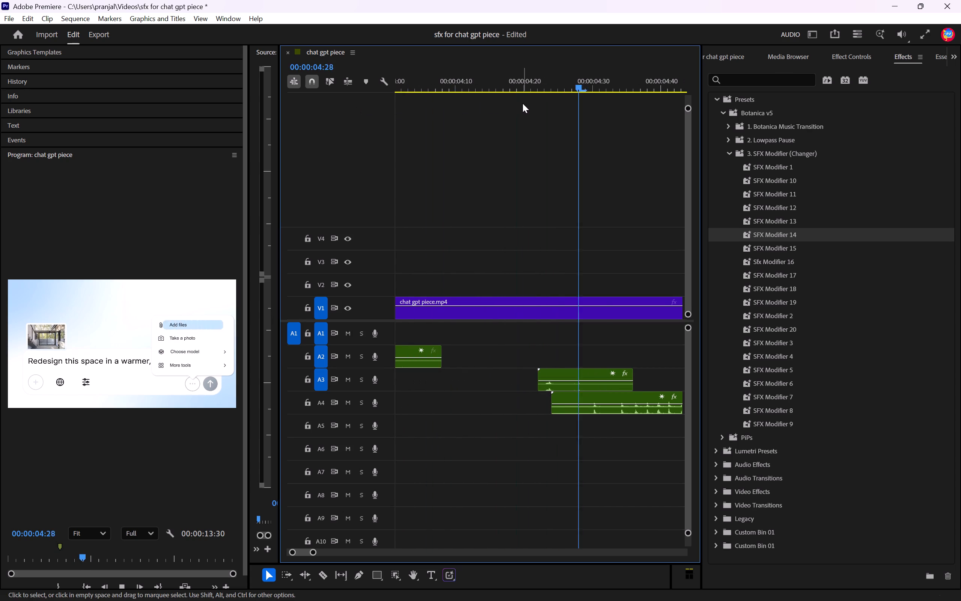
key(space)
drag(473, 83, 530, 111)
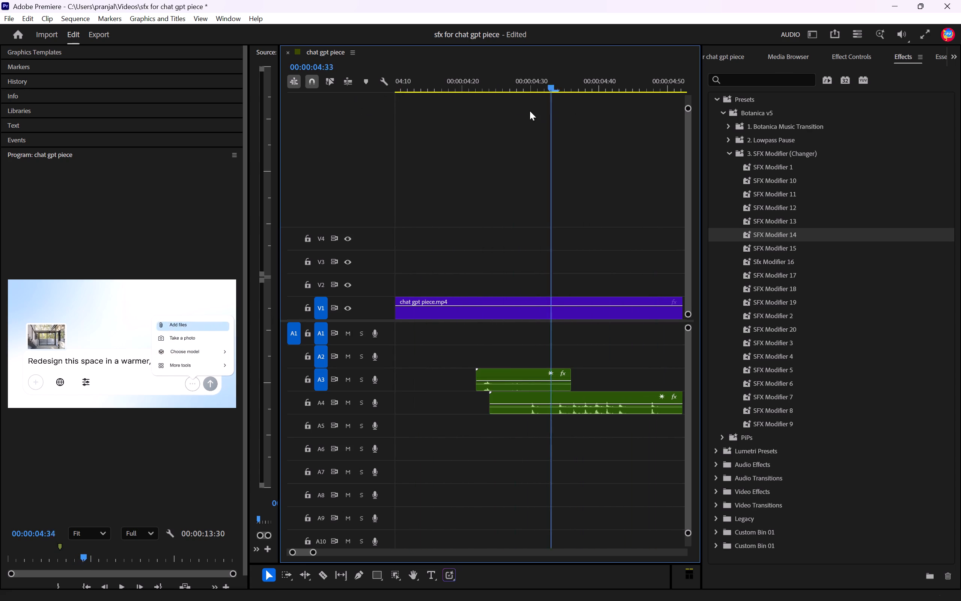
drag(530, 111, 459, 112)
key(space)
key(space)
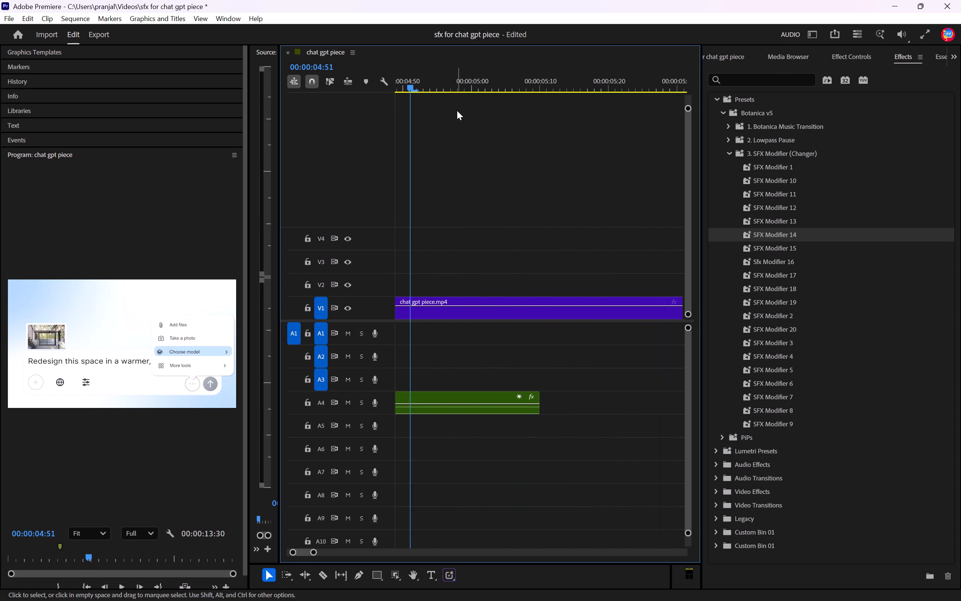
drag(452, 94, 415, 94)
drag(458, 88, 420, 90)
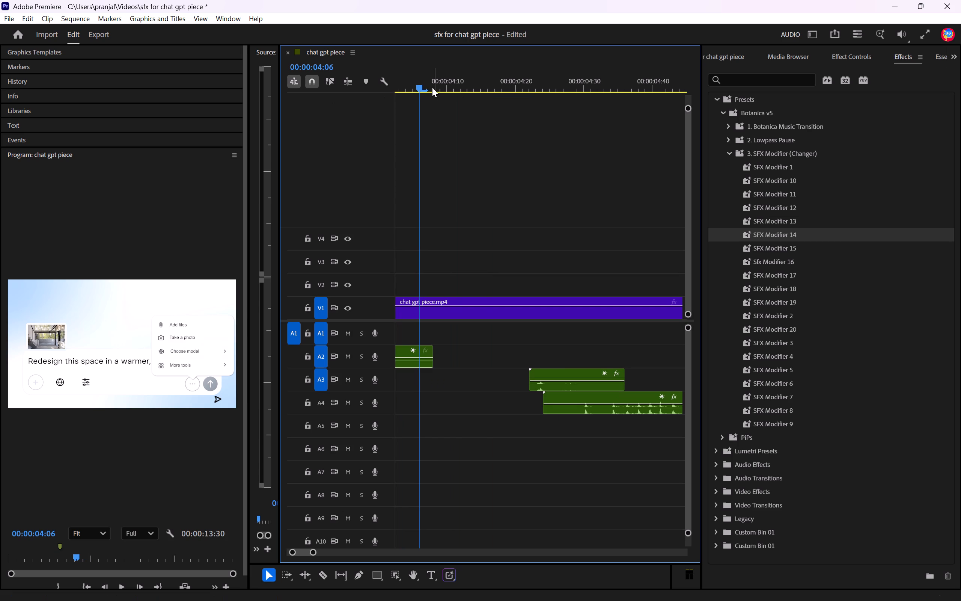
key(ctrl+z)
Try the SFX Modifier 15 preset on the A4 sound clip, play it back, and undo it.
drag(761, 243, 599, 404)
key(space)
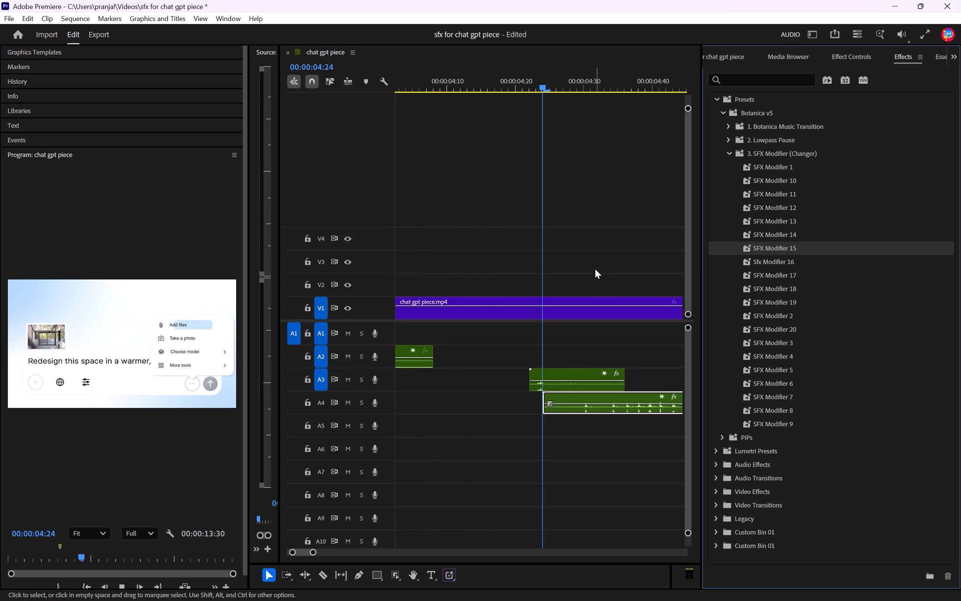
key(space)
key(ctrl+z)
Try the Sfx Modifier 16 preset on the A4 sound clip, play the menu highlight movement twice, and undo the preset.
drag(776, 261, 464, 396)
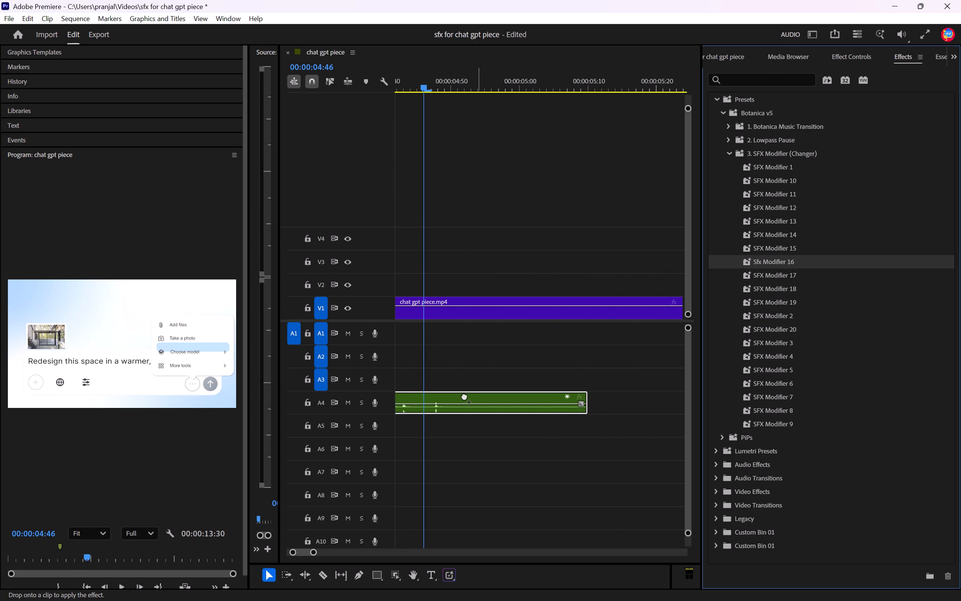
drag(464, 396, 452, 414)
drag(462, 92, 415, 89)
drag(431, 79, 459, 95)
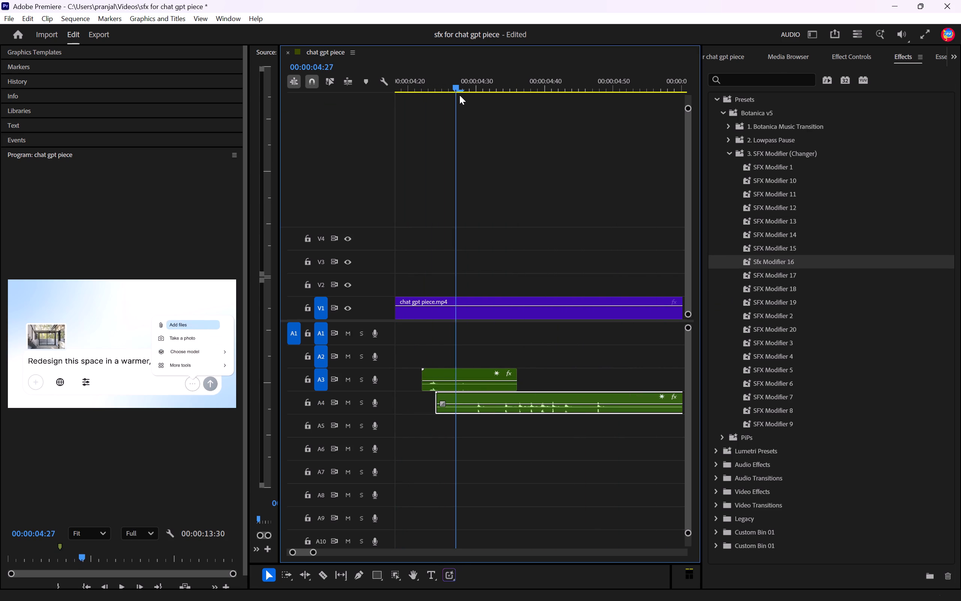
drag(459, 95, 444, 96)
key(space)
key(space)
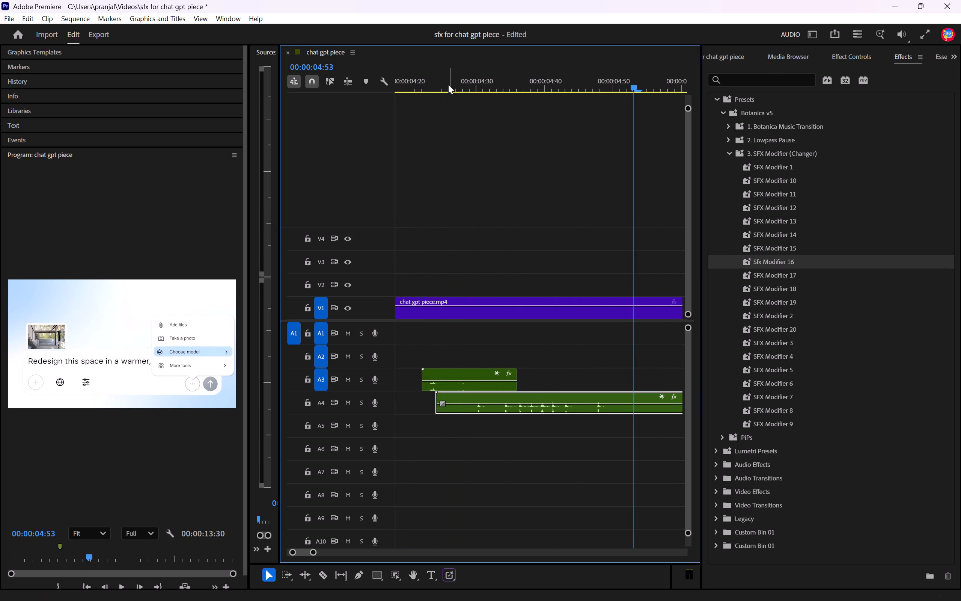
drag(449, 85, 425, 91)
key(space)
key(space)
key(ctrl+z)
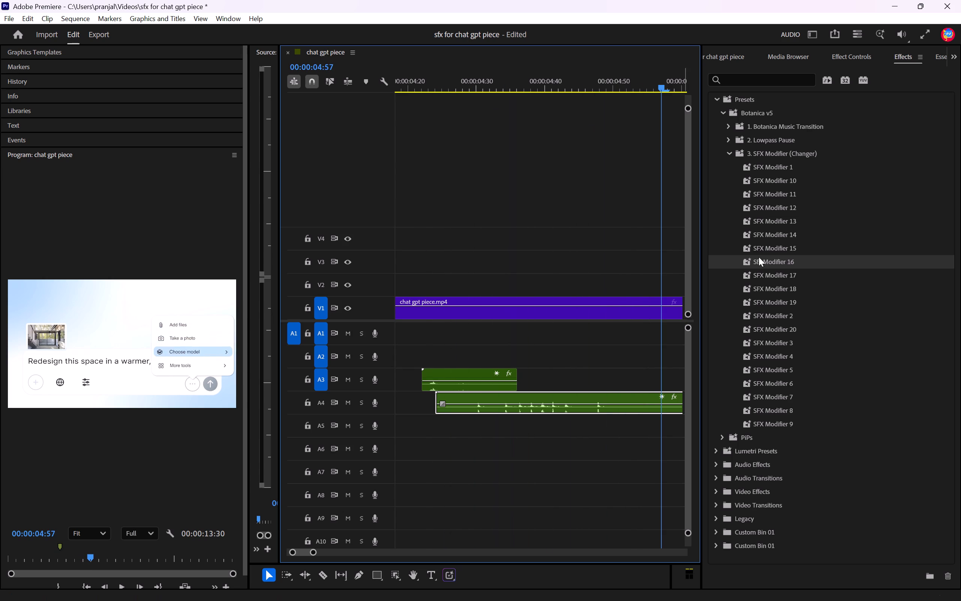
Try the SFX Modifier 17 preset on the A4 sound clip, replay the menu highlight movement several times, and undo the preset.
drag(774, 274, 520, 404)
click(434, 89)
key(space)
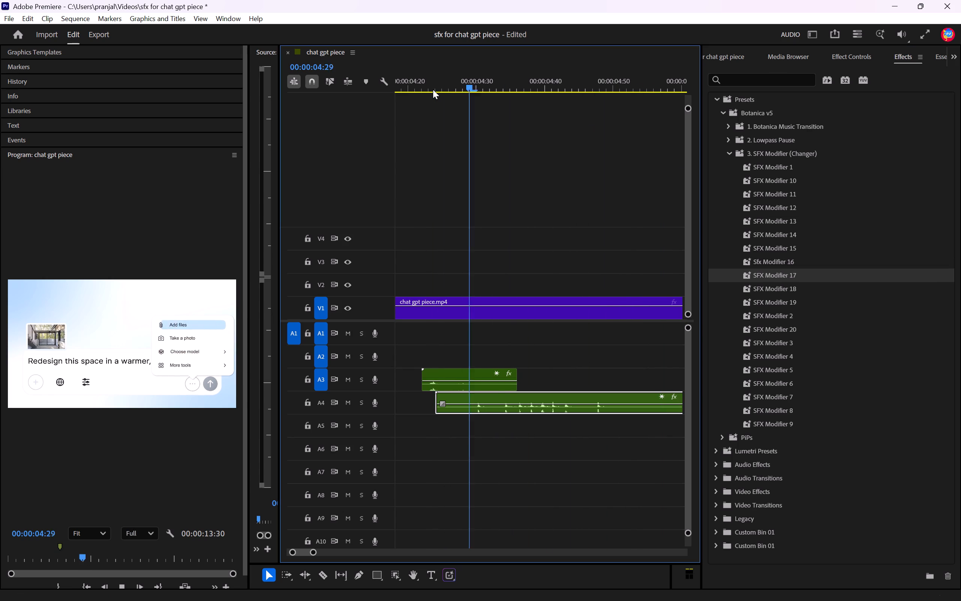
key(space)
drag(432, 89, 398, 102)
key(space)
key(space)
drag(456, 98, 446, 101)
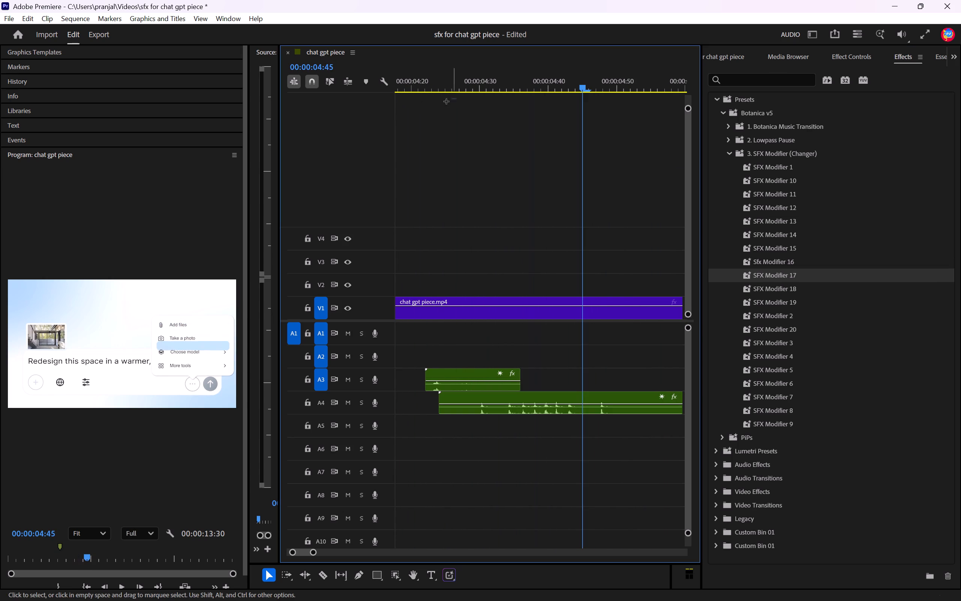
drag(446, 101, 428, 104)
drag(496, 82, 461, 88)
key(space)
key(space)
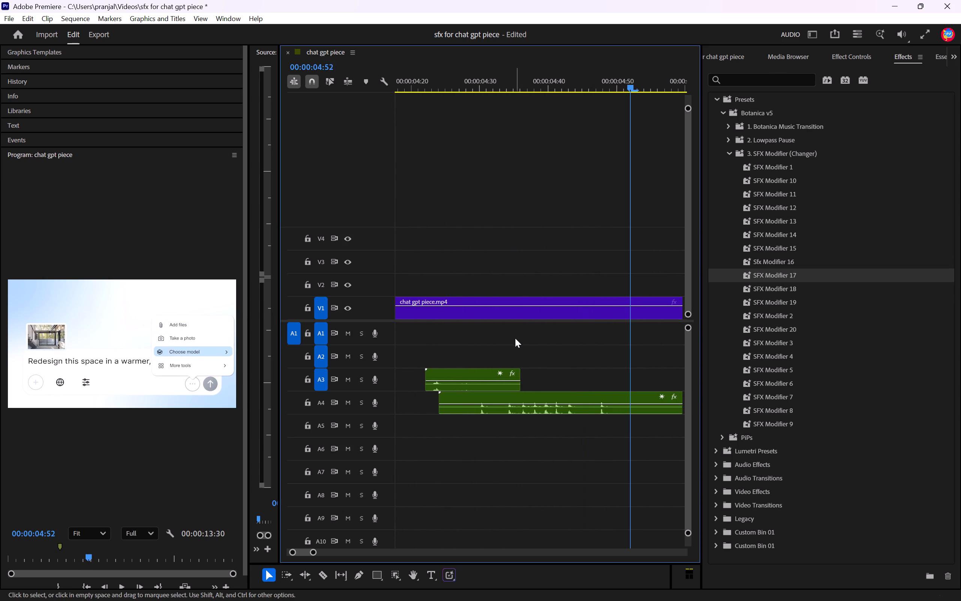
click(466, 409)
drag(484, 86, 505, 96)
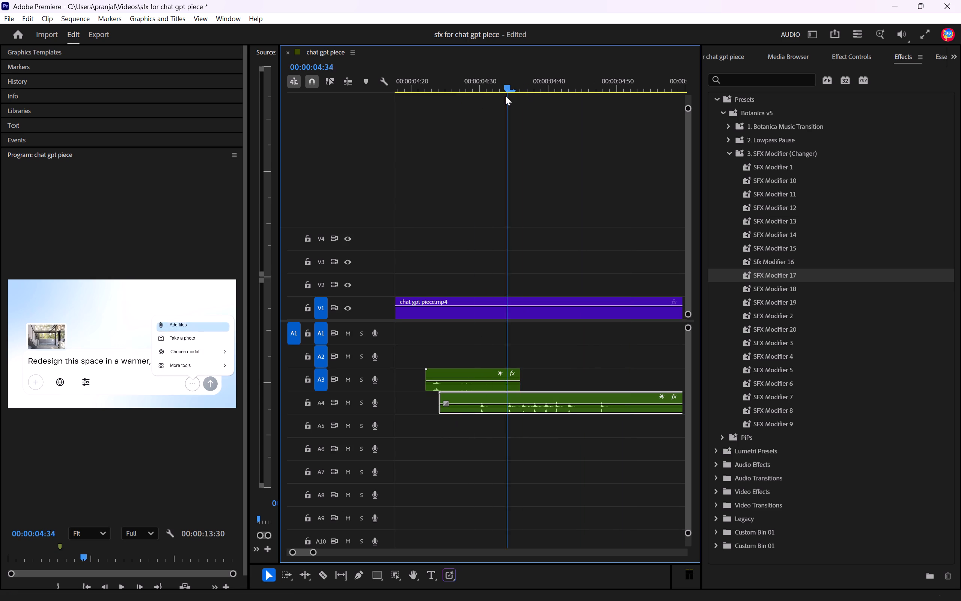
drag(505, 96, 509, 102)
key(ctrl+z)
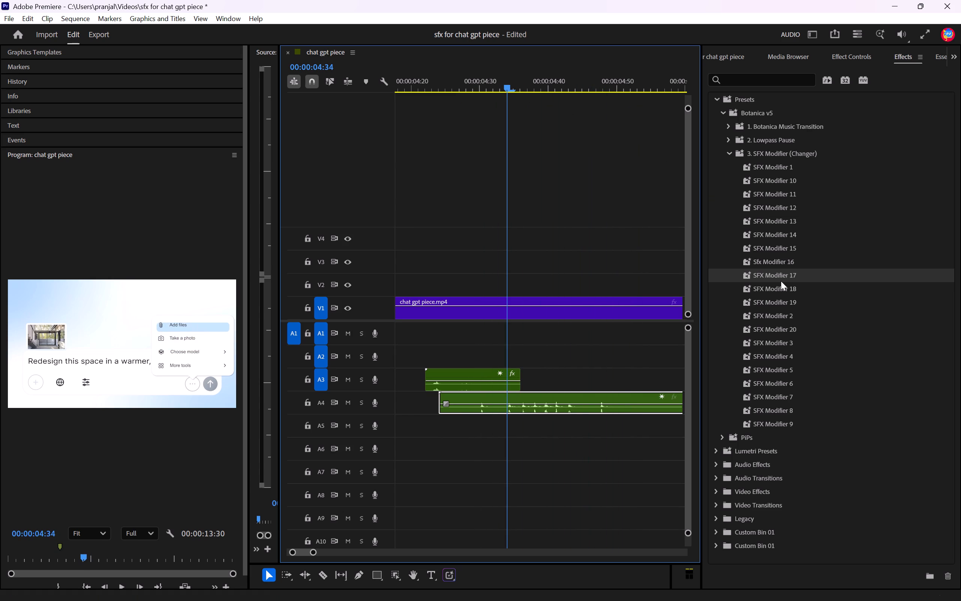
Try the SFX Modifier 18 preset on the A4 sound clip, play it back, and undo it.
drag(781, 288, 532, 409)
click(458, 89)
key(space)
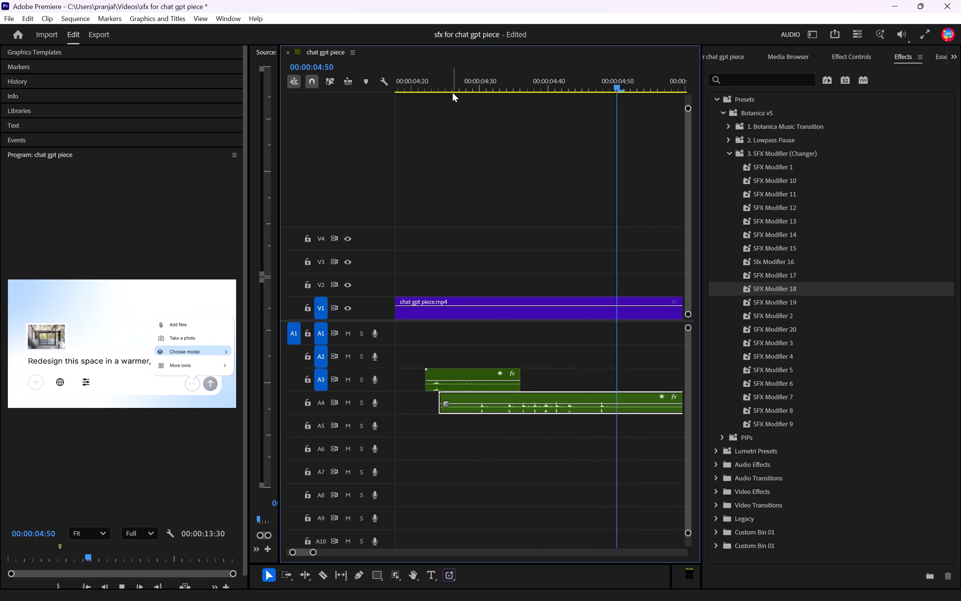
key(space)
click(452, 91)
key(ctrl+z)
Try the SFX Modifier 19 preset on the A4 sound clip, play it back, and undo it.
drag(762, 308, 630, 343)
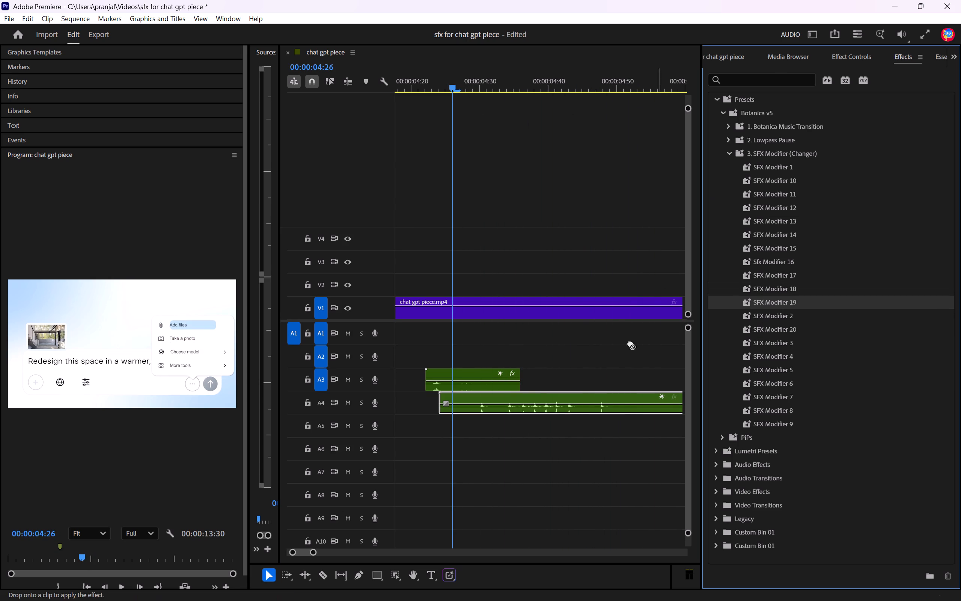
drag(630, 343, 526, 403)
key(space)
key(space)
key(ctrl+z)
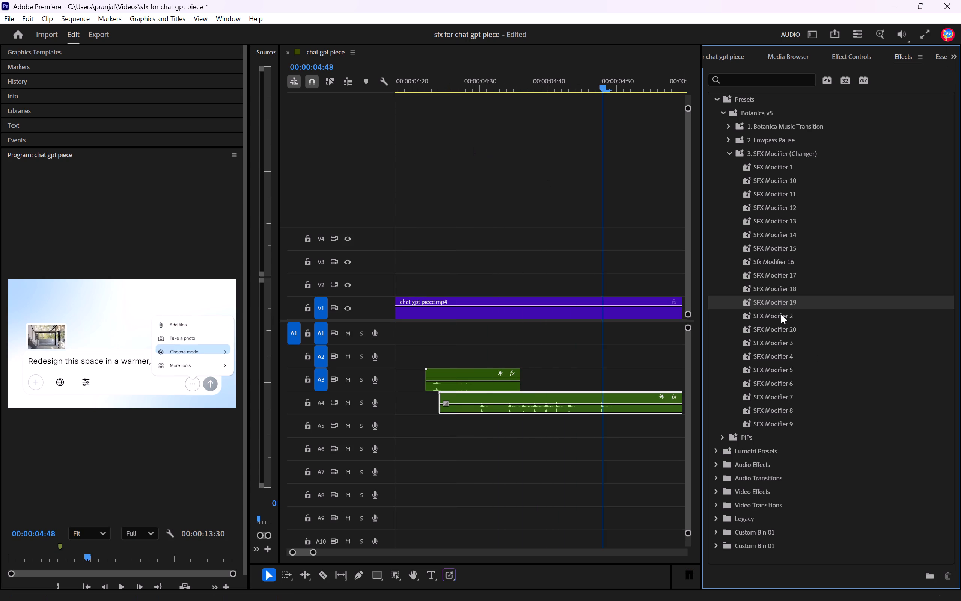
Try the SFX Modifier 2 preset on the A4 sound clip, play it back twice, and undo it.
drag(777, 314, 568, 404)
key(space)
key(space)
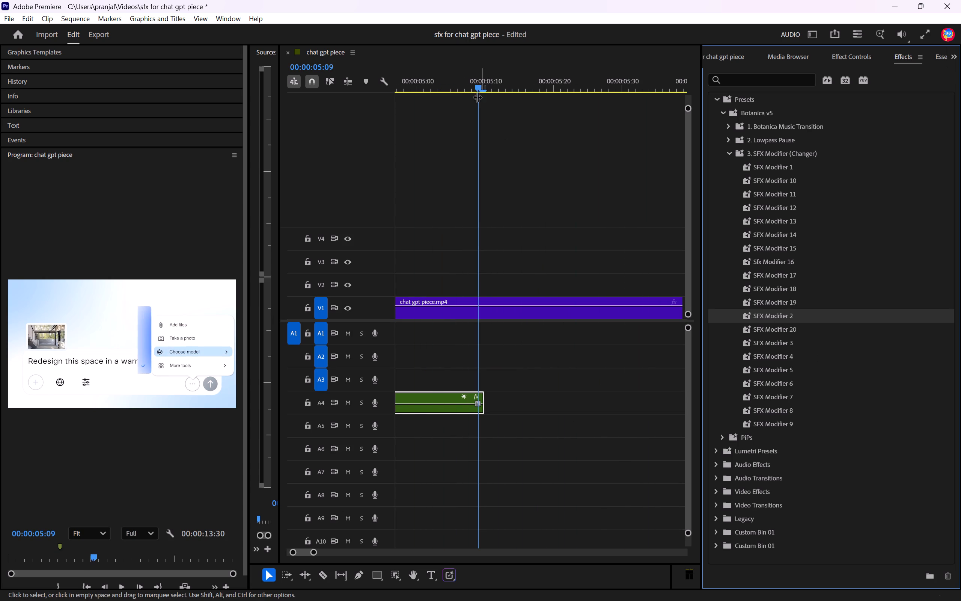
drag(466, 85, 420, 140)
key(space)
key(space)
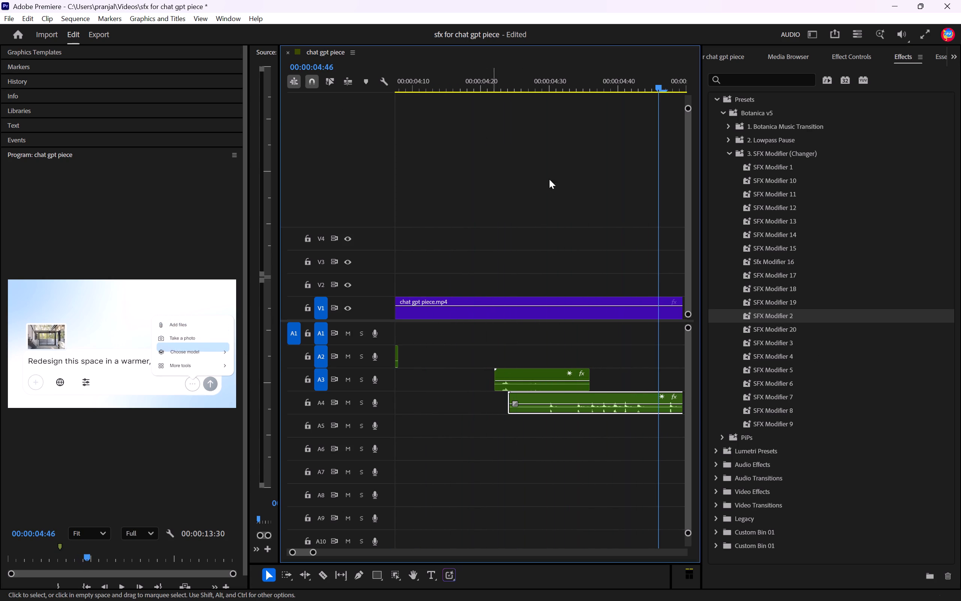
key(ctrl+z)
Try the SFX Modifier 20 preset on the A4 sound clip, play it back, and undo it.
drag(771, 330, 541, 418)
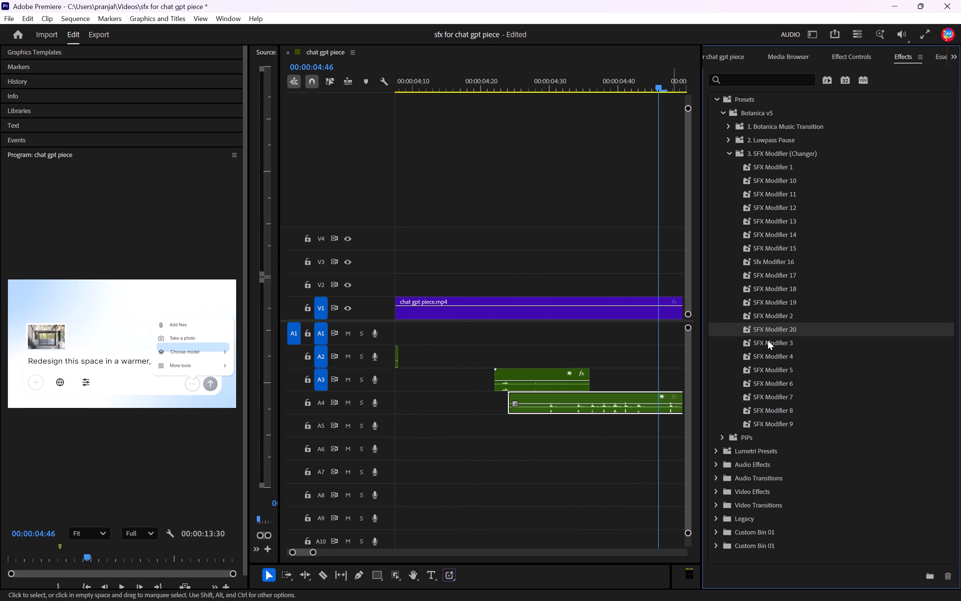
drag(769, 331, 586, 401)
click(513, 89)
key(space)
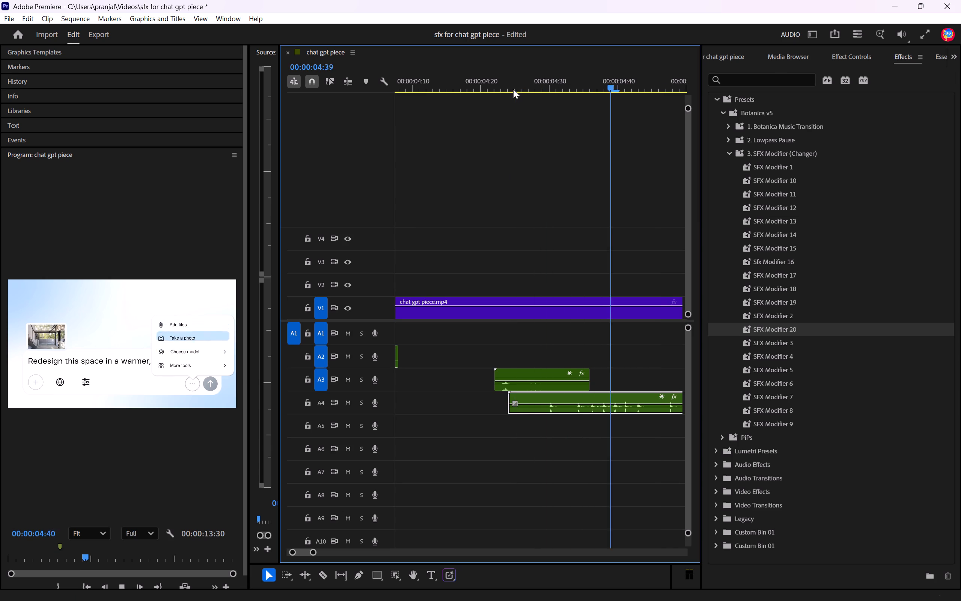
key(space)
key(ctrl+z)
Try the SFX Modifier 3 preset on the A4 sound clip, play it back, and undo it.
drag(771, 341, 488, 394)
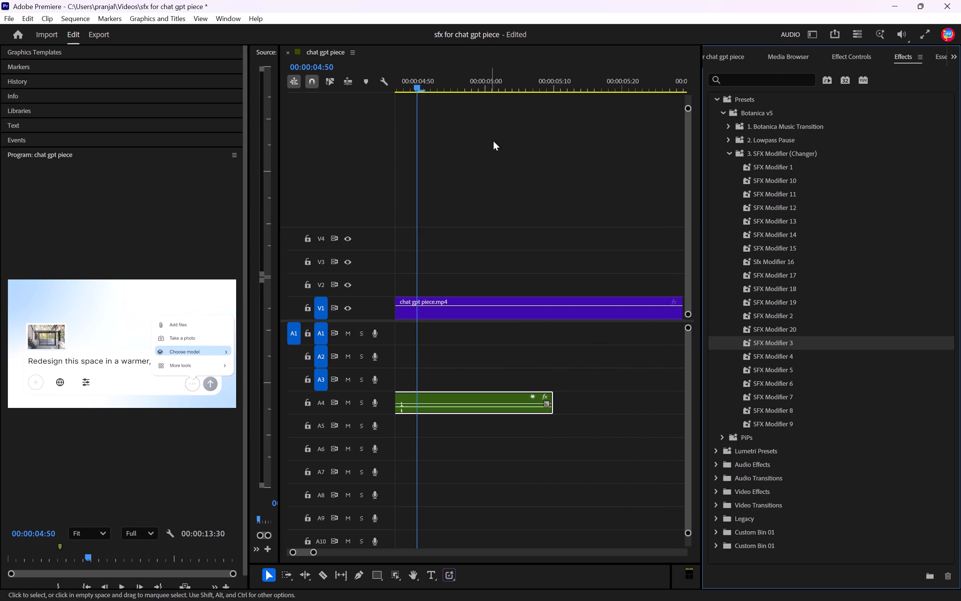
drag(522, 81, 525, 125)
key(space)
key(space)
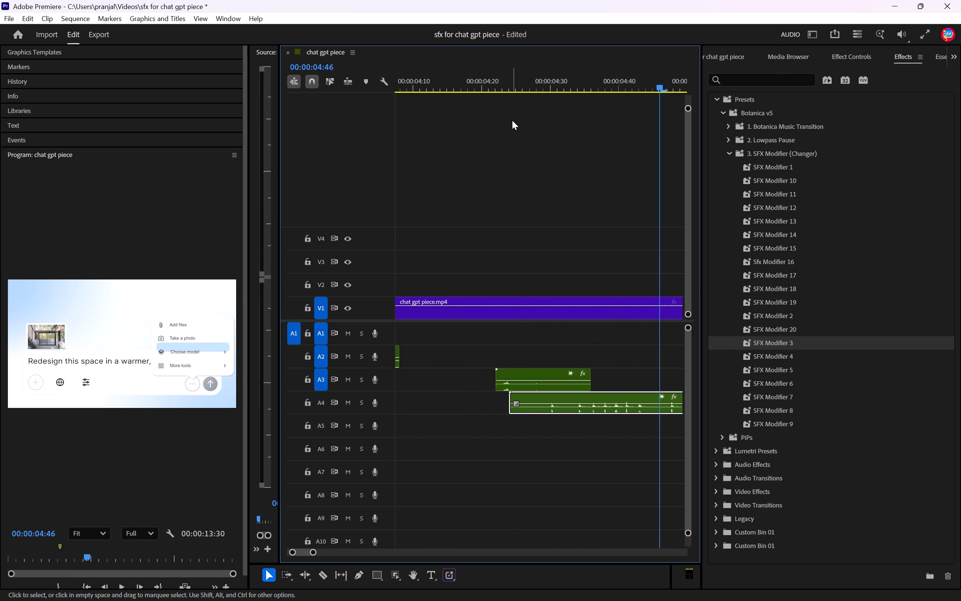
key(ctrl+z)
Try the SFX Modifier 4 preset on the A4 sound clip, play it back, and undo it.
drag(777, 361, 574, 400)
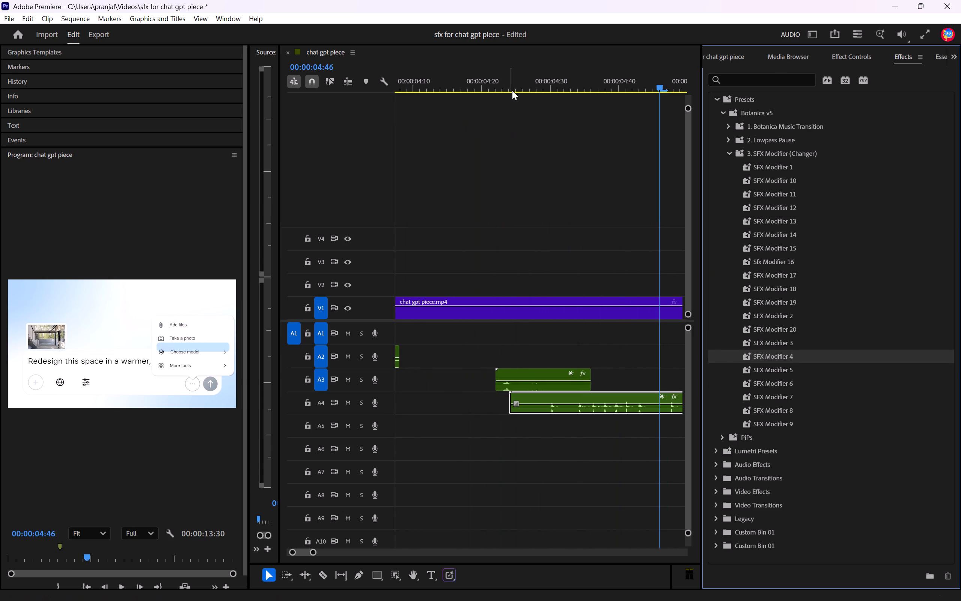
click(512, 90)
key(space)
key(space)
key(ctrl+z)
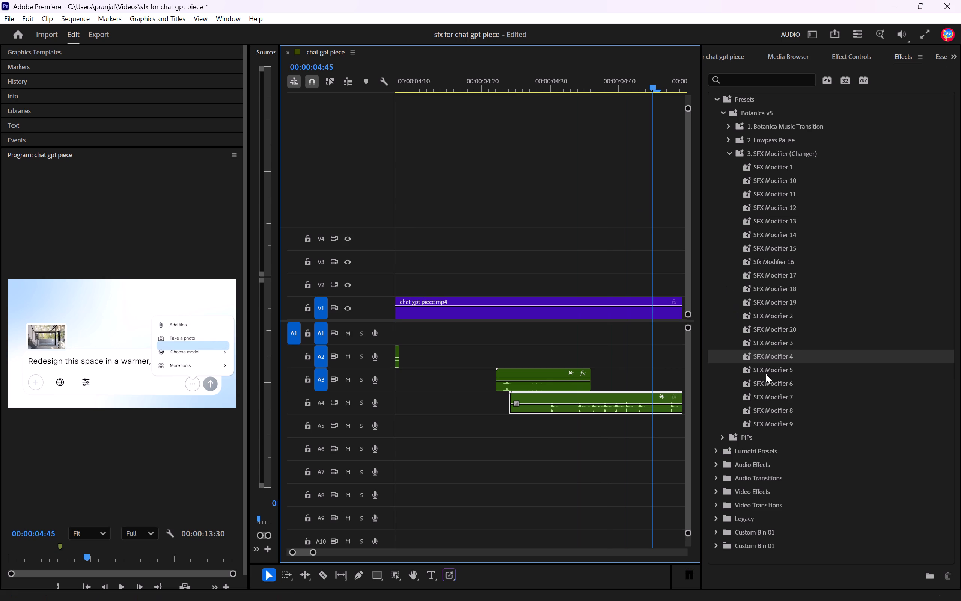
Apply the SFX Modifier 5 preset to the A4 sound clip and play back the menu highlight movement.
drag(765, 368, 563, 397)
click(508, 86)
key(space)
key(space)
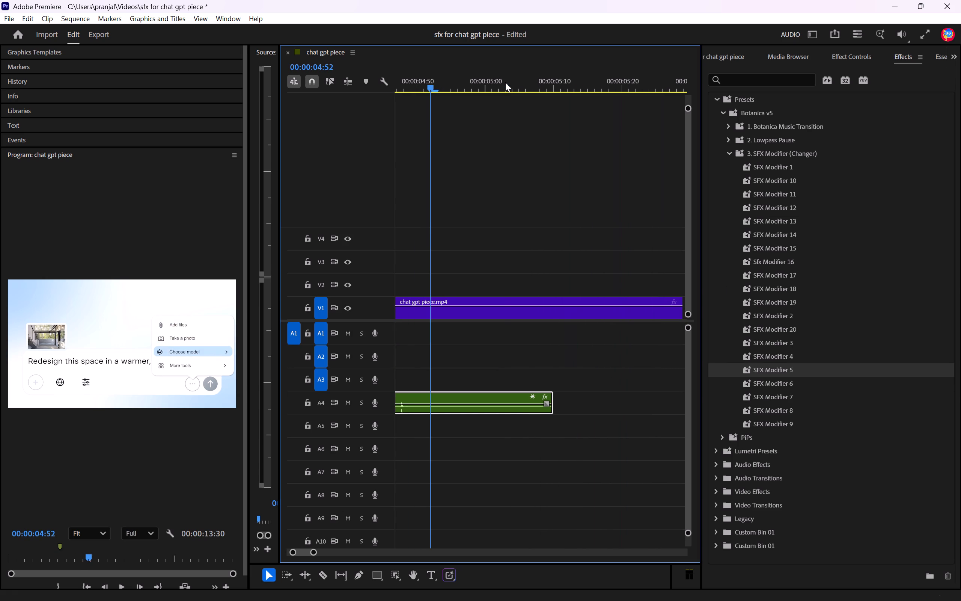
Replay the sequence from before the menu highlight movement through the Choose model submenu opening to review the layered sounds together.
drag(446, 88, 298, 94)
key(space)
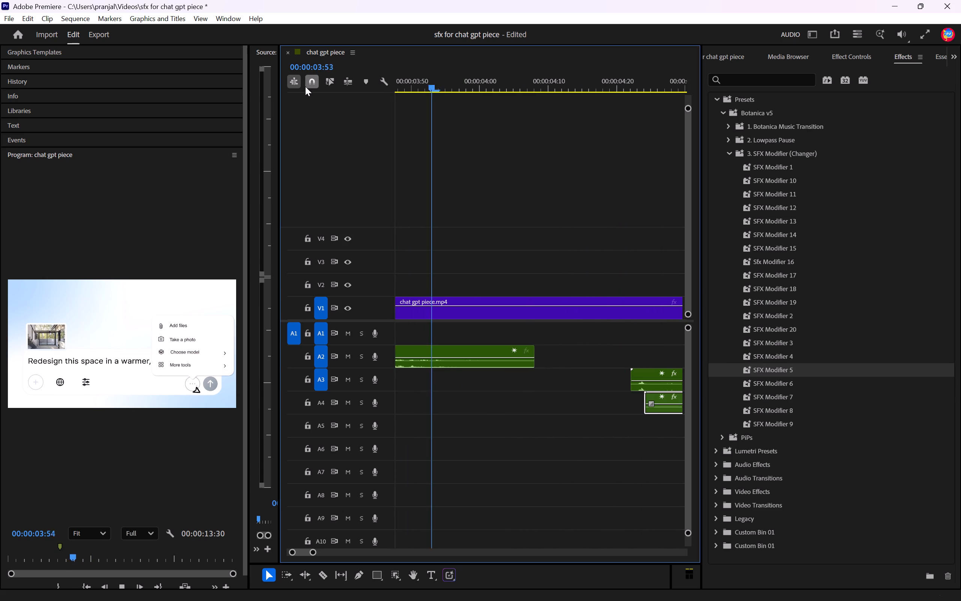
key(space)
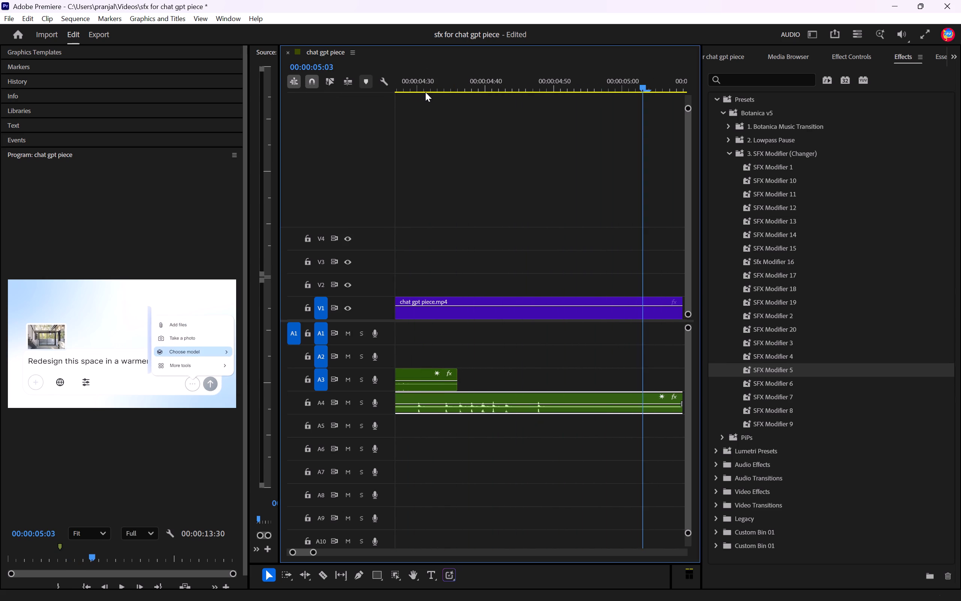
drag(425, 89, 231, 104)
key(space)
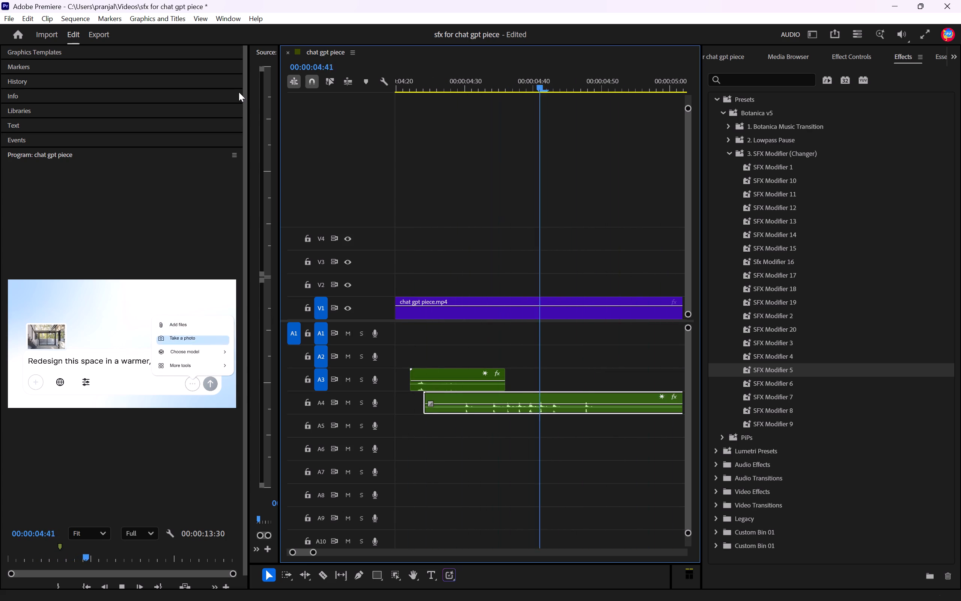
key(space)
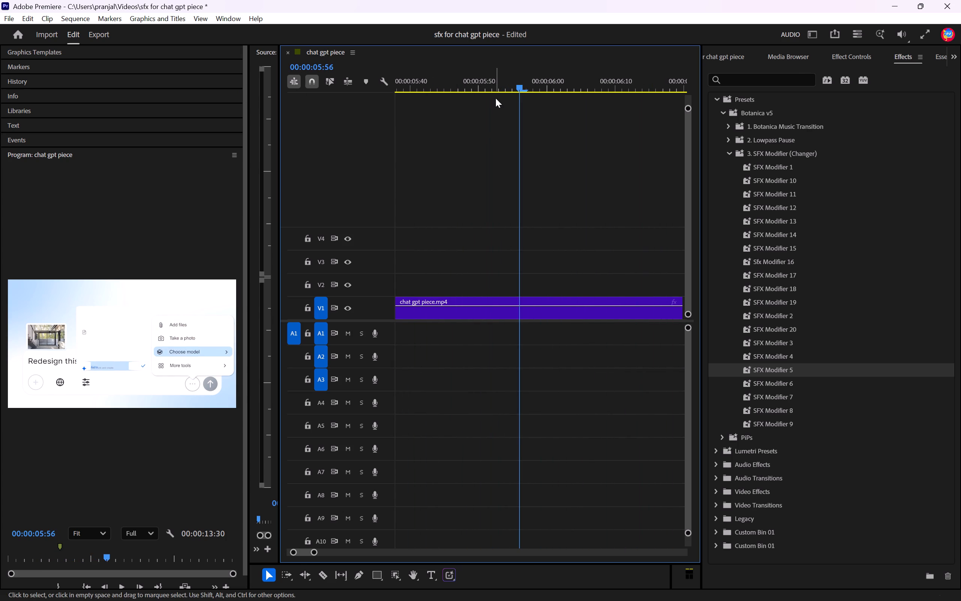
drag(501, 84, 379, 97)
key(space)
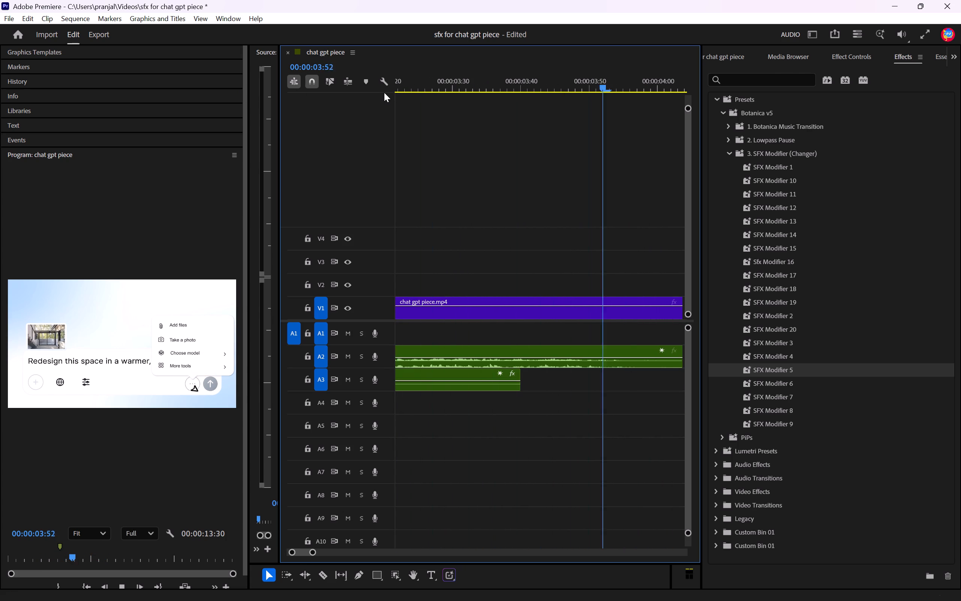
key(space)
key(space)
key(space)
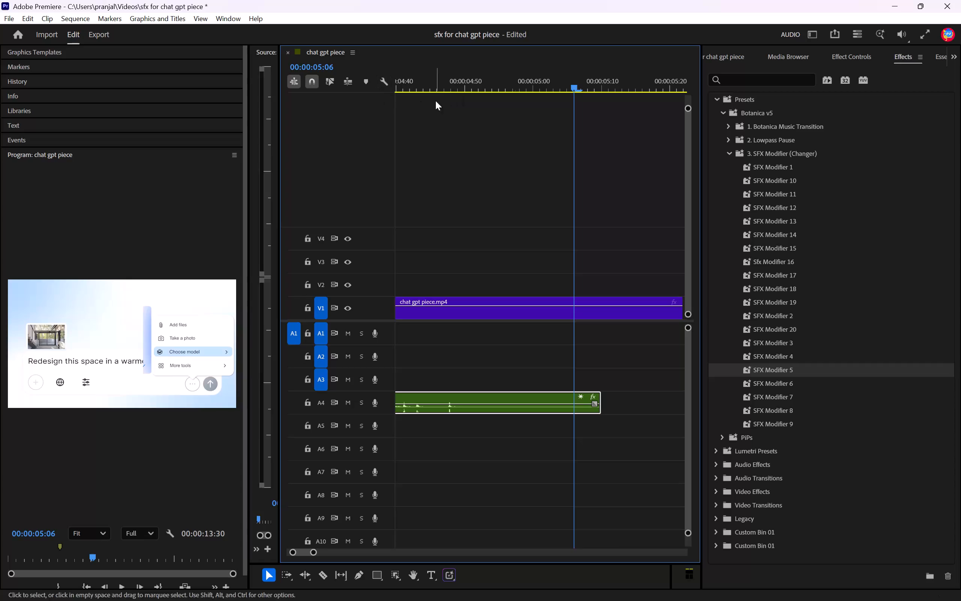
Locate the start of the Choose model submenu opening and audition sounds in the Botanica Gratonal and Granular folders for it.
drag(568, 84, 542, 88)
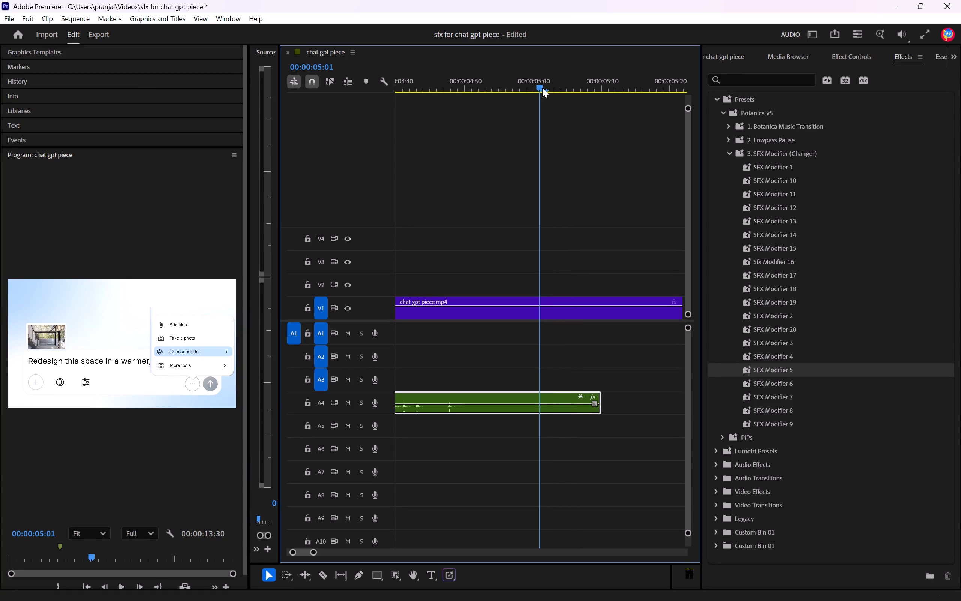
drag(542, 88, 535, 88)
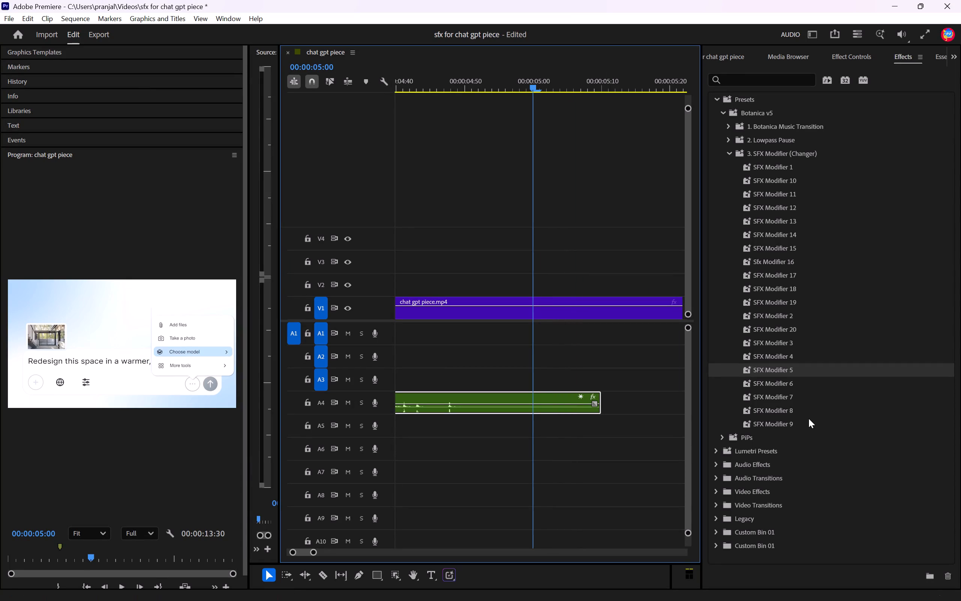
click(743, 55)
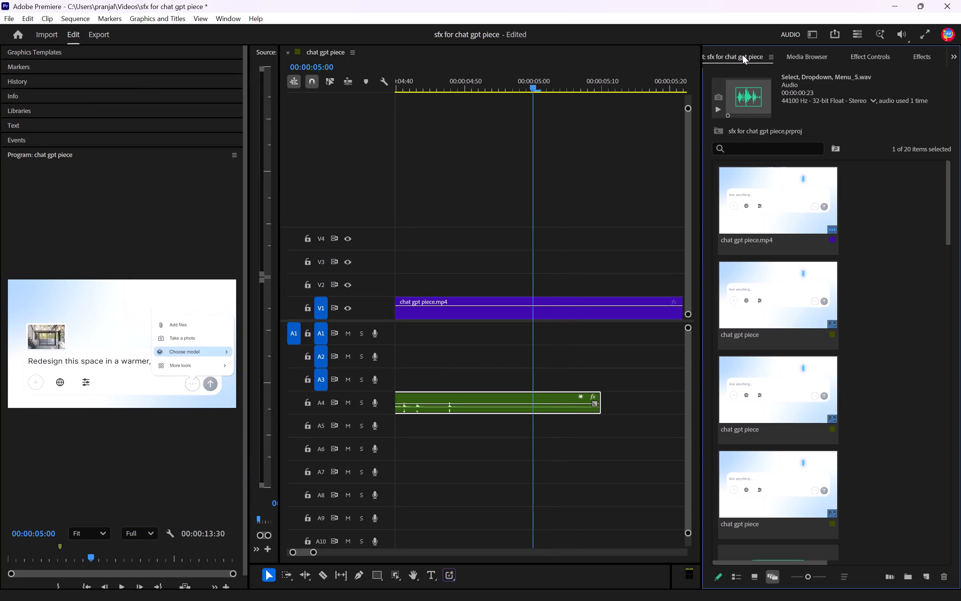
click(832, 58)
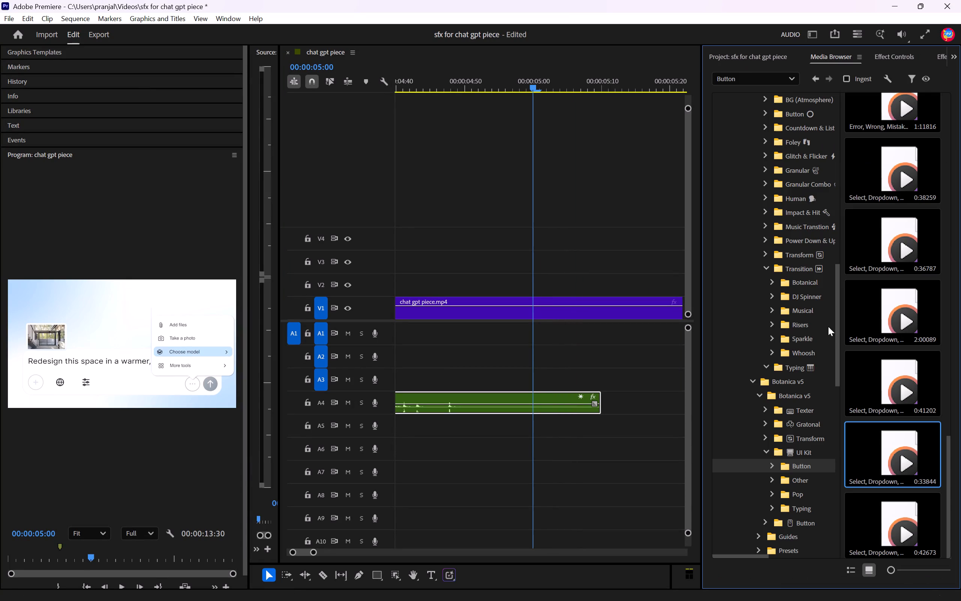
click(809, 405)
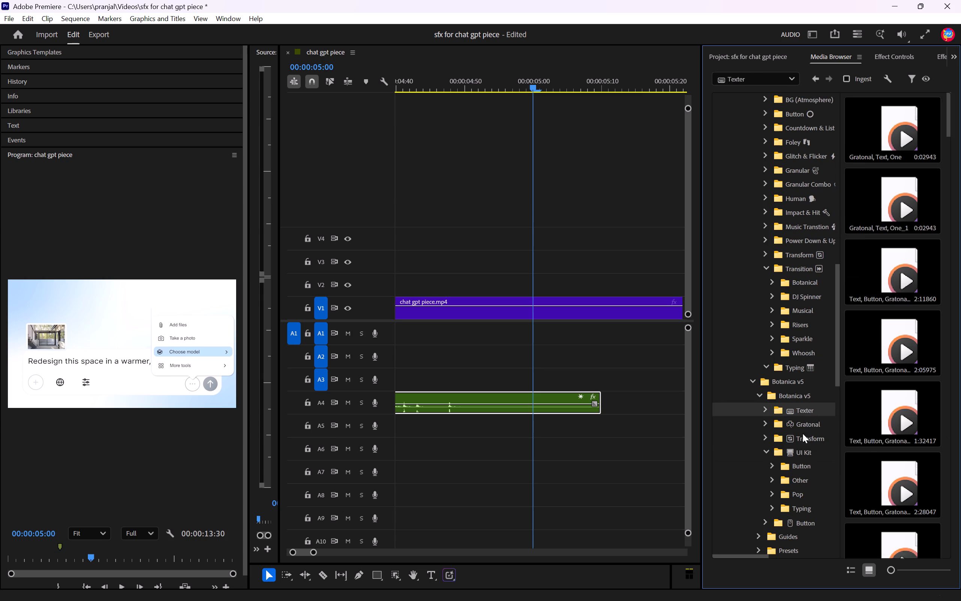
click(803, 433)
click(812, 421)
click(868, 211)
key(space)
click(880, 276)
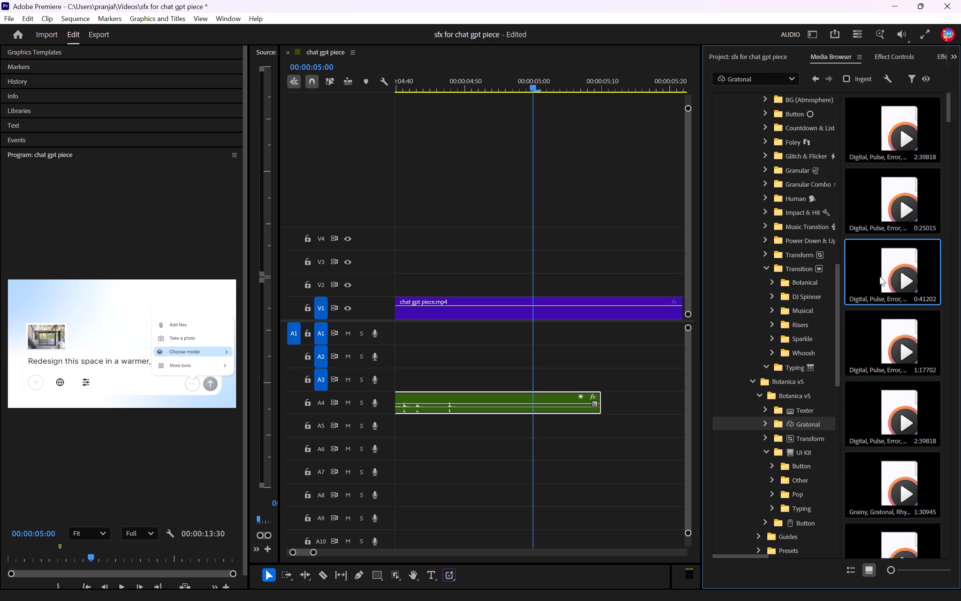
key(space)
click(900, 366)
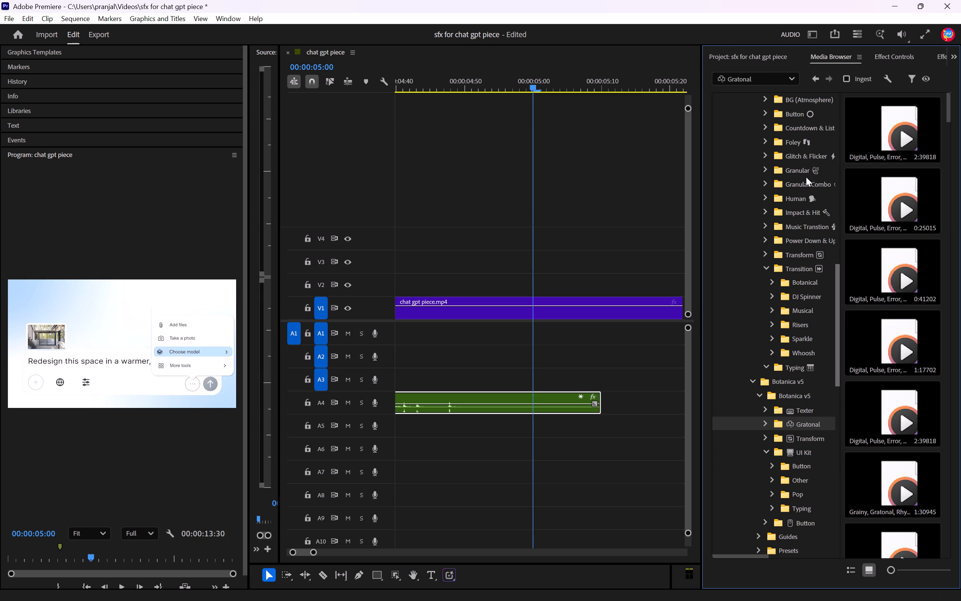
click(802, 165)
click(884, 130)
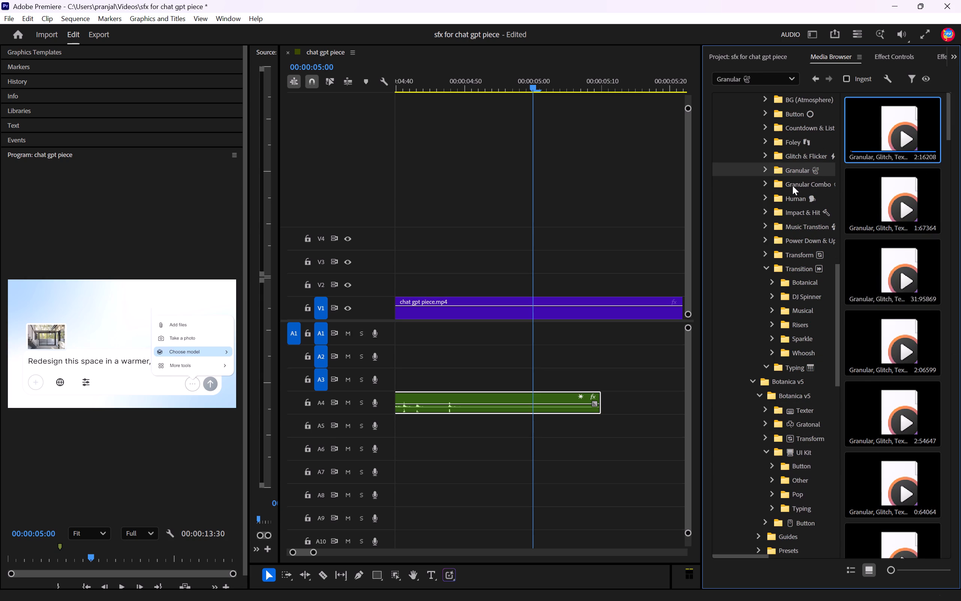
Audition Botanica v4 Granular Combo sounds, including numbers 10, 37, 36, 7 and 8, for the submenu opening.
scroll(792, 189, up, 8)
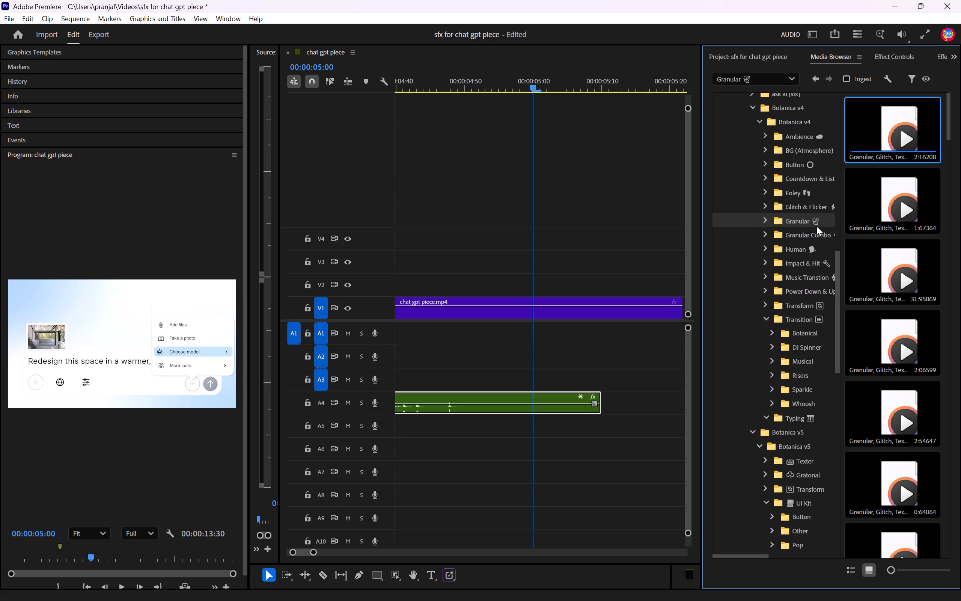
click(816, 239)
click(850, 205)
key(space)
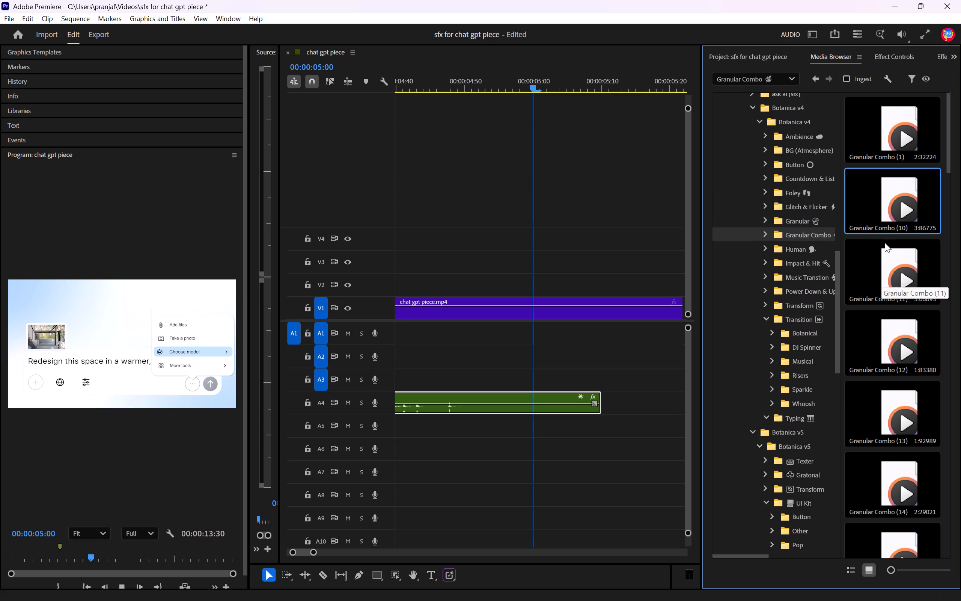
scroll(901, 328, down, 4)
key(space)
scroll(896, 448, down, 17)
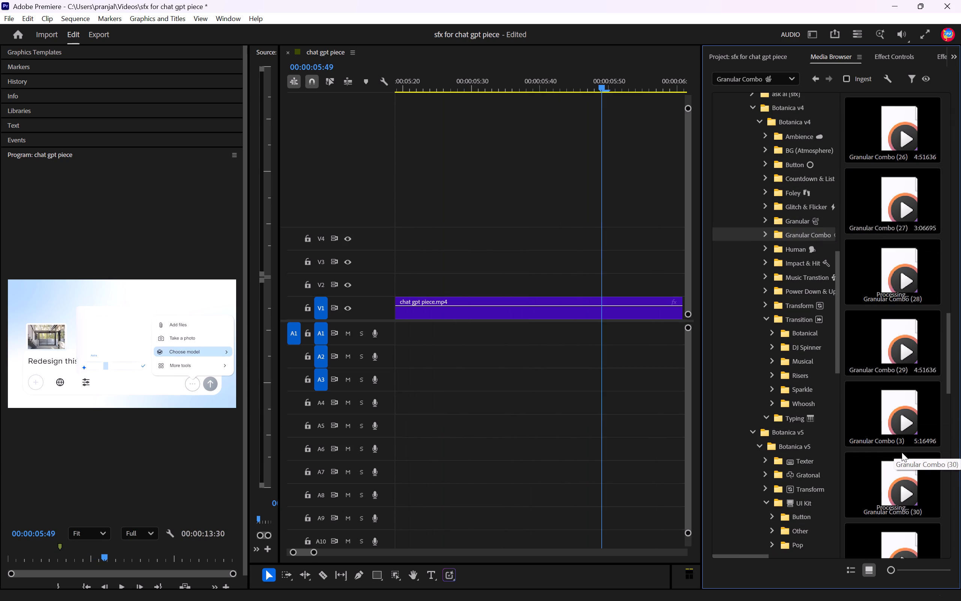
scroll(886, 470, down, 9)
click(896, 471)
key(space)
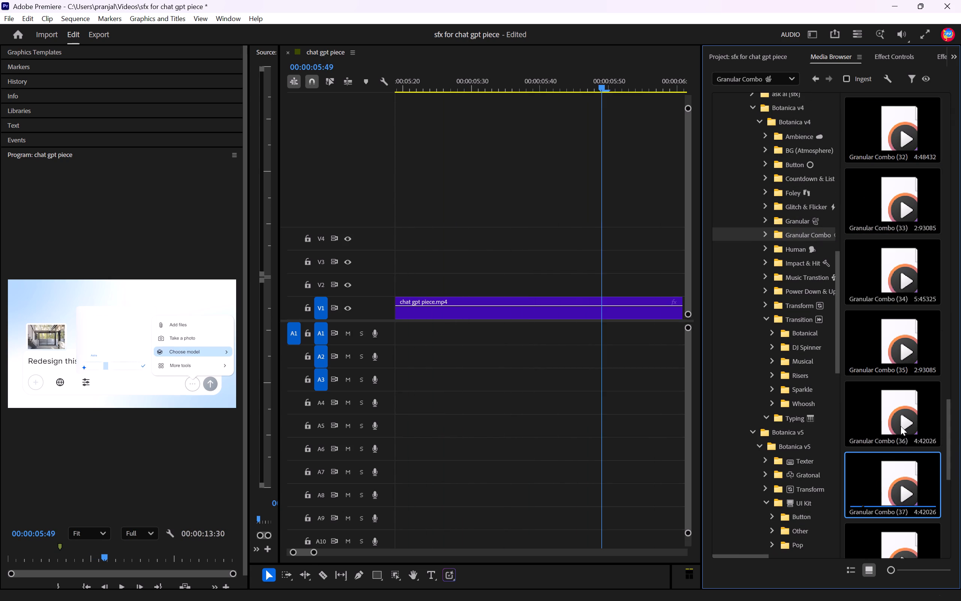
click(901, 426)
key(space)
scroll(904, 453, down, 7)
click(904, 421)
key(space)
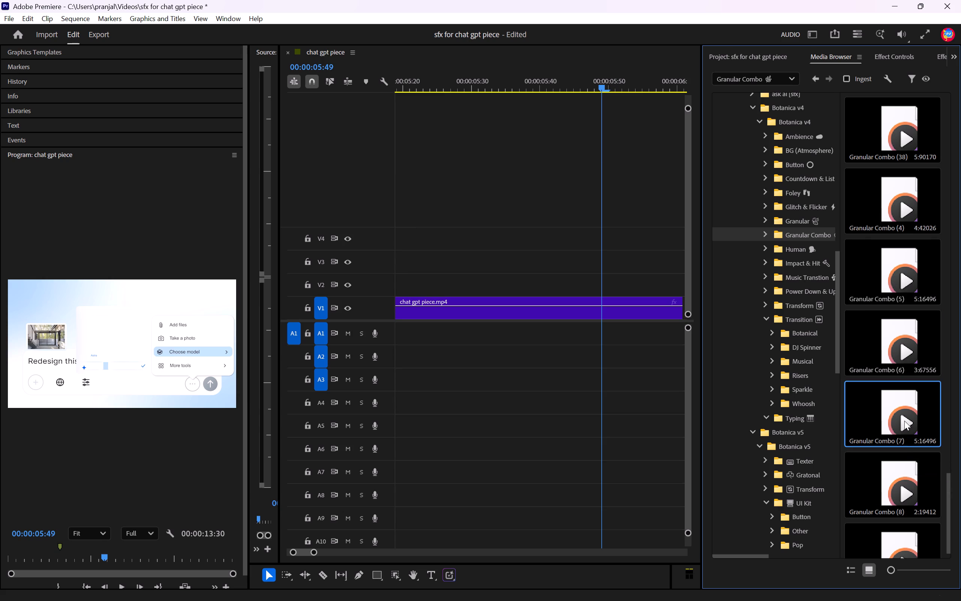
click(922, 499)
key(space)
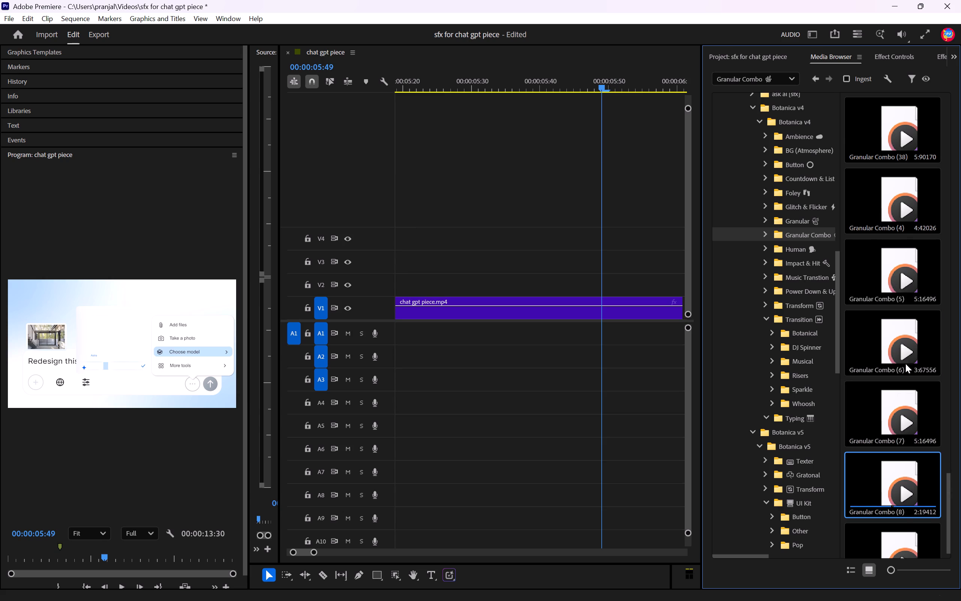
Audition Granular Combo sounds 9, 7, 6, 5 and 4, and replay 5 for comparison.
scroll(901, 436, down, 4)
click(902, 512)
key(space)
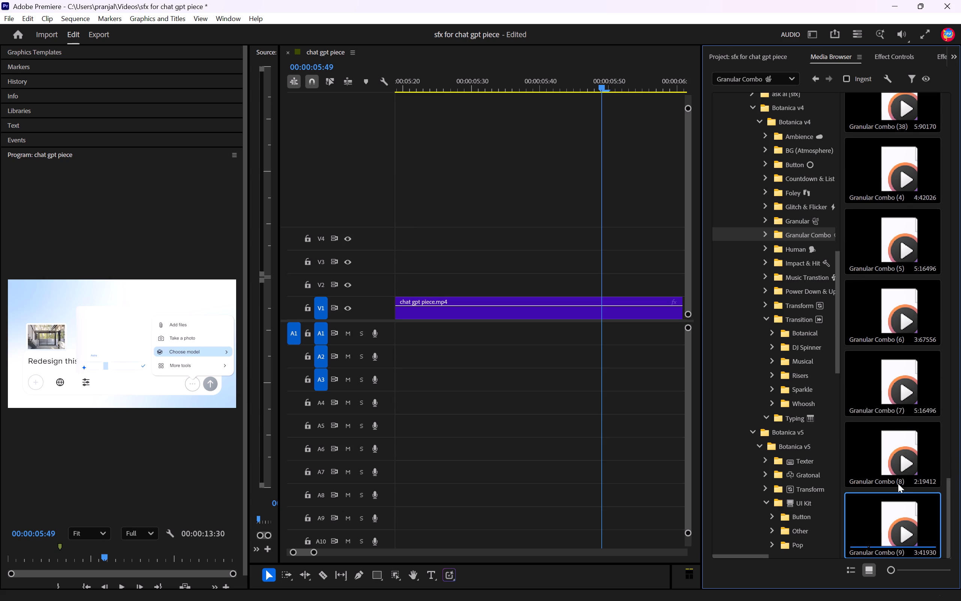
click(897, 392)
key(space)
click(894, 328)
key(space)
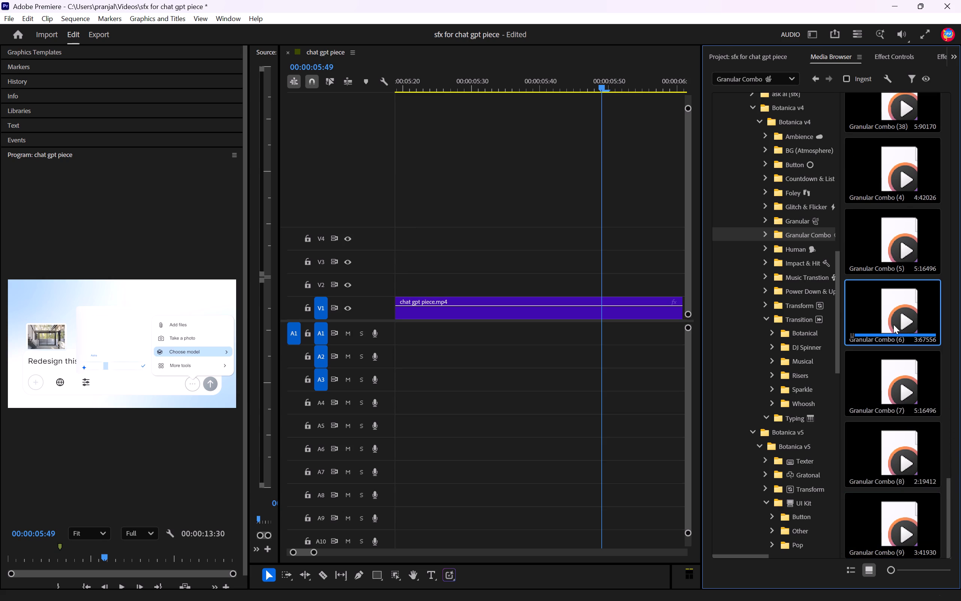
click(895, 245)
key(space)
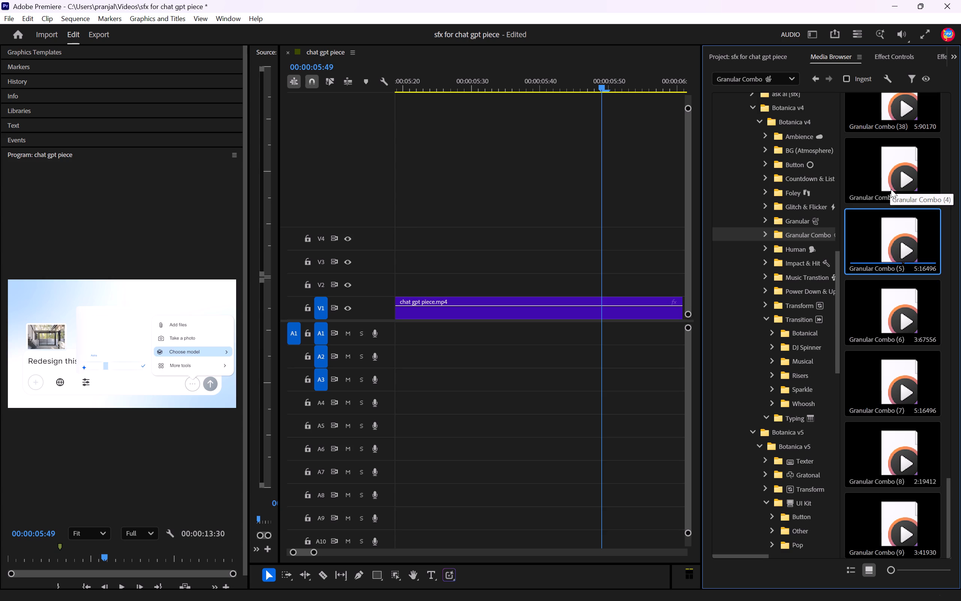
click(892, 189)
key(space)
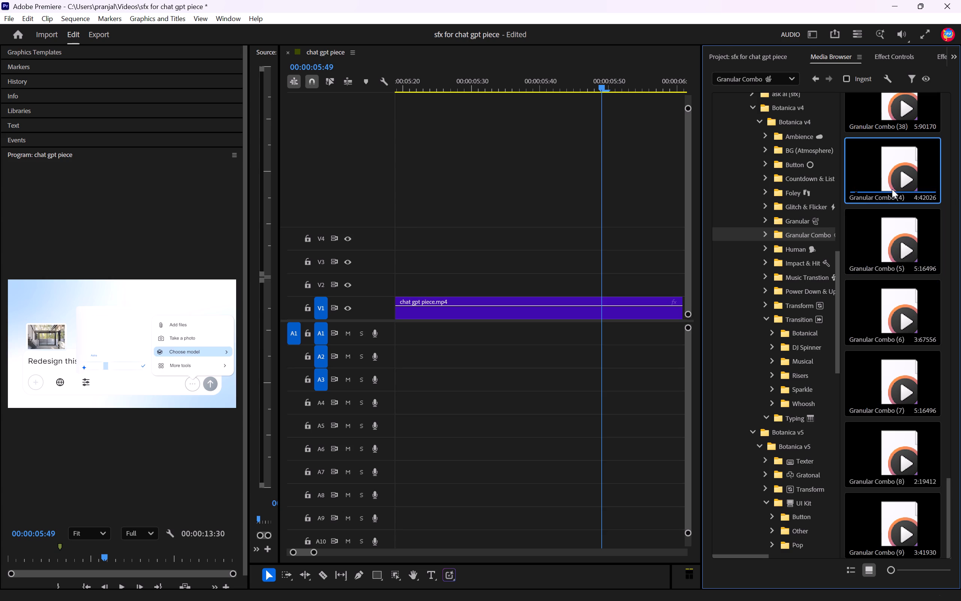
click(892, 256)
key(space)
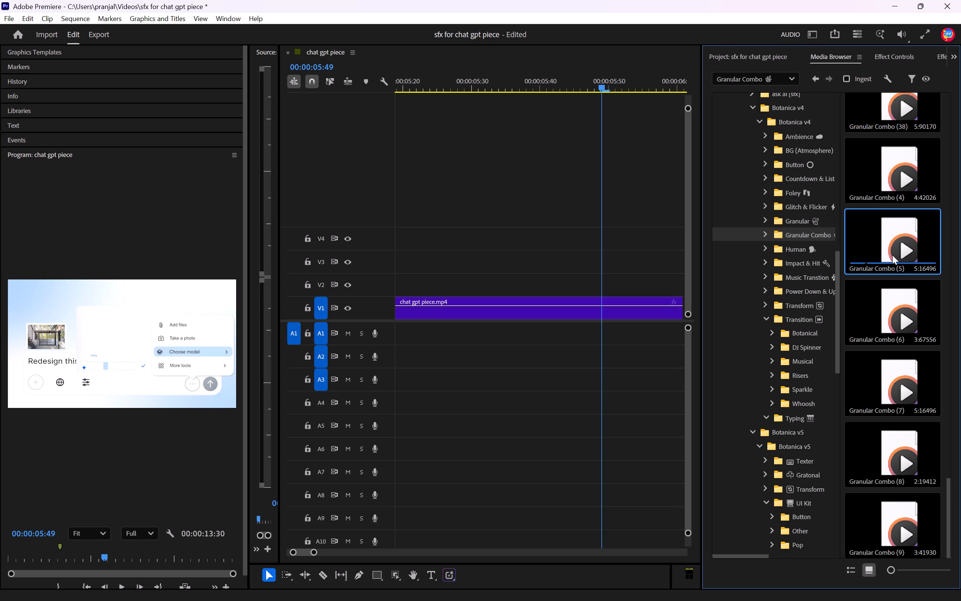
Place the Granular Combo (5) sound on track A3, starting at about 00:00:05:12.
drag(892, 255, 428, 376)
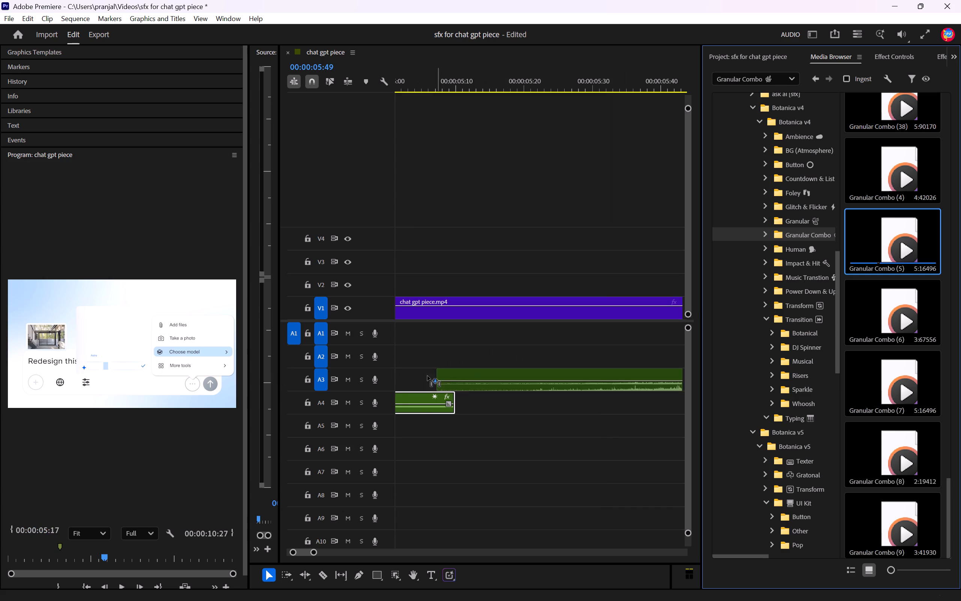
drag(428, 376, 557, 369)
Move the Granular Combo (5) clip to track A5, starting at 00:00:04:51, and play back the submenu opening.
drag(568, 86, 562, 88)
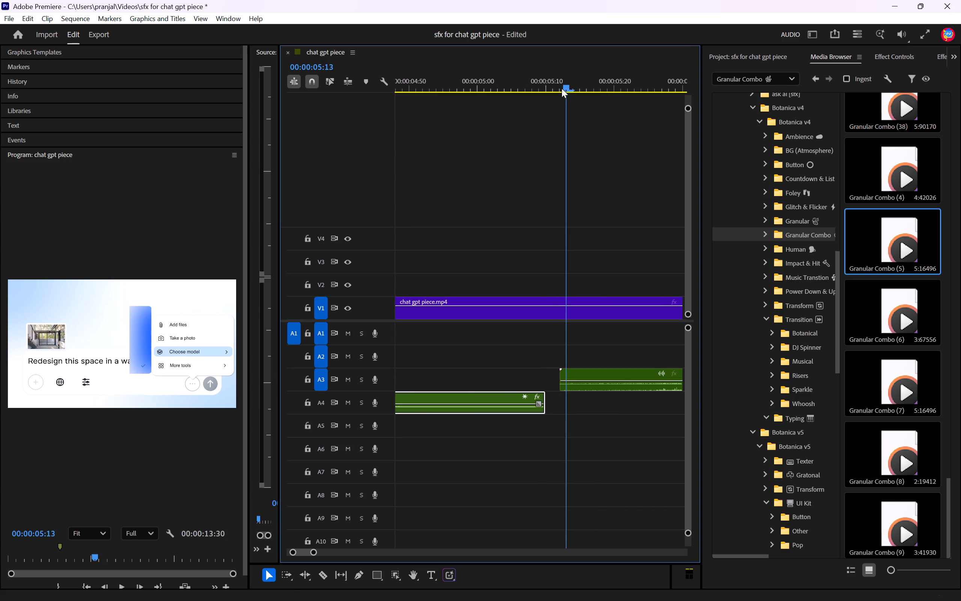
drag(562, 88, 476, 110)
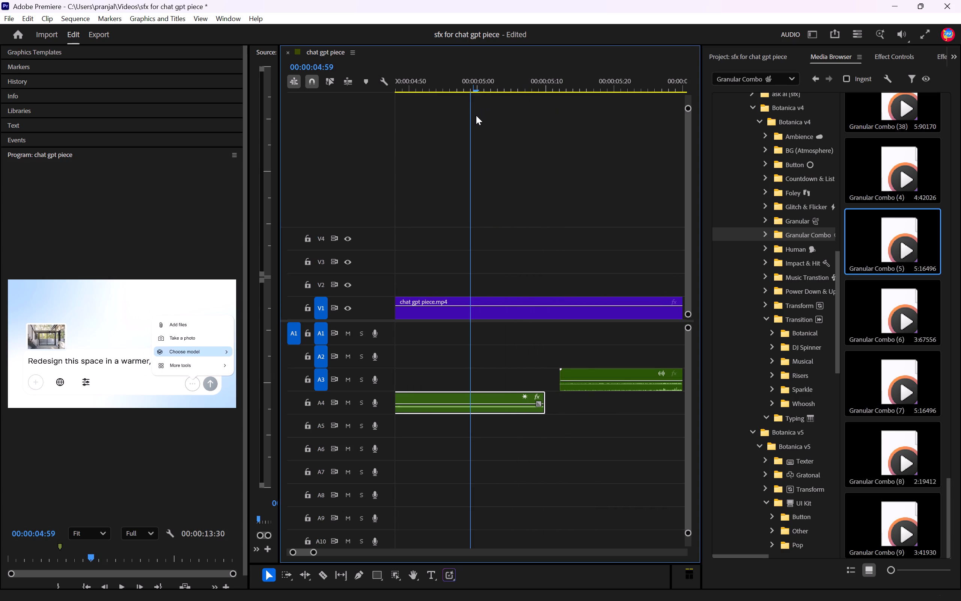
drag(580, 372, 473, 429)
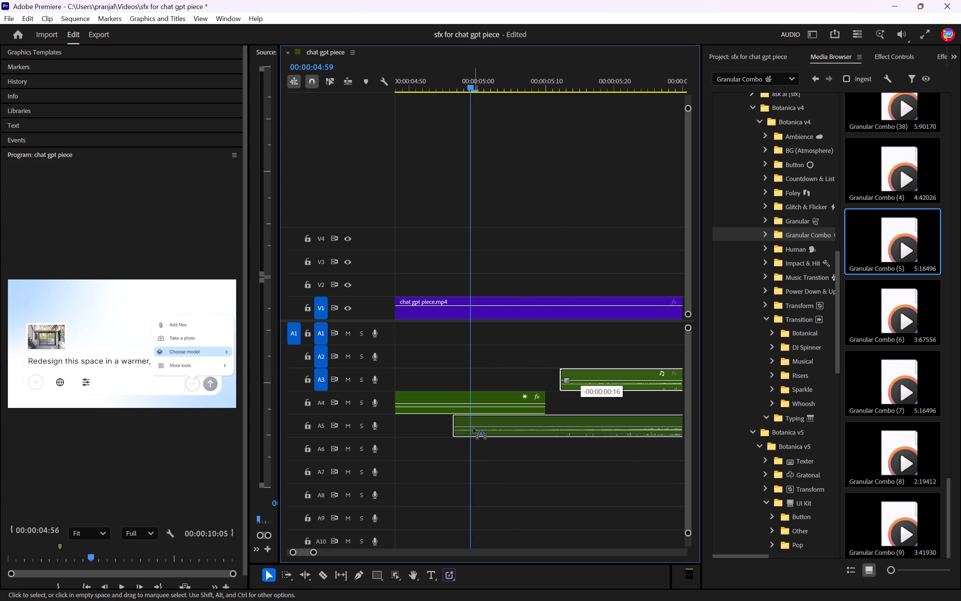
drag(473, 429, 637, 427)
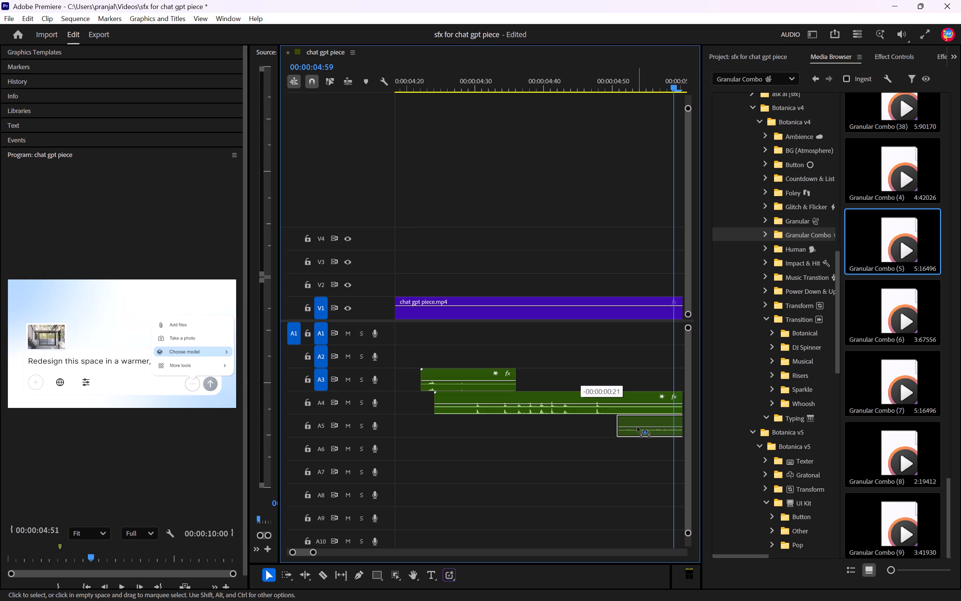
drag(637, 427, 638, 427)
drag(639, 86, 624, 95)
key(space)
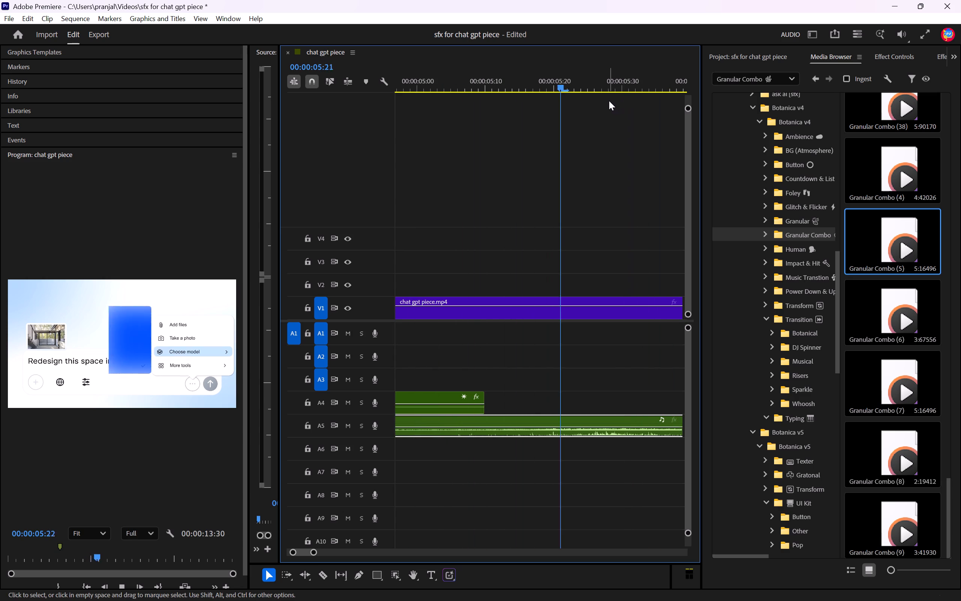
key(space)
key(space)
key(space)
drag(516, 90, 505, 100)
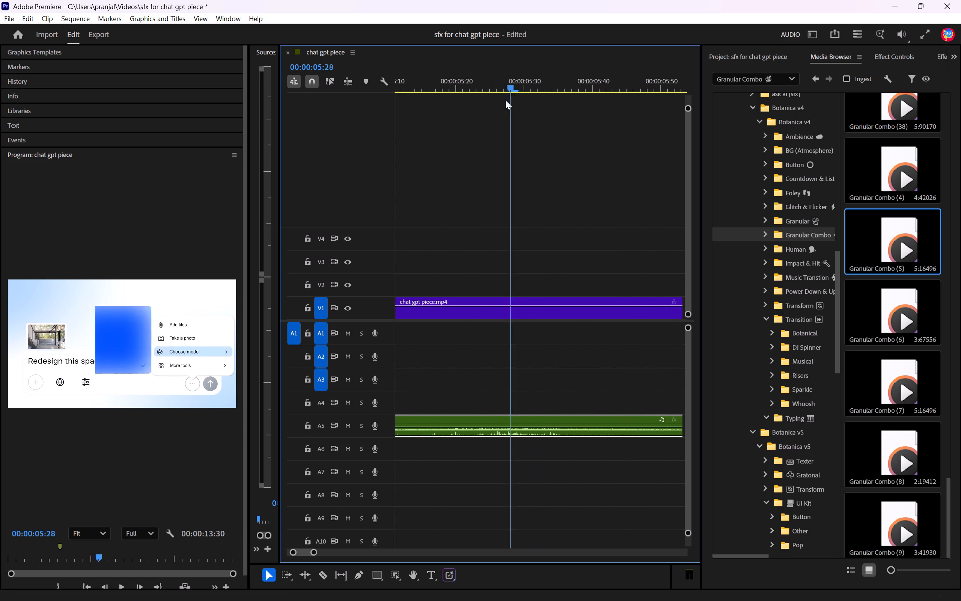
drag(505, 100, 526, 144)
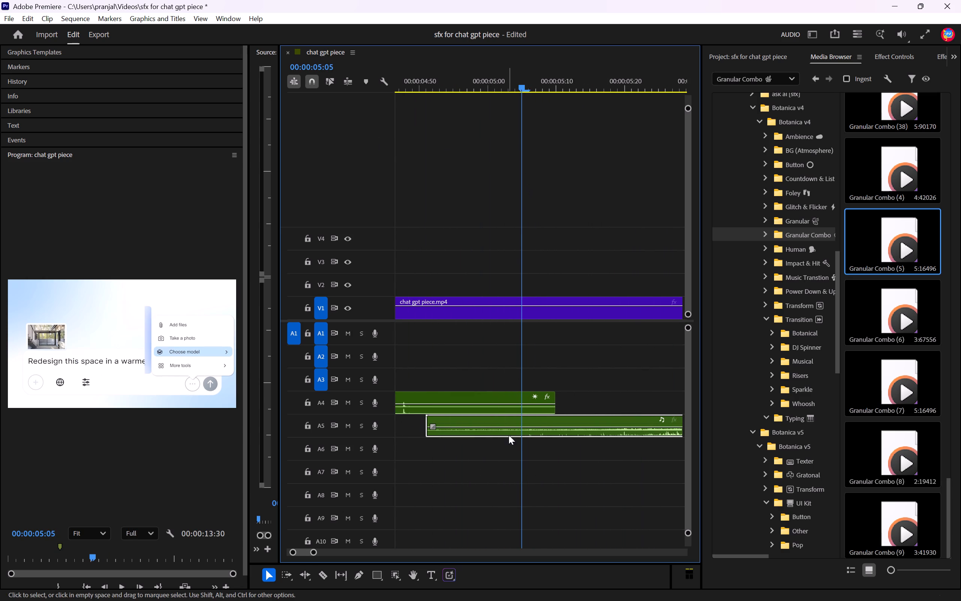
Shift the Granular Combo (5) clip on A5 to start at 00:00:04:56 and play back the submenu opening.
drag(509, 434, 543, 433)
drag(496, 84, 434, 92)
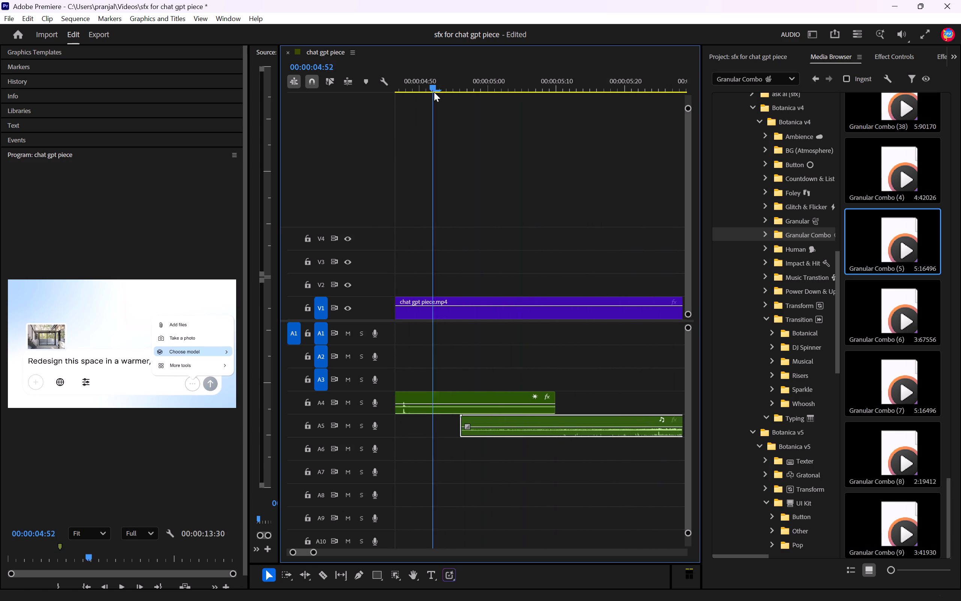
drag(434, 92, 426, 95)
key(space)
key(space)
key(space)
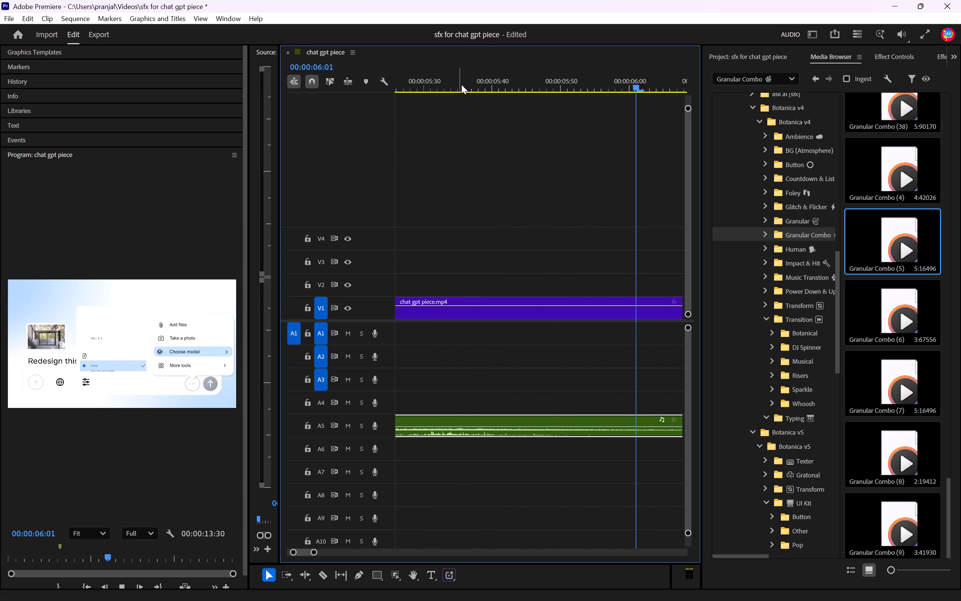
key(space)
Replay the menu highlight and submenu opening several times to check the A5 sound's timing against the blue panel's expansion.
drag(541, 91, 420, 97)
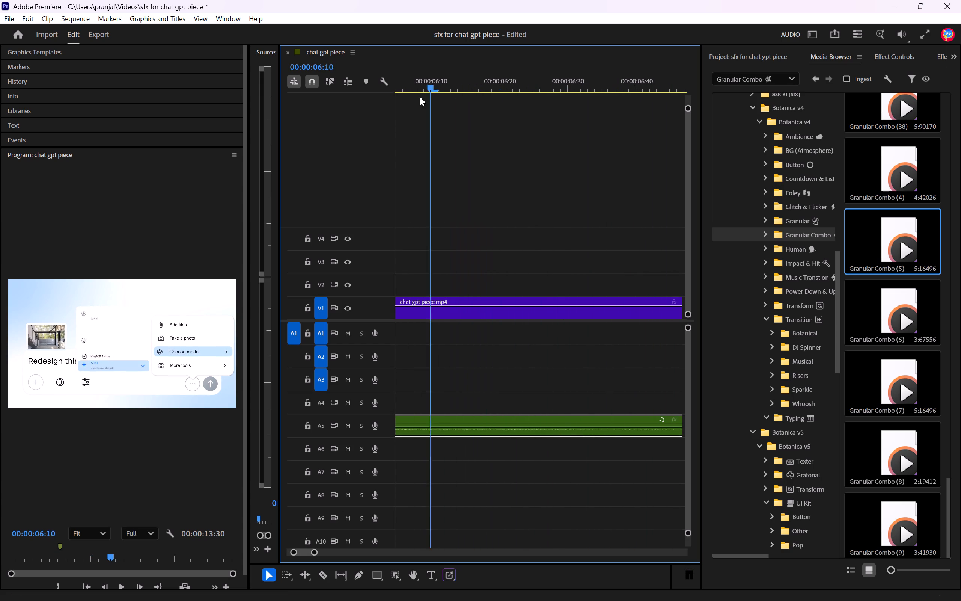
drag(420, 97, 499, 110)
drag(470, 110, 451, 112)
drag(464, 90, 411, 97)
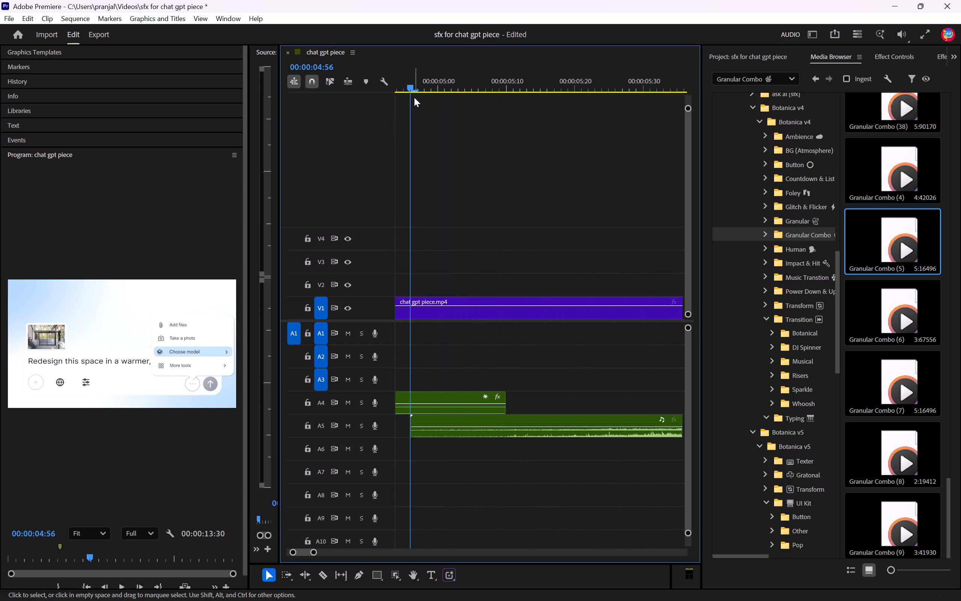
key(space)
key(space)
drag(469, 85, 362, 116)
key(space)
key(space)
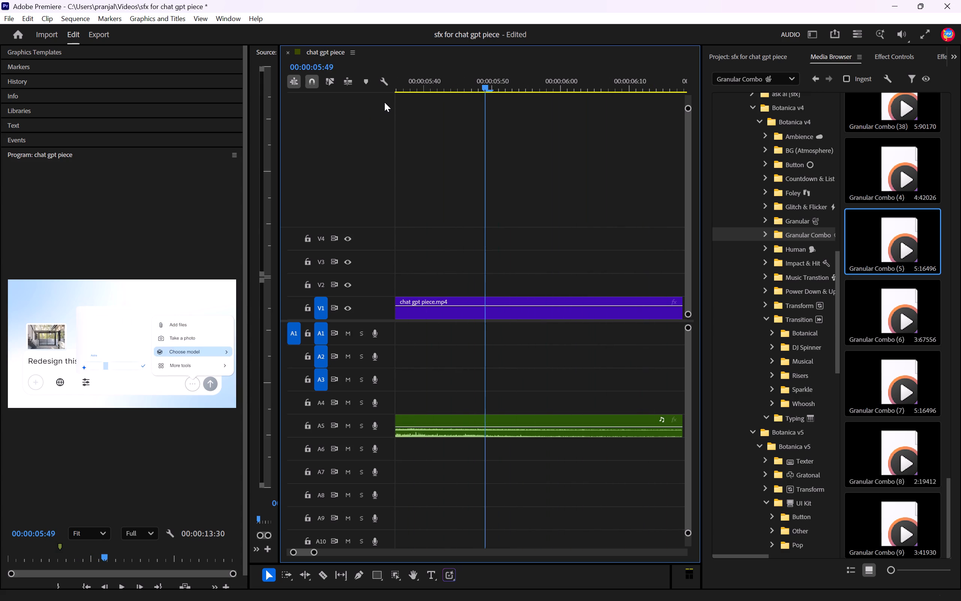
drag(477, 89, 509, 148)
key(space)
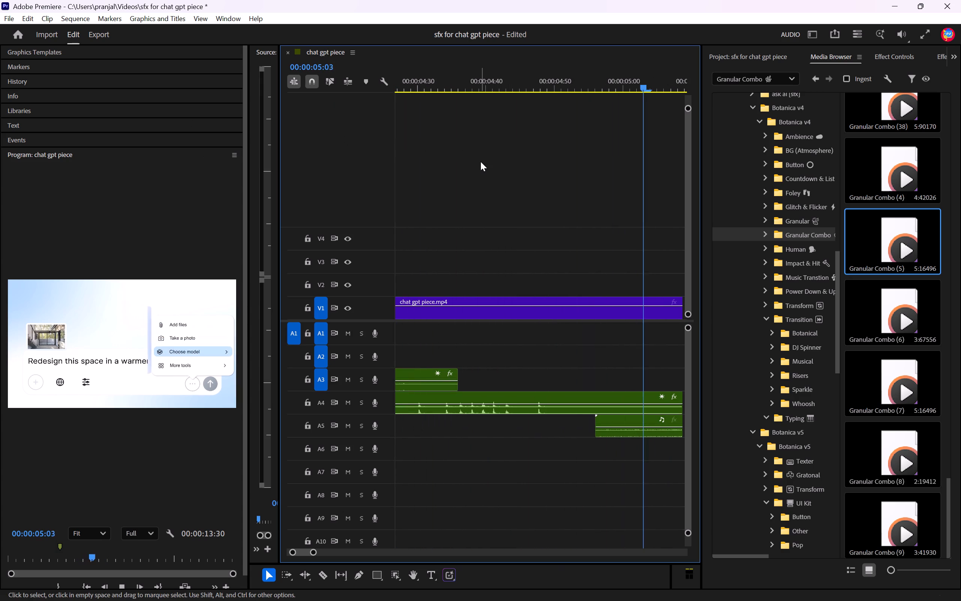
key(space)
drag(551, 86, 512, 92)
key(space)
key(space)
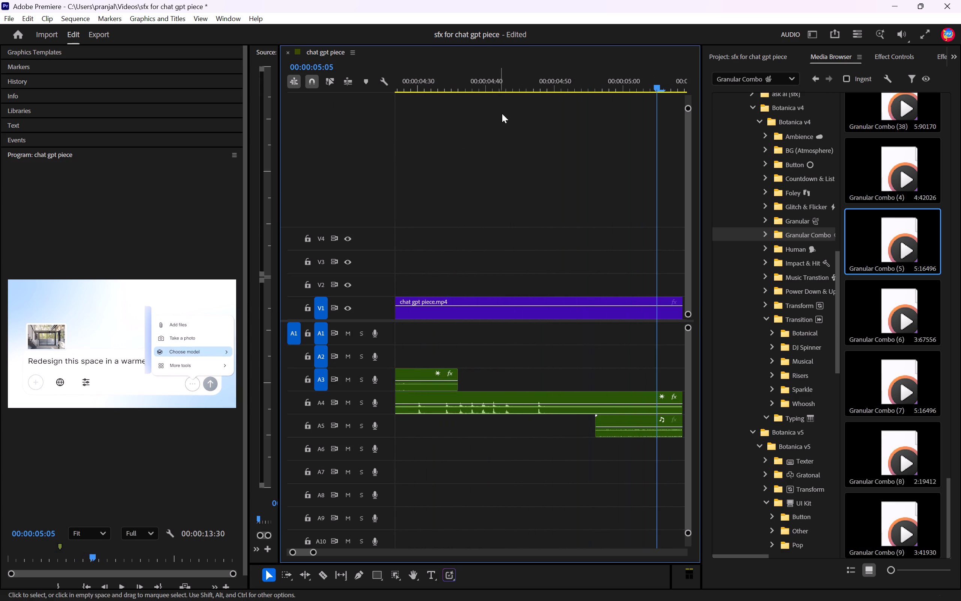
Shift the Granular Combo (5) clip on A5 earlier to start at 00:00:04:53 and play back the submenu opening.
drag(618, 422, 599, 423)
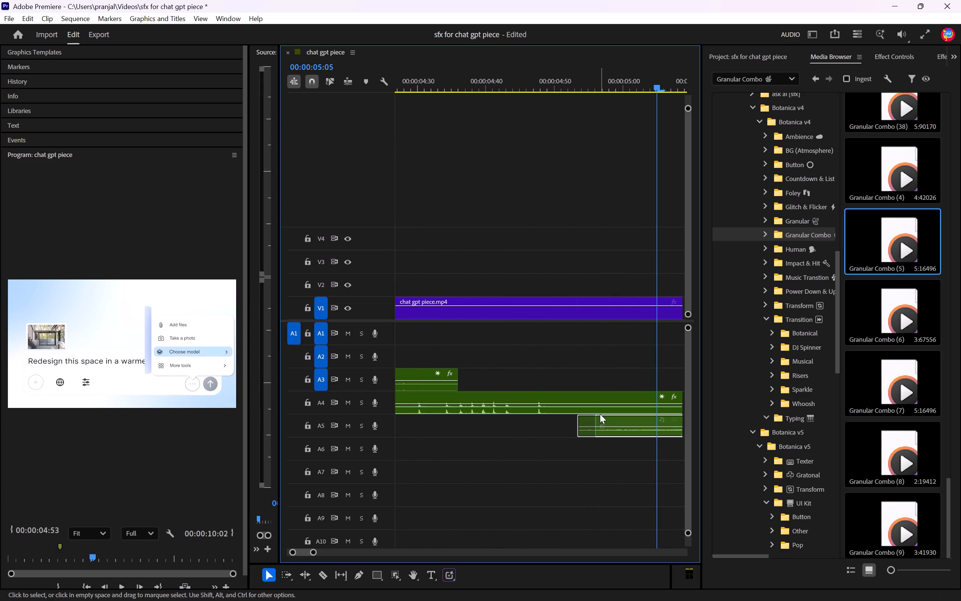
drag(562, 88, 491, 90)
key(space)
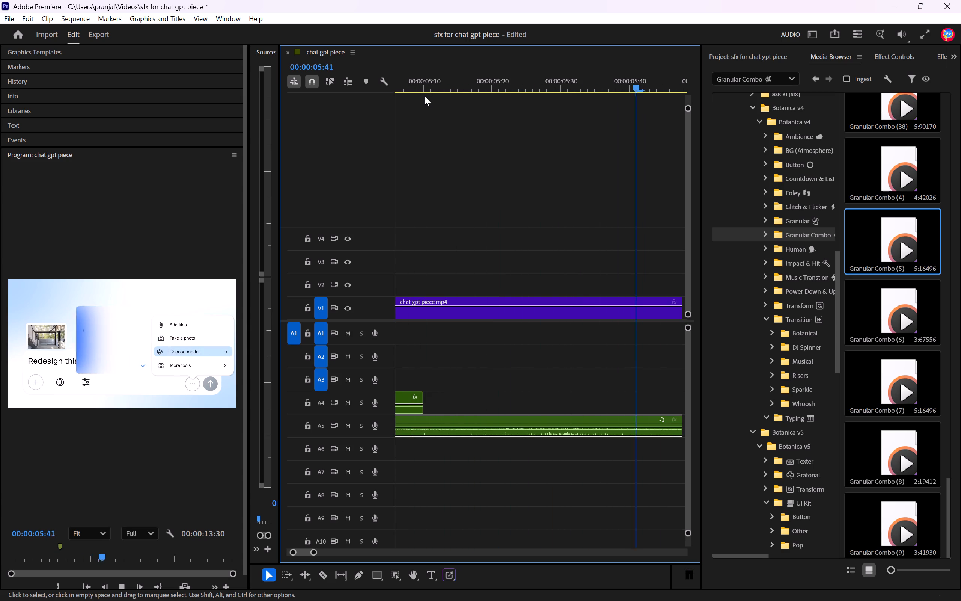
key(space)
Locate the submenu text's first appearance at 00:00:05:50 and audition the Button, Select, Ui sound from Botanica v5's UI Kit.
drag(546, 89, 532, 94)
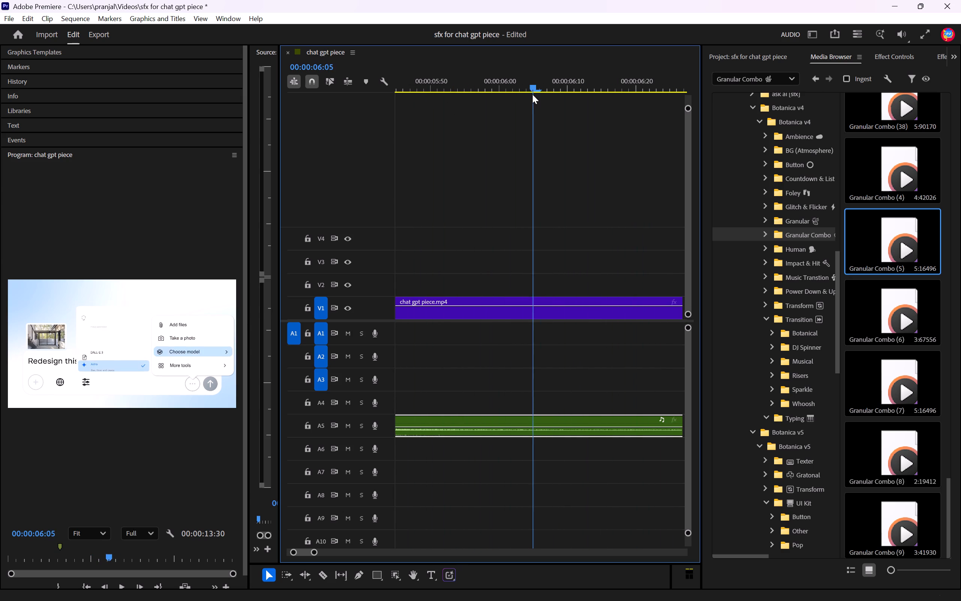
drag(532, 94, 434, 145)
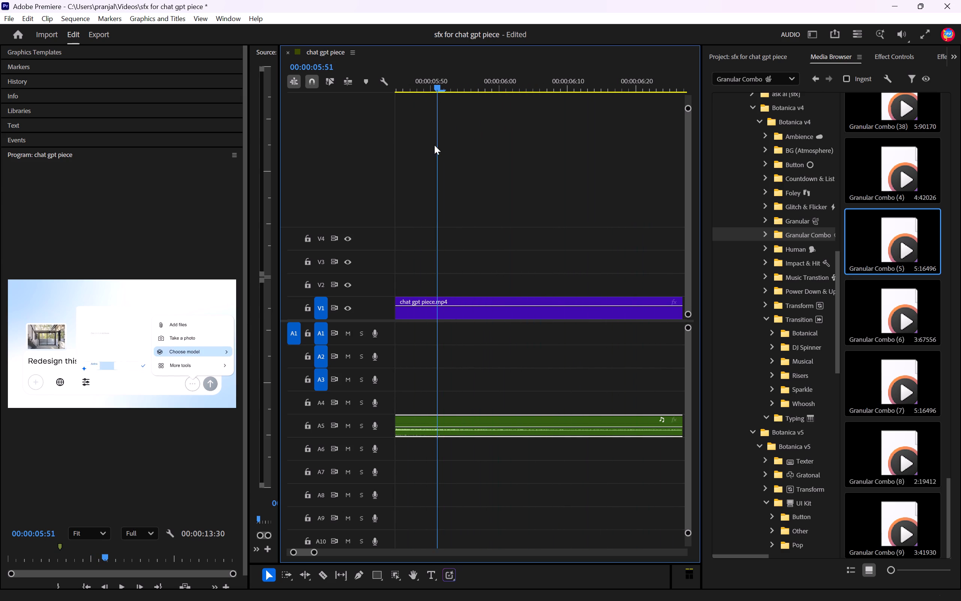
drag(434, 145, 429, 147)
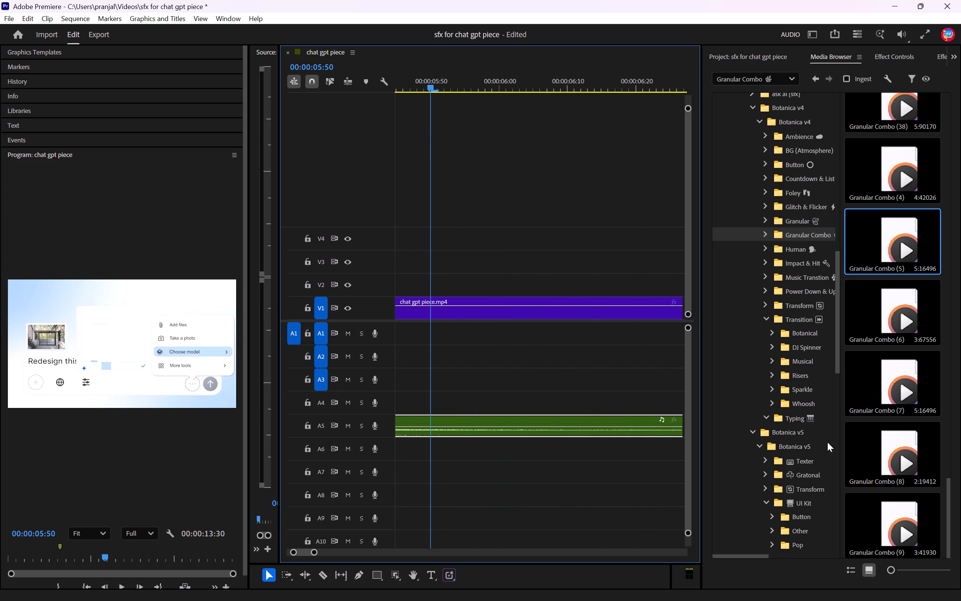
click(805, 542)
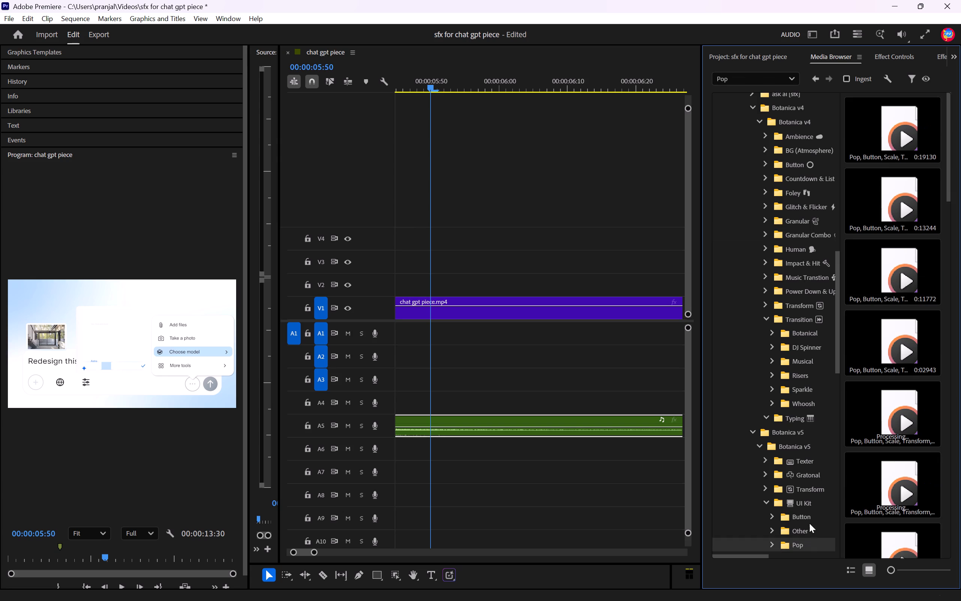
click(813, 520)
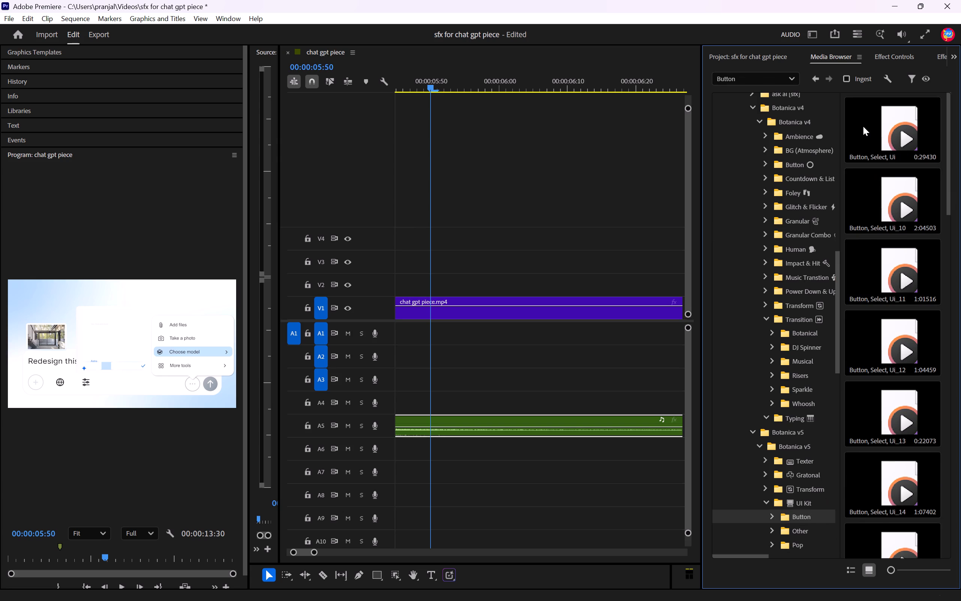
click(863, 126)
key(space)
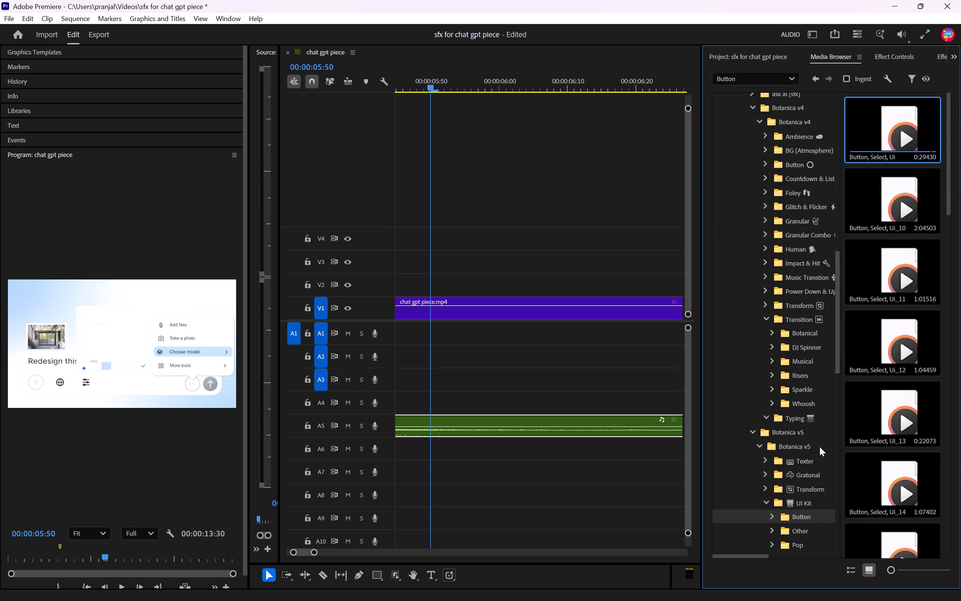
Audition the v1 keyboard sounds in Botanica v4's Typing folder, including Backspace, the Space+Typing variants and the three Typing (short) variants.
click(808, 417)
click(871, 137)
key(space)
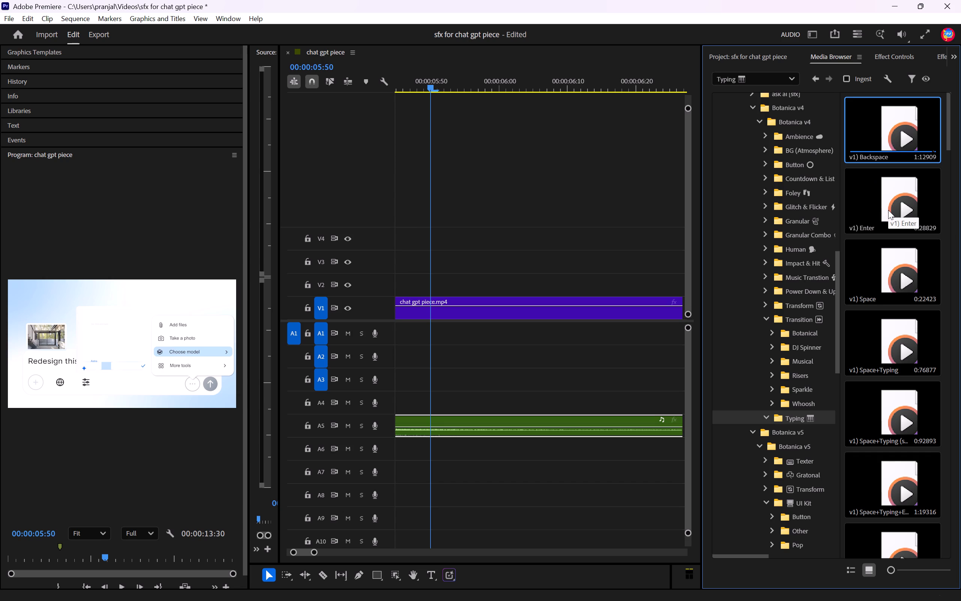
click(904, 355)
key(space)
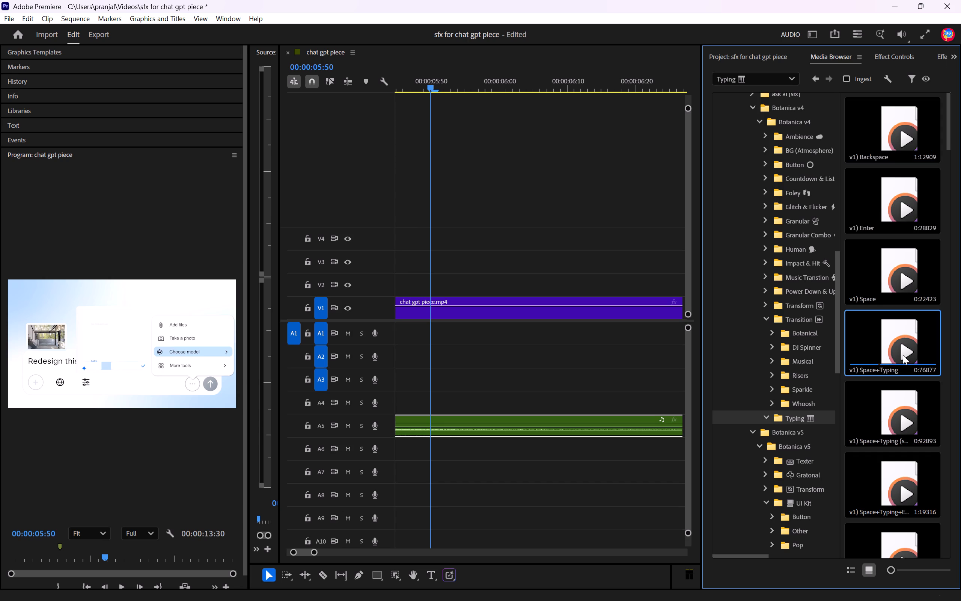
click(892, 418)
key(space)
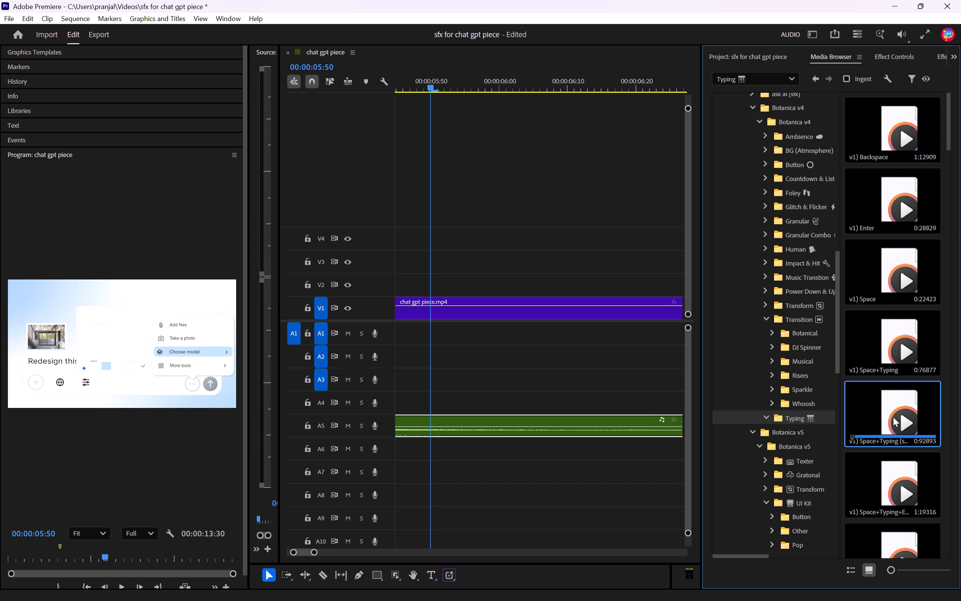
click(893, 479)
key(space)
scroll(897, 460, down, 5)
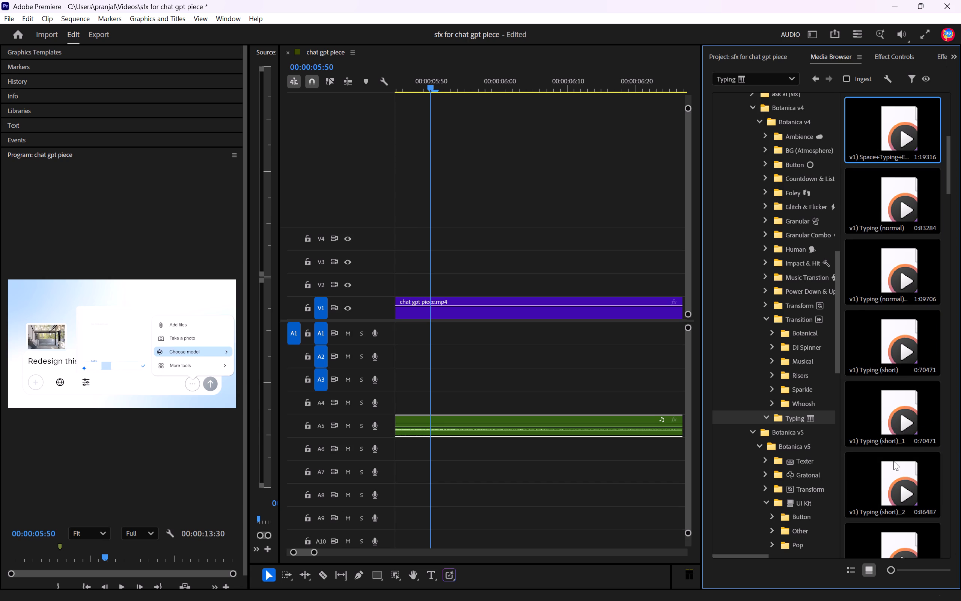
click(888, 421)
key(space)
click(895, 346)
key(space)
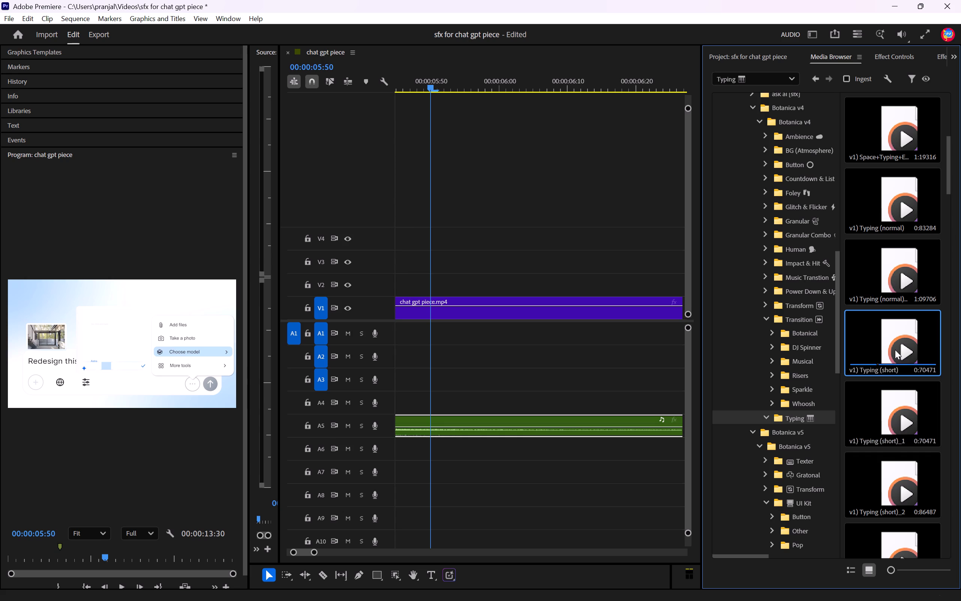
click(892, 484)
key(space)
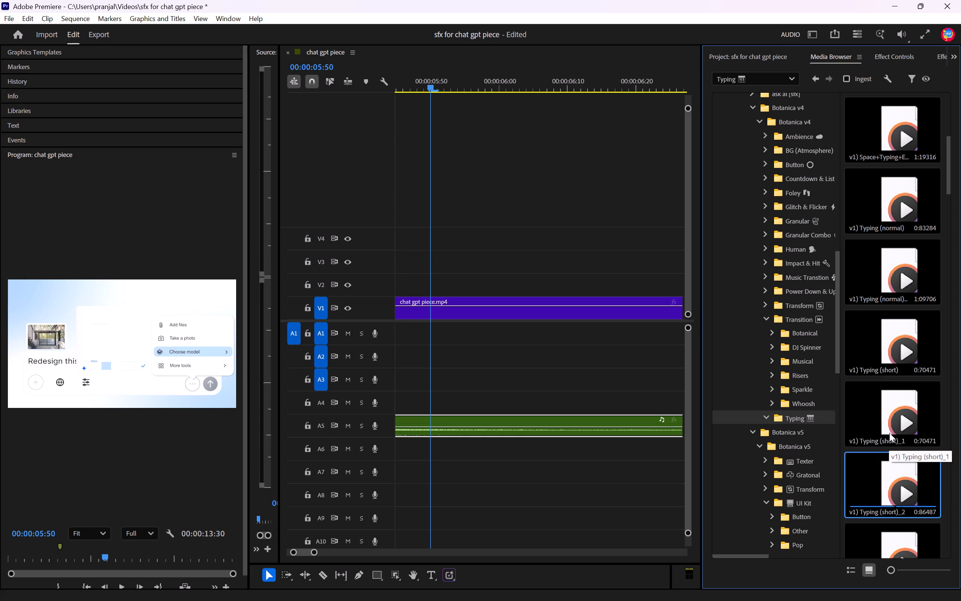
Place the v1) Typing (short)_2 sound on track A6, starting at 00:00:05:50, and play it back.
drag(893, 482, 424, 447)
key(space)
key(space)
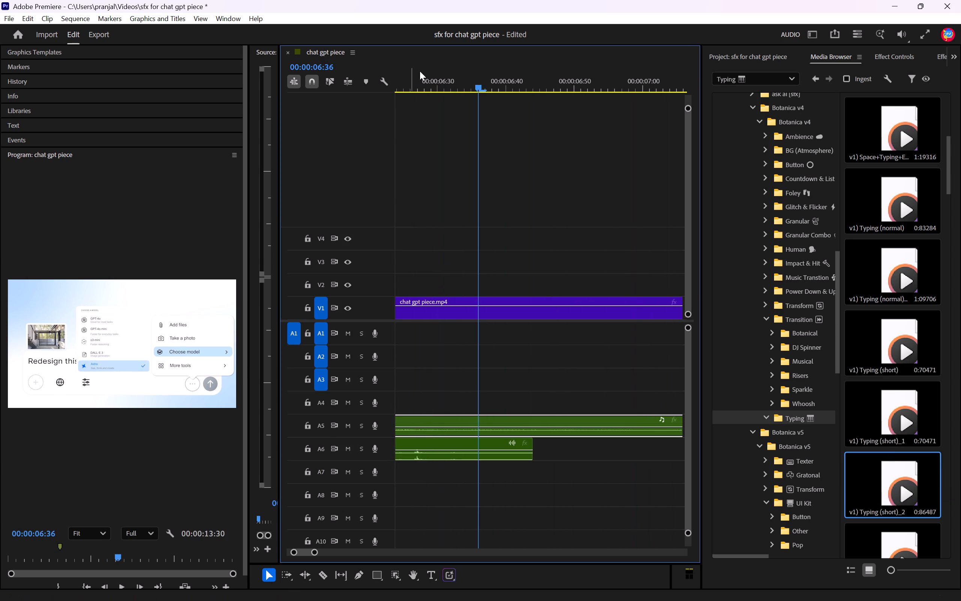
Replay the submenu items' reveal several times to check the A6 typing sound's timing against the appearing text.
drag(437, 92, 323, 101)
drag(438, 87, 411, 128)
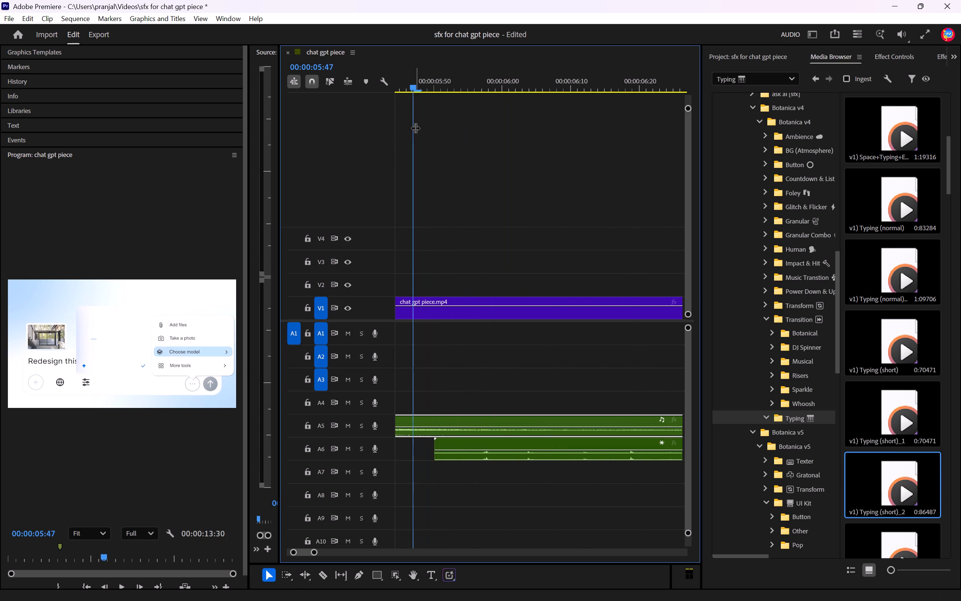
key(space)
key(space)
drag(438, 87, 324, 98)
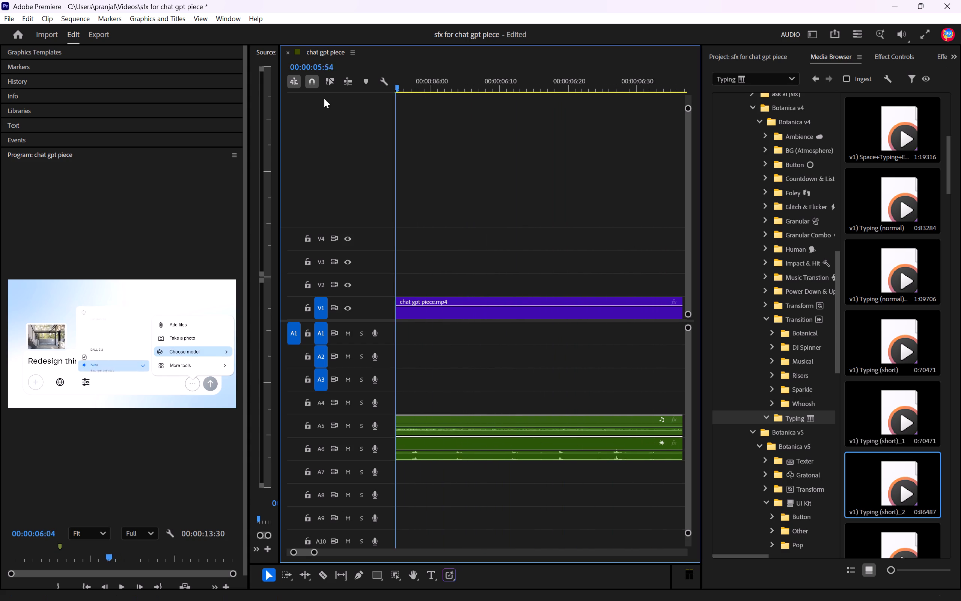
drag(324, 98, 324, 99)
key(space)
key(space)
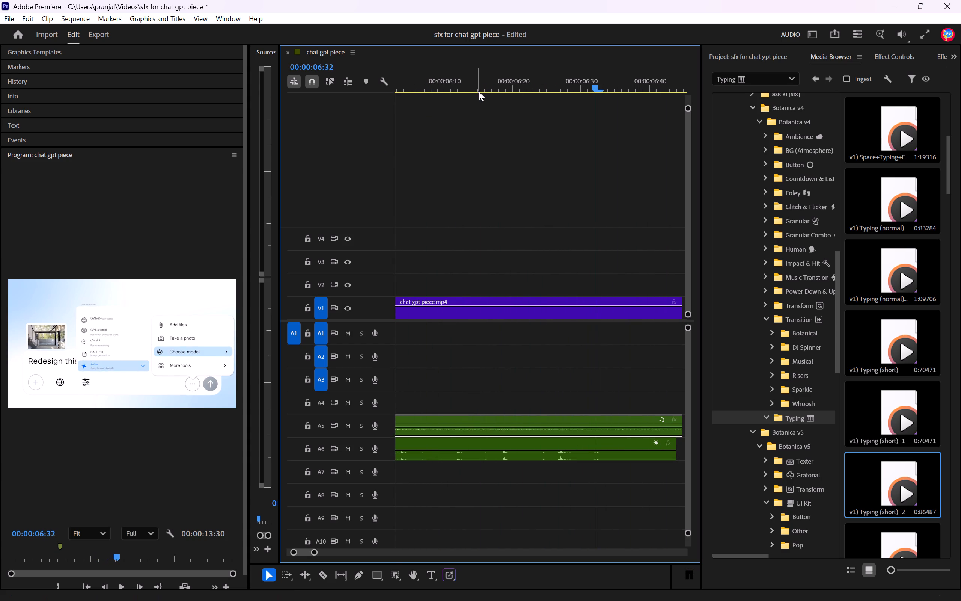
drag(479, 91, 187, 131)
key(space)
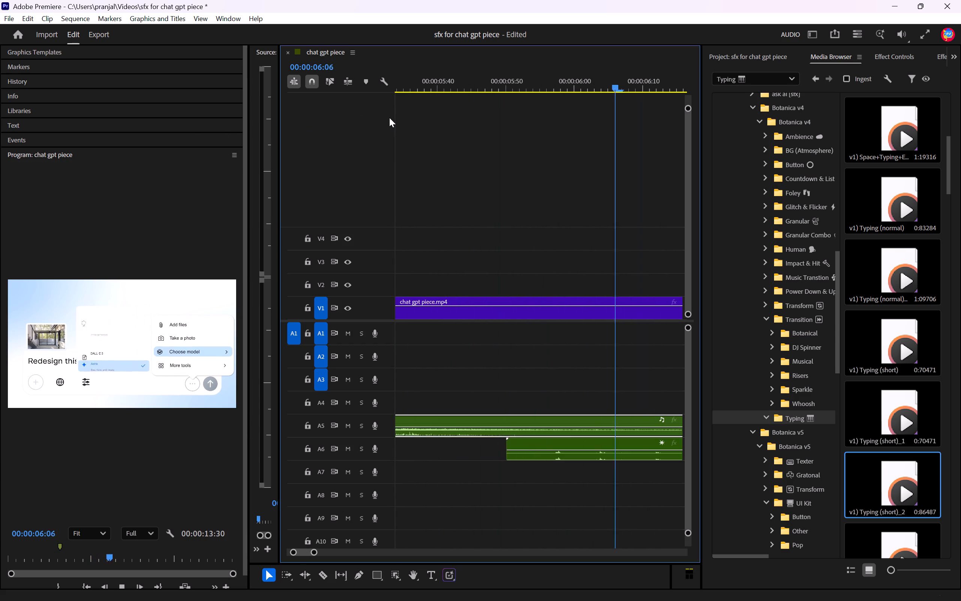
key(space)
drag(476, 86, 466, 125)
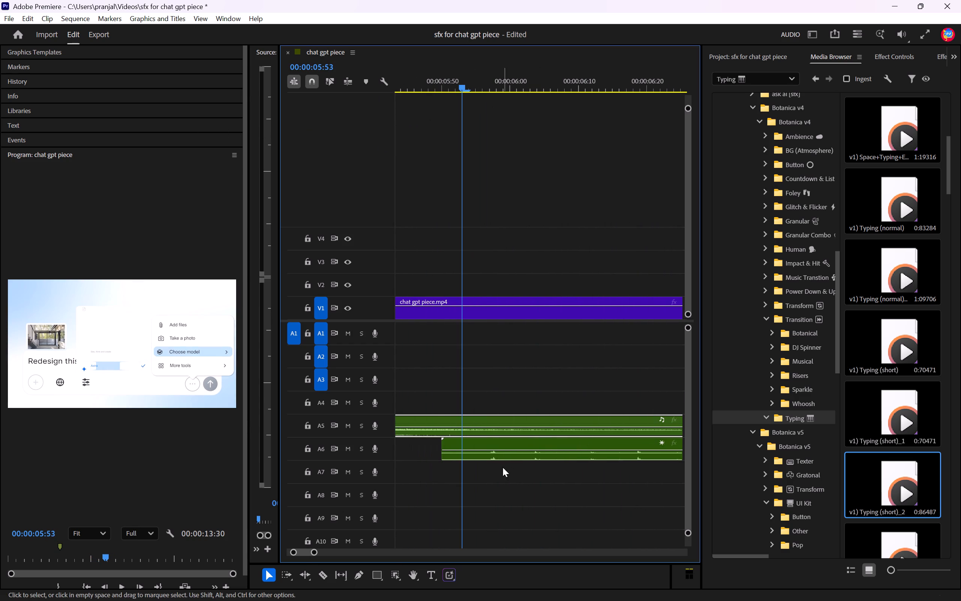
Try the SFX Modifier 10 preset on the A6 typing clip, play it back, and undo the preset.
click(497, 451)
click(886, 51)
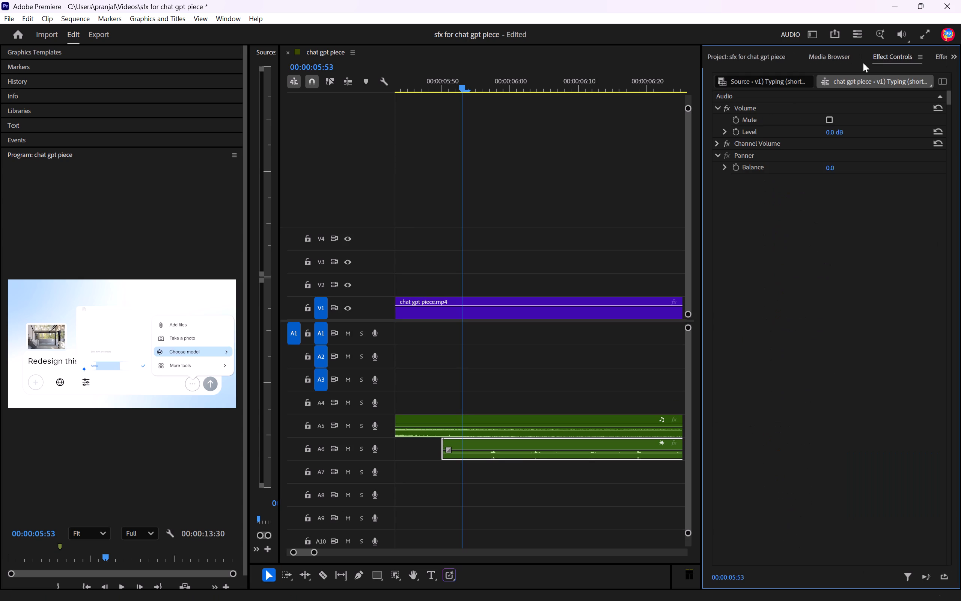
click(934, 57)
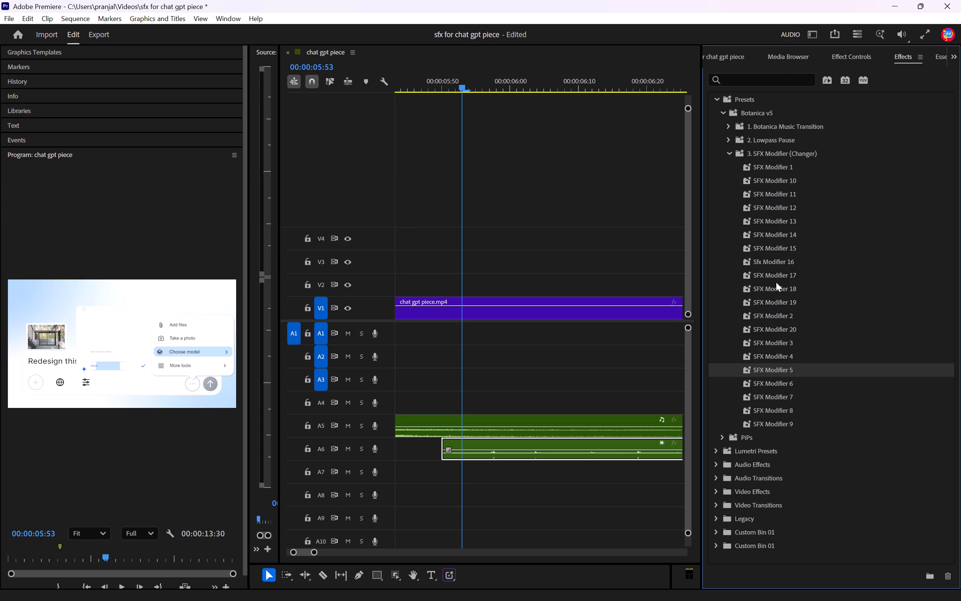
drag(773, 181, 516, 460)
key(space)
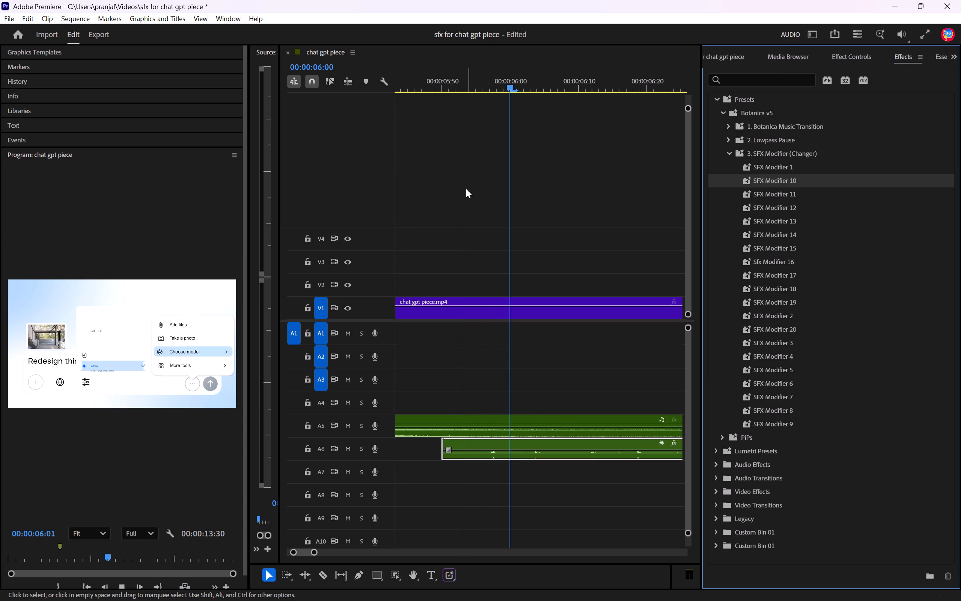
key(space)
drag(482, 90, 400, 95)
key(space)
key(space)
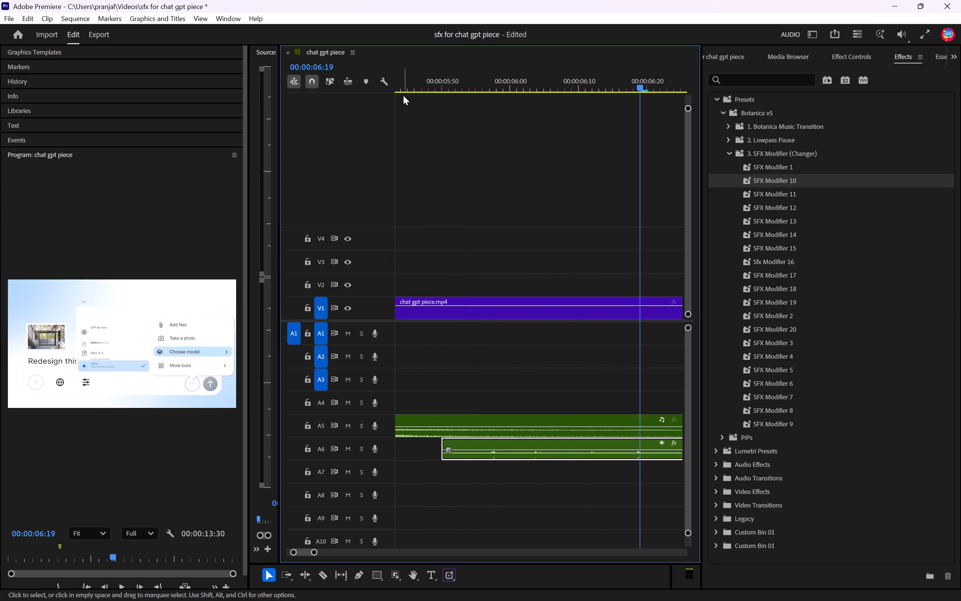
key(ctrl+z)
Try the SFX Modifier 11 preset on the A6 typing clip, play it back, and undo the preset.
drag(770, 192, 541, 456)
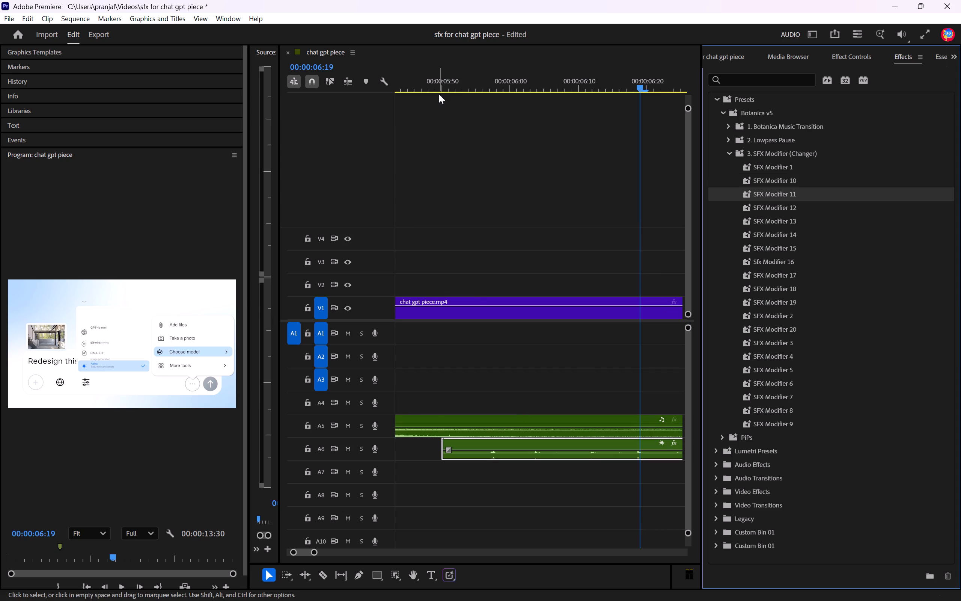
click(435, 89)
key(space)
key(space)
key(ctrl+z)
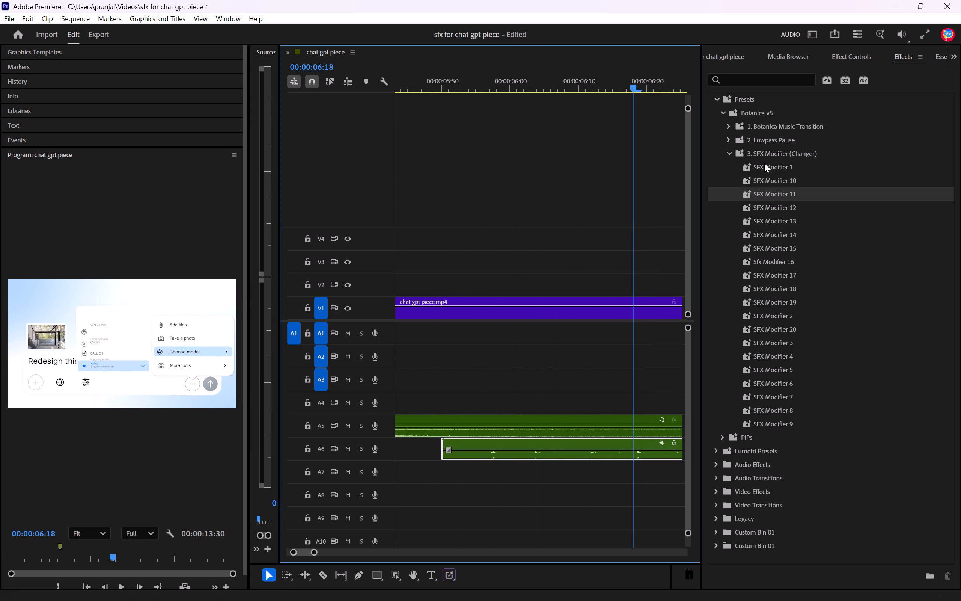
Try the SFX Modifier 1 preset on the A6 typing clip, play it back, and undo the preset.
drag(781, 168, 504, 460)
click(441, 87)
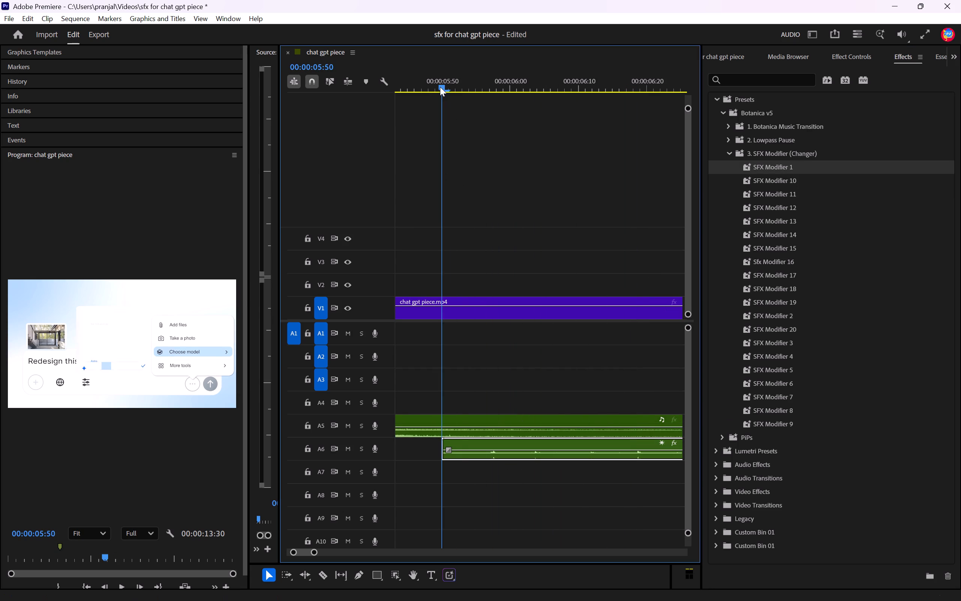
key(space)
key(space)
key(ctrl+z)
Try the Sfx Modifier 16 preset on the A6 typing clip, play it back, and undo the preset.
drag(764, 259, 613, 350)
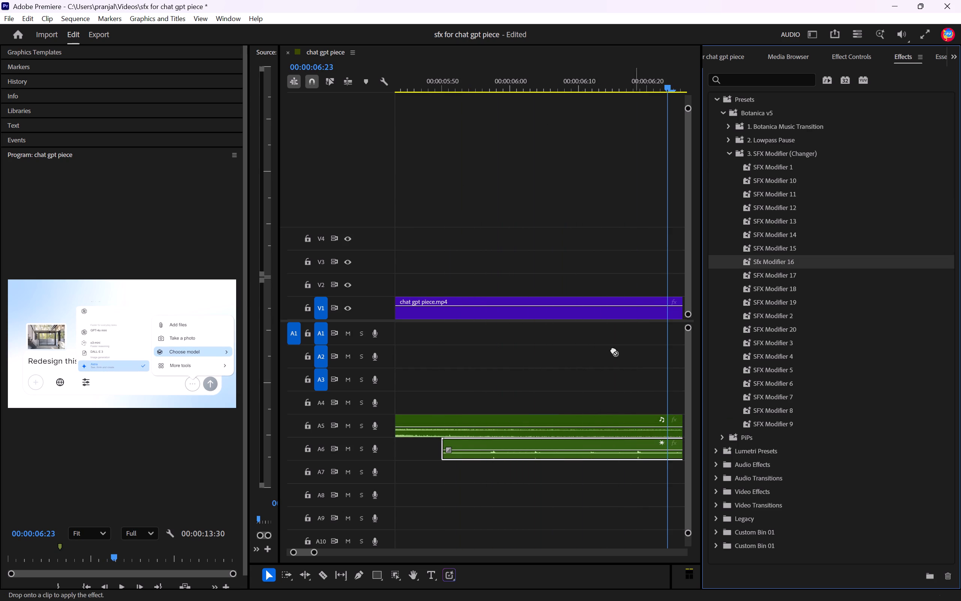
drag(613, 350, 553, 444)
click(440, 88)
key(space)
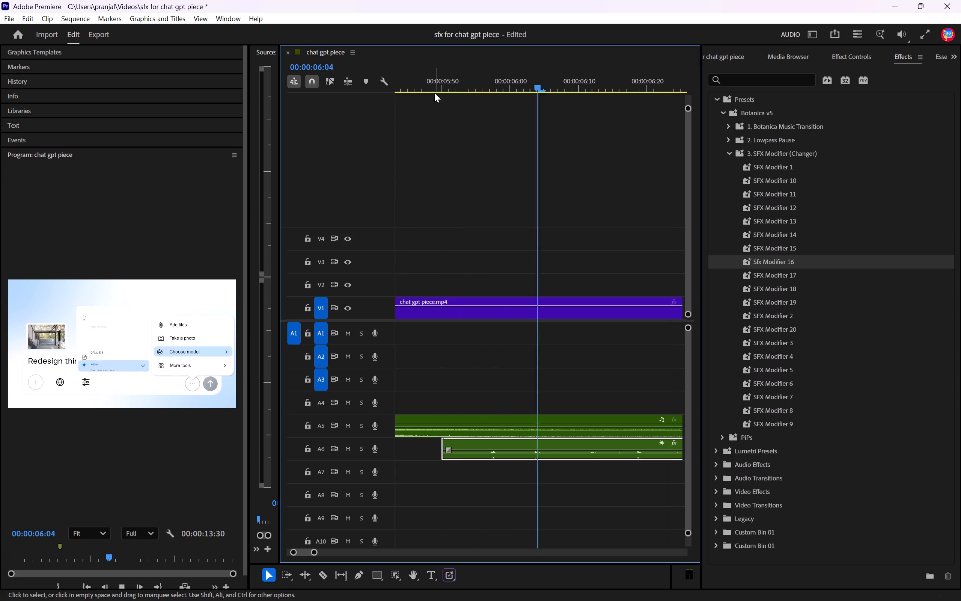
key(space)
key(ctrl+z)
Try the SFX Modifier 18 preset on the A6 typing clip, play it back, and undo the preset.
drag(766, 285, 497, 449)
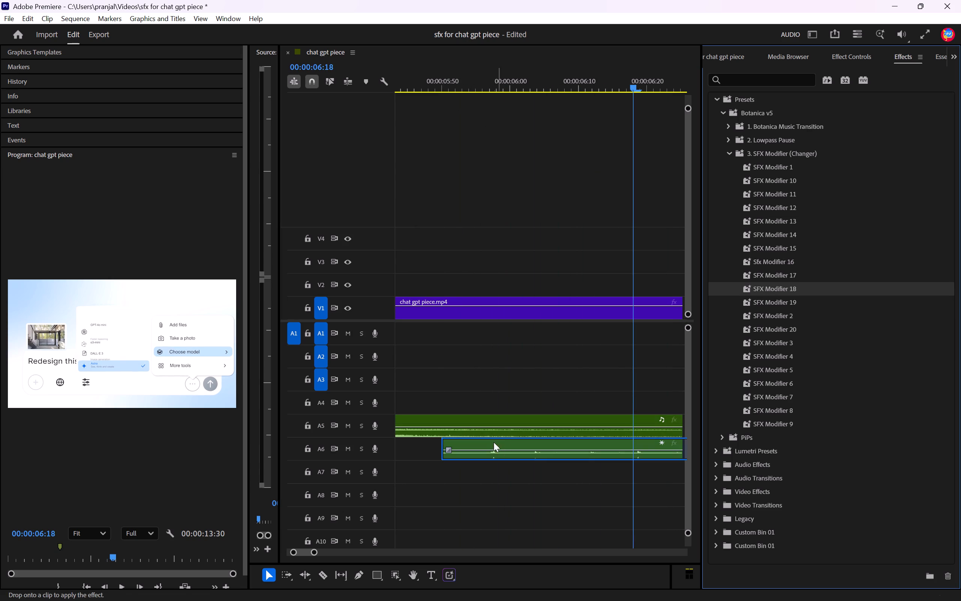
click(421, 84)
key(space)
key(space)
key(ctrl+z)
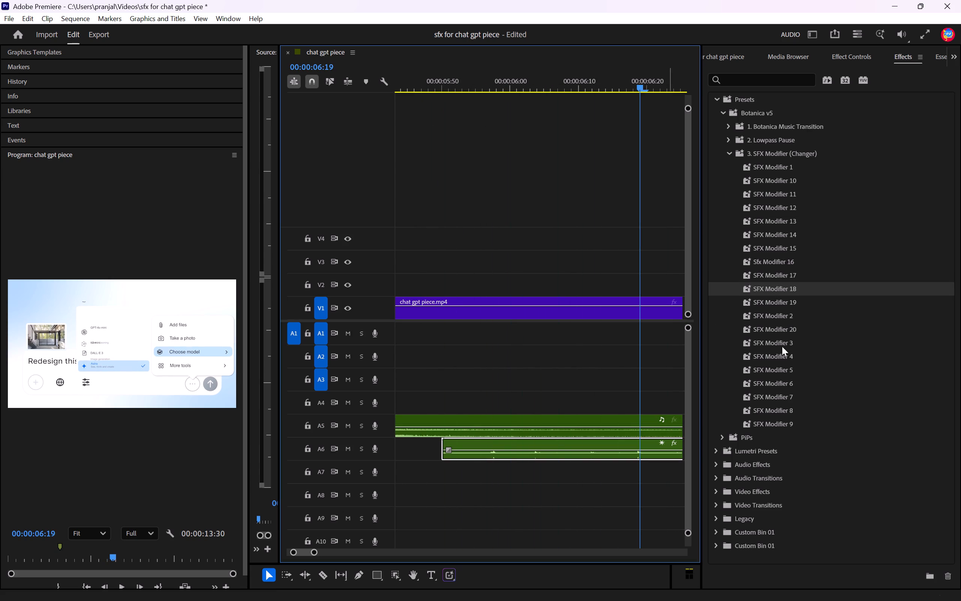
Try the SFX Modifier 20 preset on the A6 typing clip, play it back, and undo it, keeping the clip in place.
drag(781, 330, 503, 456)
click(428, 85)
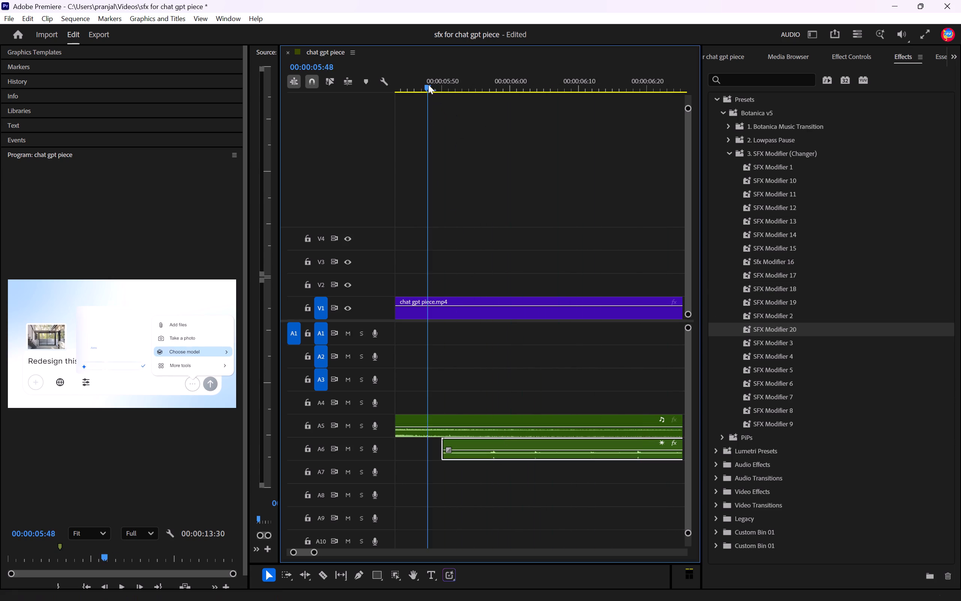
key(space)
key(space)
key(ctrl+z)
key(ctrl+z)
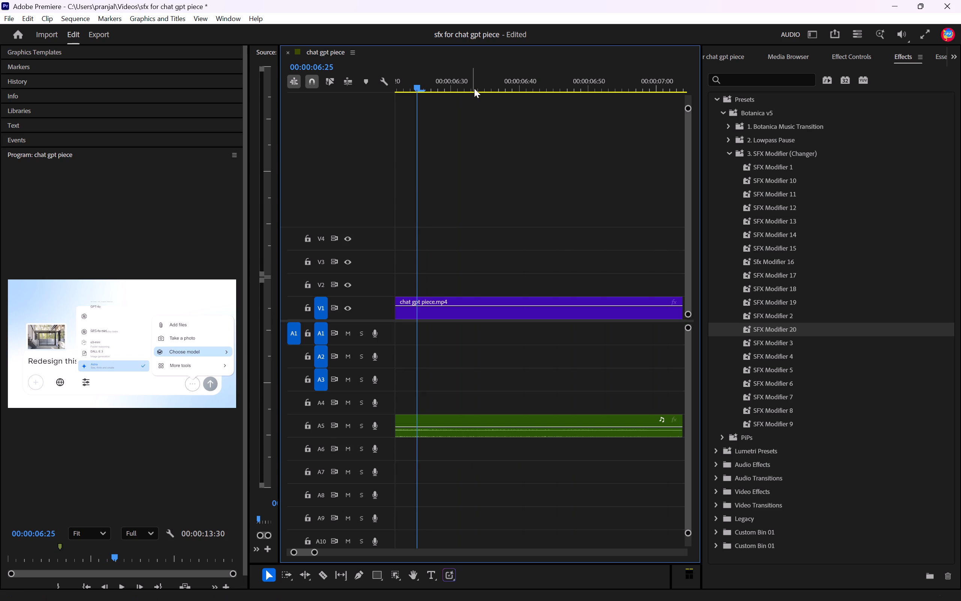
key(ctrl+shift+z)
Replay the submenu items' reveal to check the unmodified A6 typing sound against the text animation.
drag(453, 82, 453, 109)
key(space)
key(space)
drag(476, 89, 355, 106)
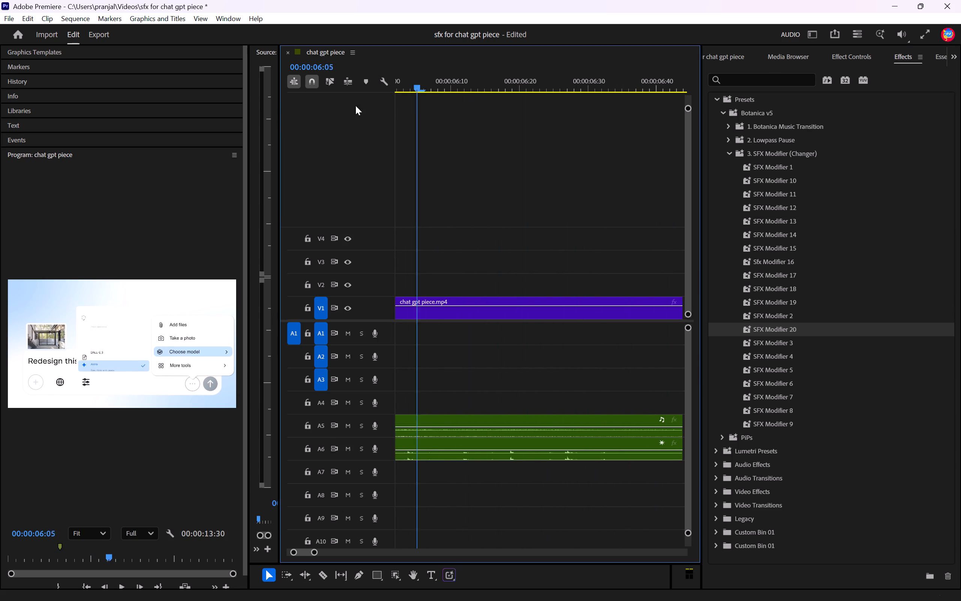
drag(355, 106, 433, 107)
key(space)
key(space)
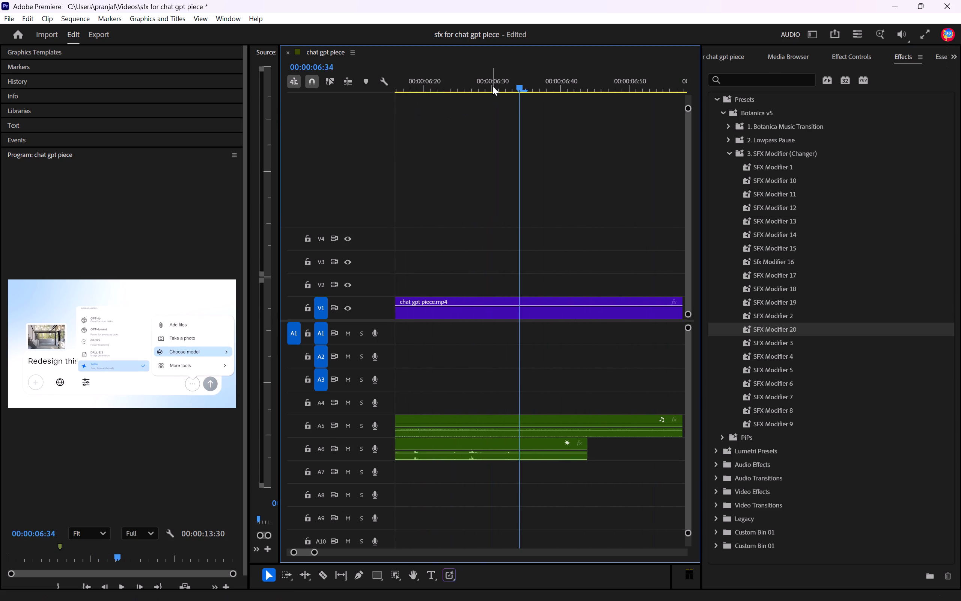
Replay the submenu items' reveal several times, checking the A6 typing sound against the text animation.
drag(486, 86, 666, 128)
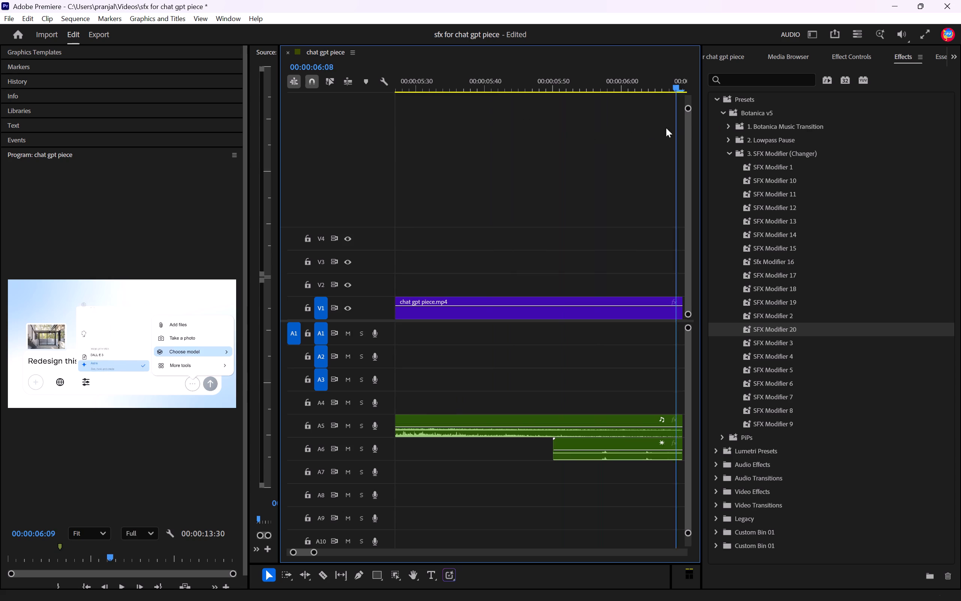
drag(666, 128, 539, 131)
key(space)
key(space)
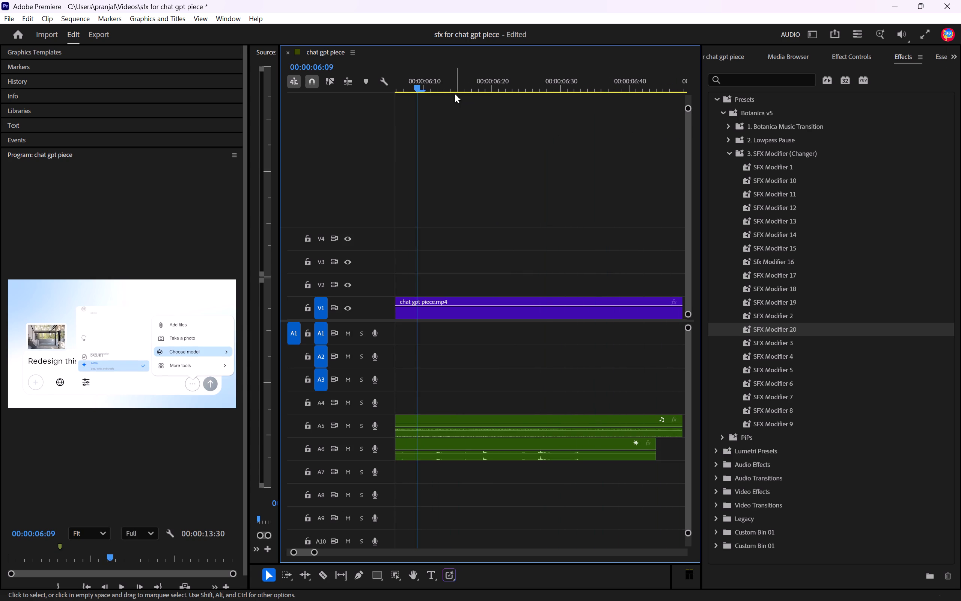
drag(441, 90, 406, 106)
key(space)
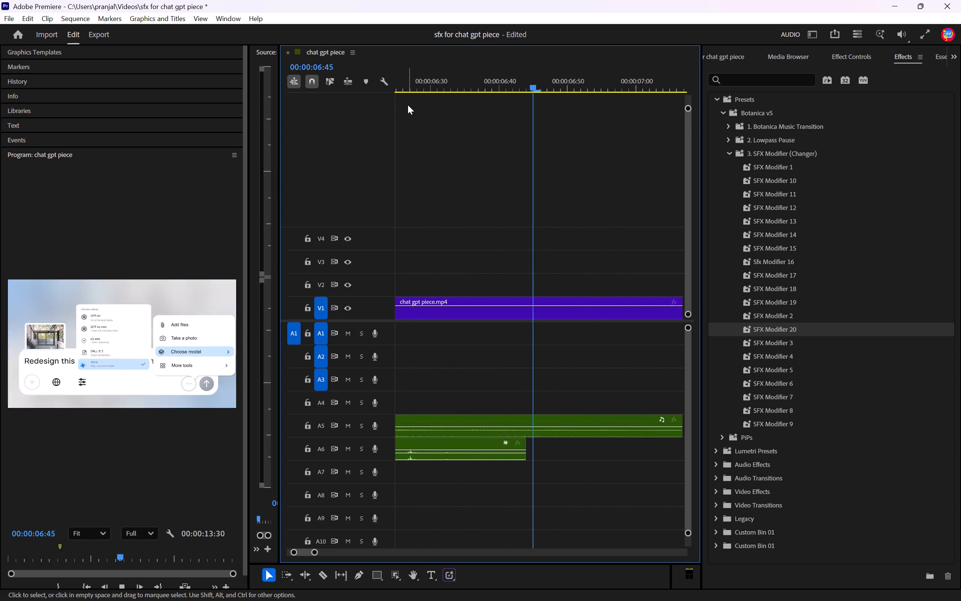
key(space)
drag(459, 86, 376, 100)
key(space)
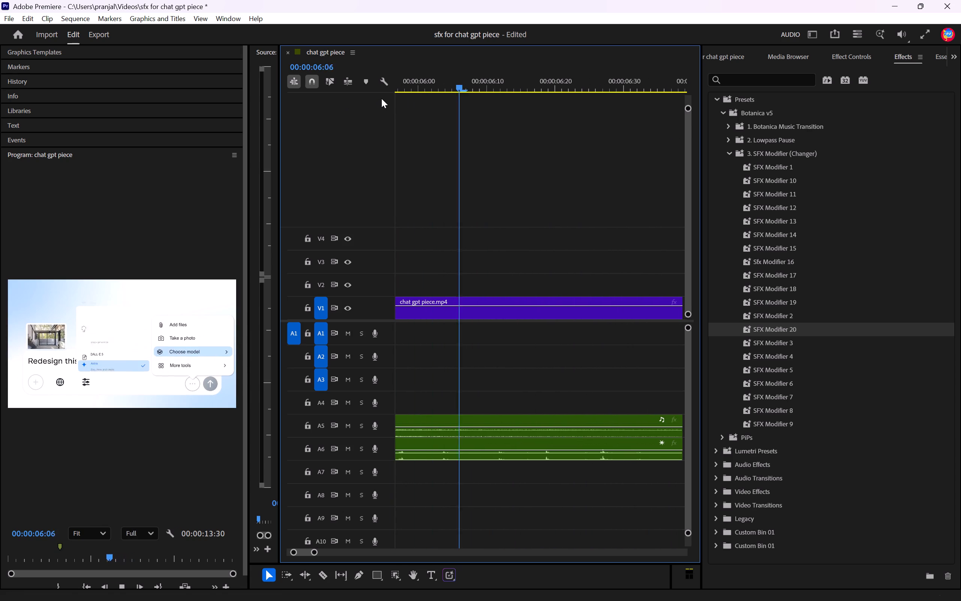
key(space)
drag(538, 85, 500, 94)
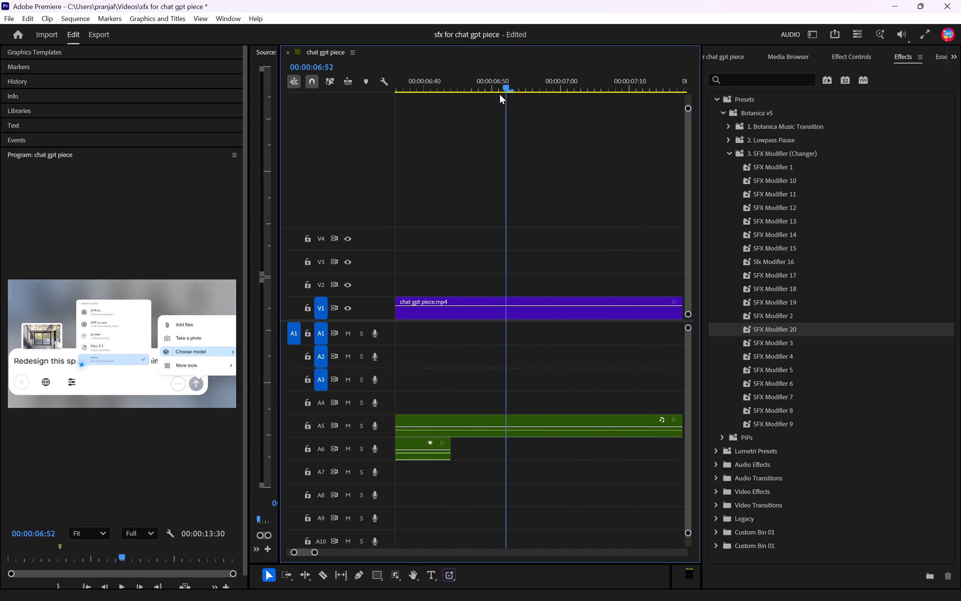
Replay from about 00:00:06:10 into the zoom on the submenu and park the playhead at 00:00:06:39, just before the zoom.
drag(500, 94, 508, 119)
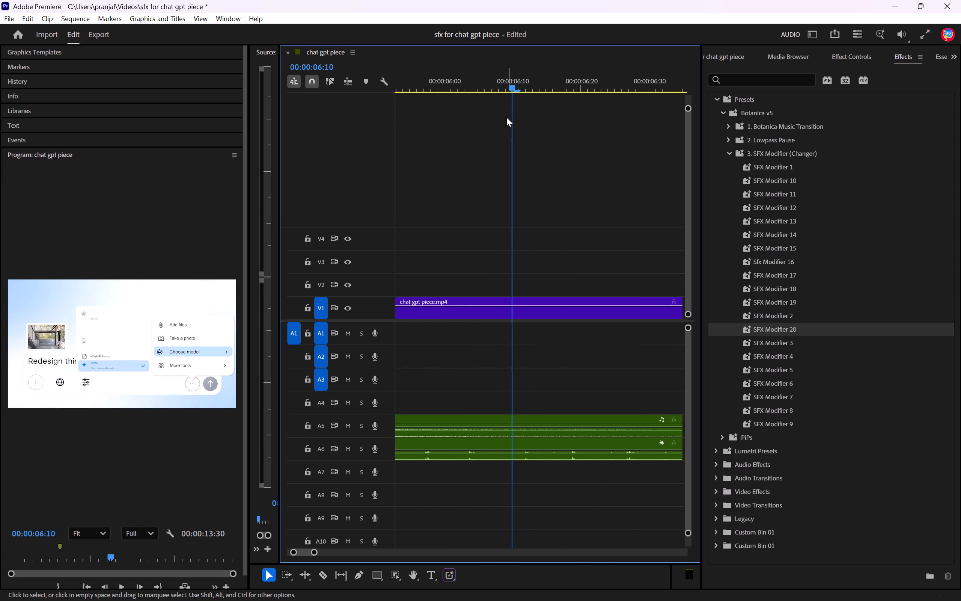
key(space)
key(space)
key(space)
key(space)
key(space)
key(space)
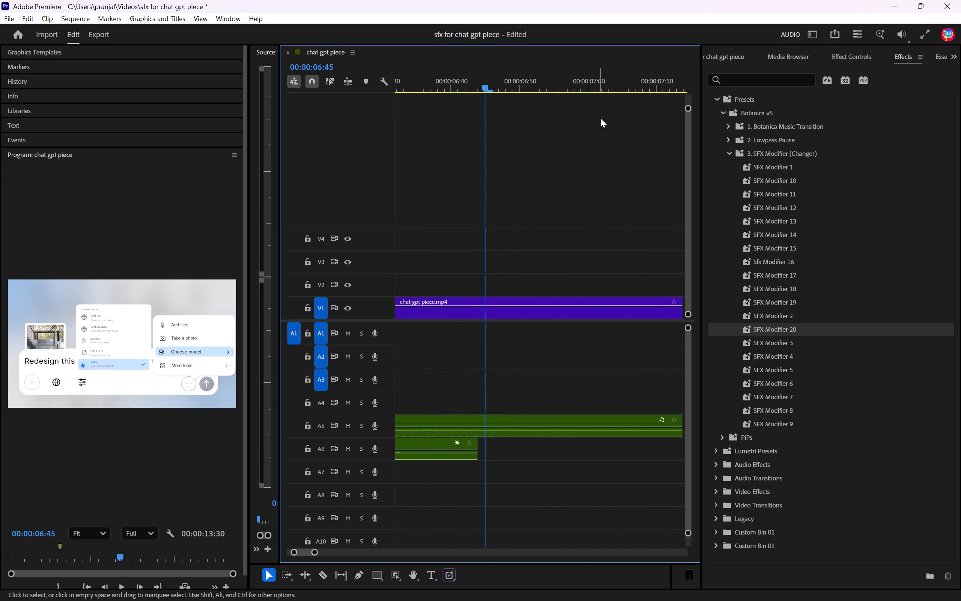
key(Left)
key(Left)
key(Left)
key(Left)
key(Left)
key(Left)
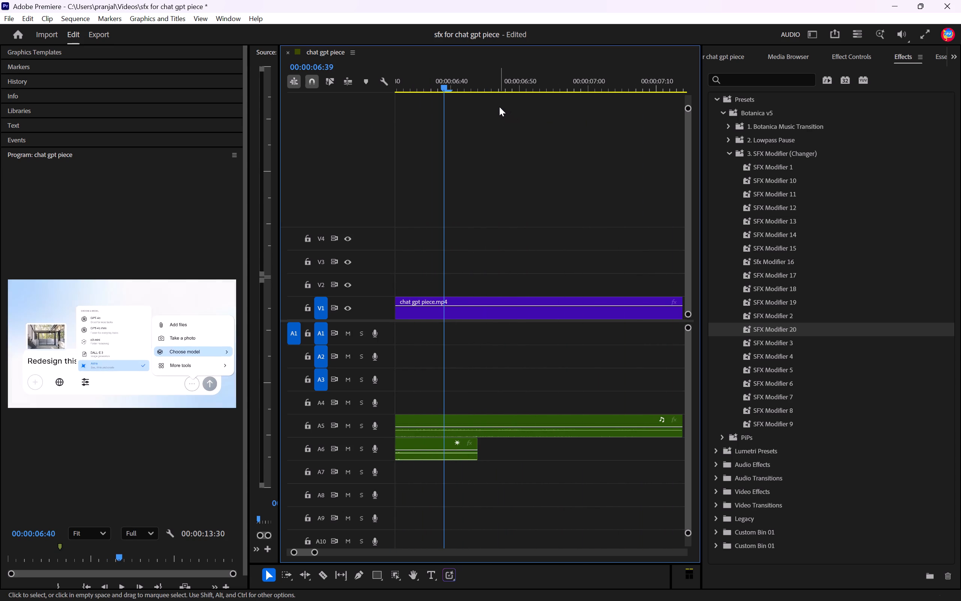
Audition Sparkle Whoosh (1) and Sparkle Whoosh (2) from the Botanica v4 Transition Sparkle folder.
click(777, 56)
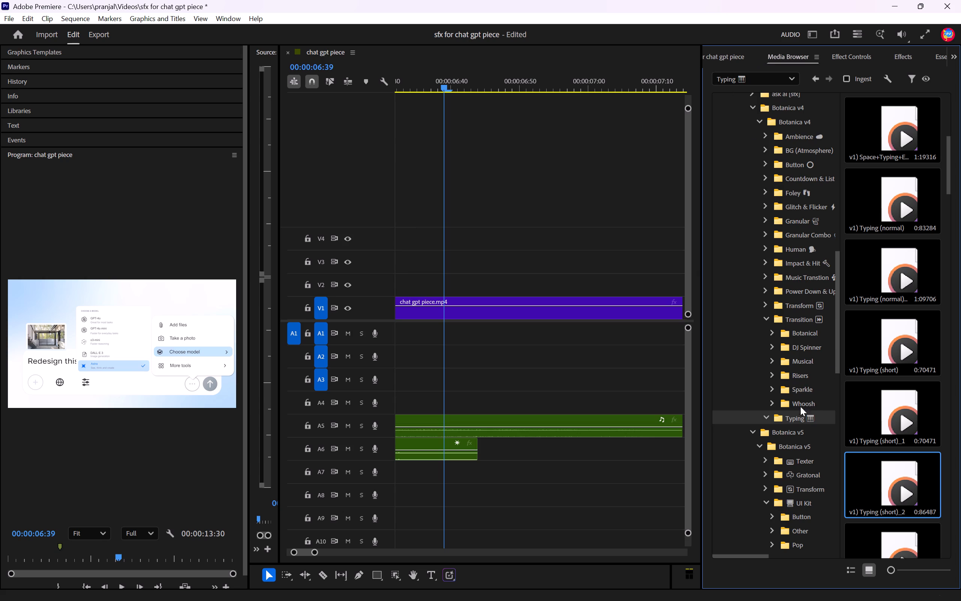
click(795, 388)
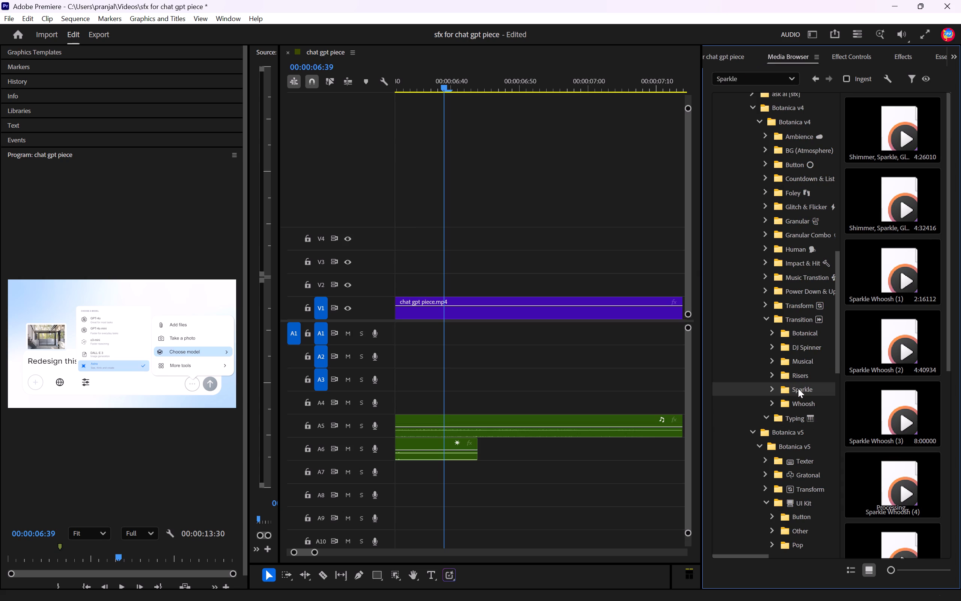
click(881, 286)
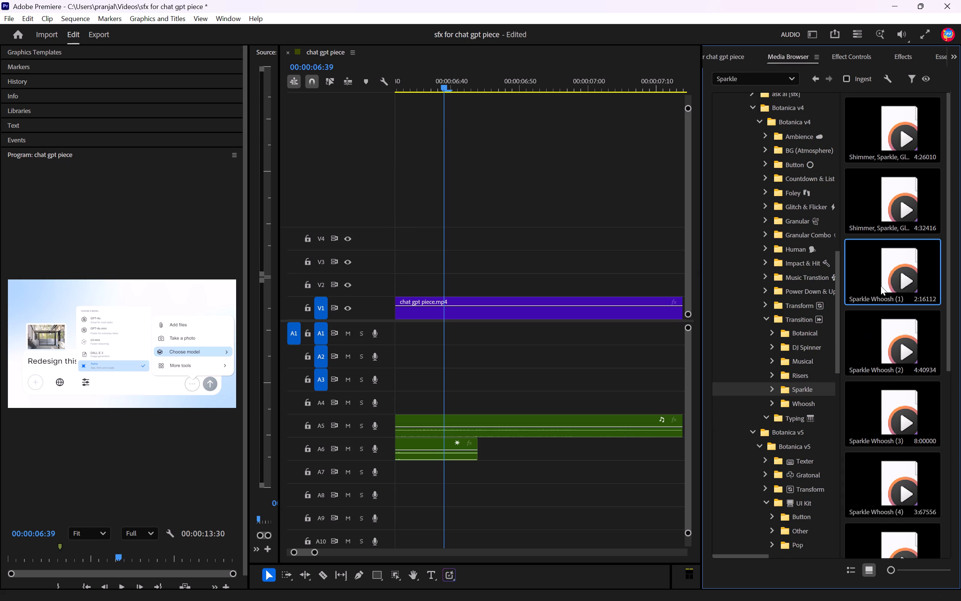
key(space)
click(897, 335)
key(space)
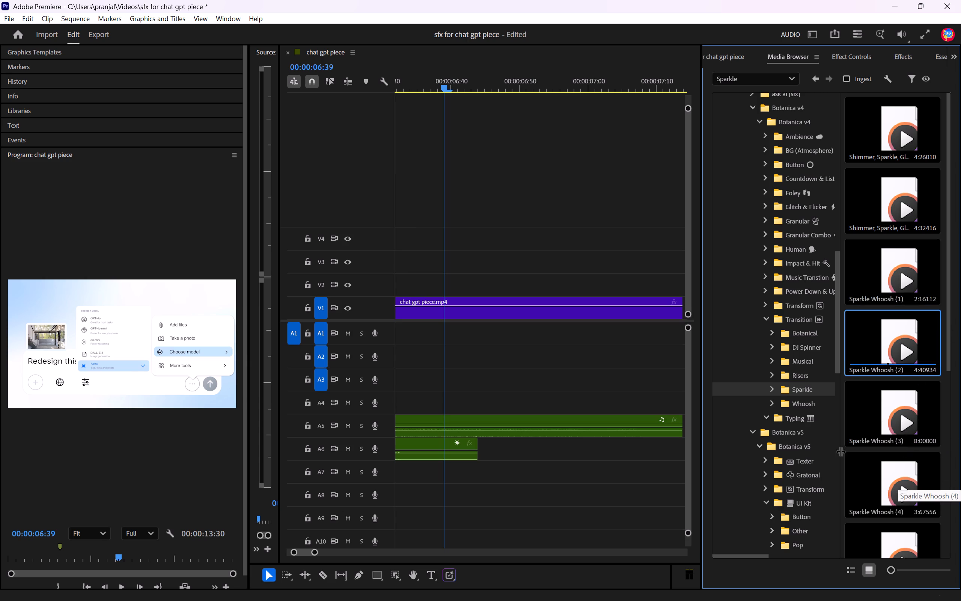
Look through the Botanica v4 Whoosh folder and the surrounding sound folders for a transition effect.
click(811, 403)
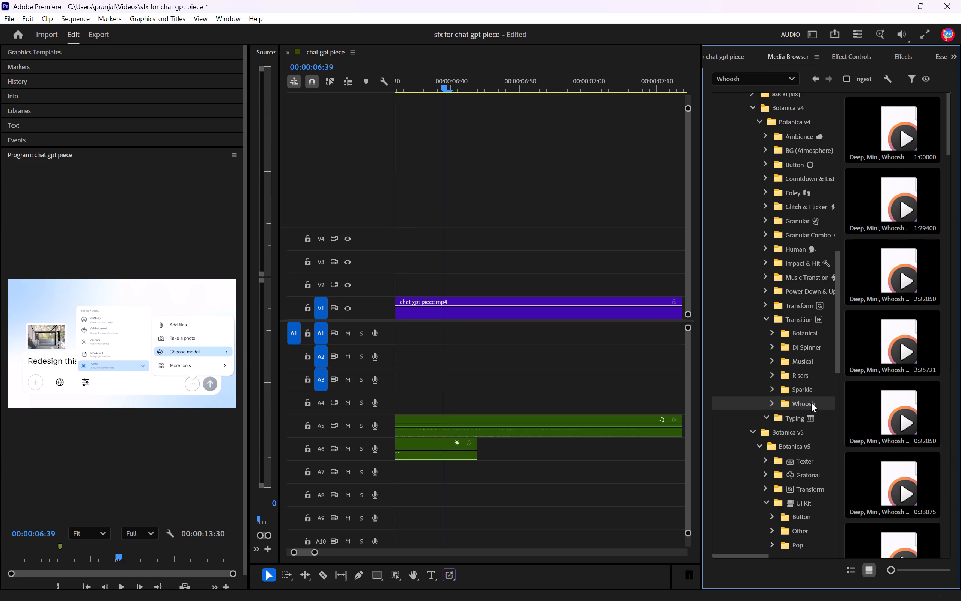
click(837, 201)
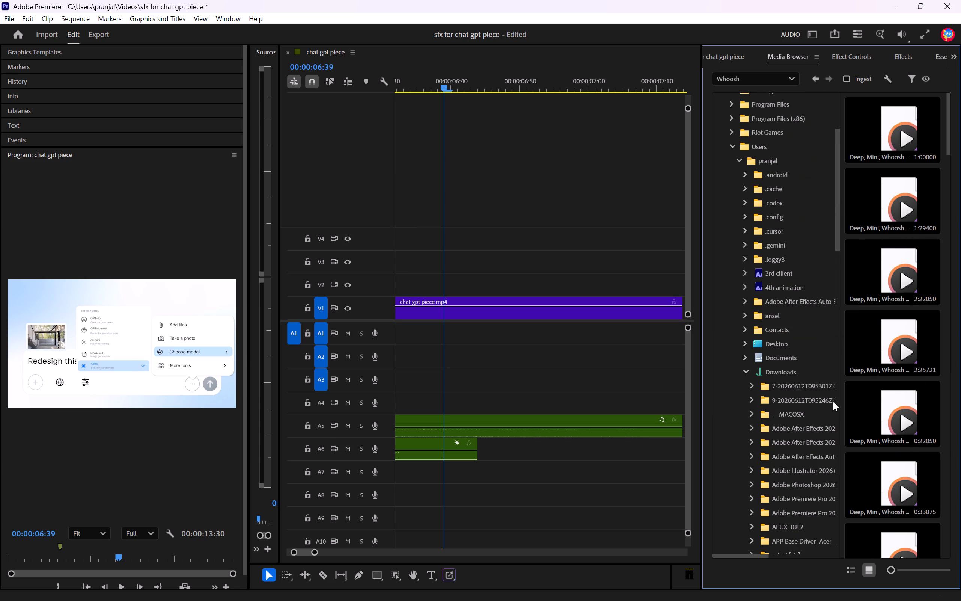
scroll(810, 432, down, 7)
scroll(812, 435, down, 20)
scroll(812, 435, down, 15)
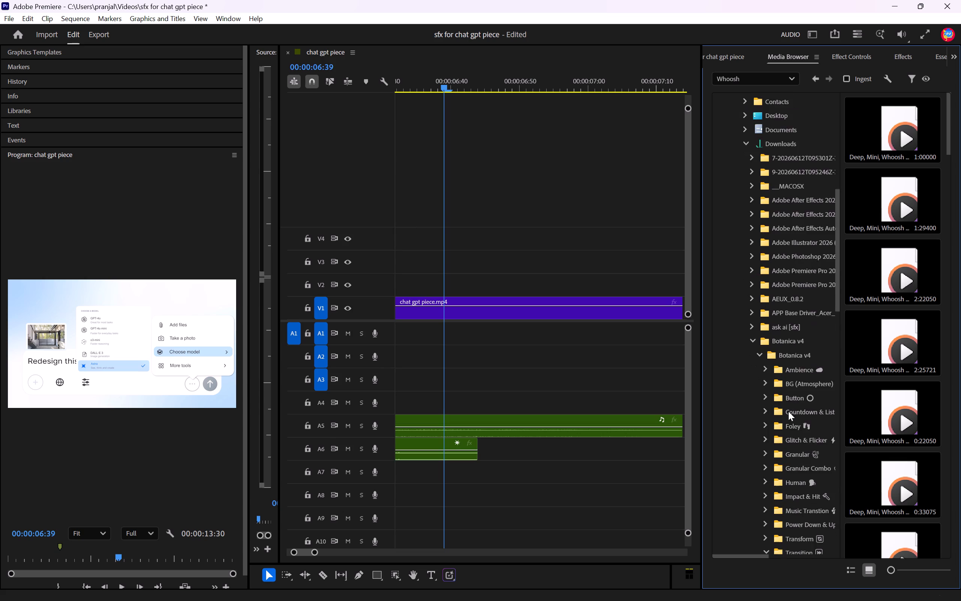
scroll(788, 411, down, 14)
scroll(797, 405, down, 13)
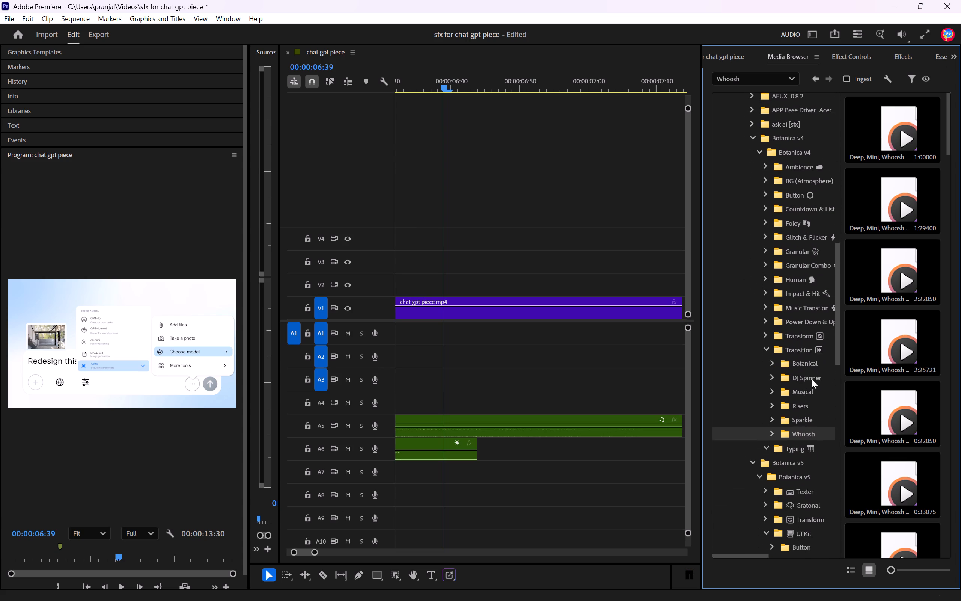
Audition sounds in the Botanica v4 Risers folder, including Riser (1) and Riser Granular (1), (5) and (6).
click(813, 406)
click(812, 396)
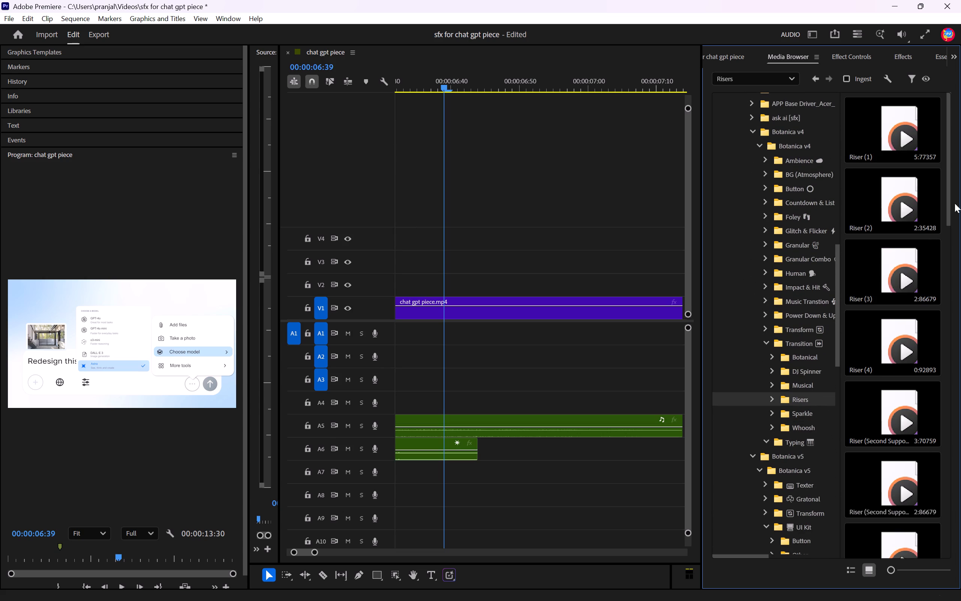
click(913, 133)
key(space)
scroll(877, 442, down, 8)
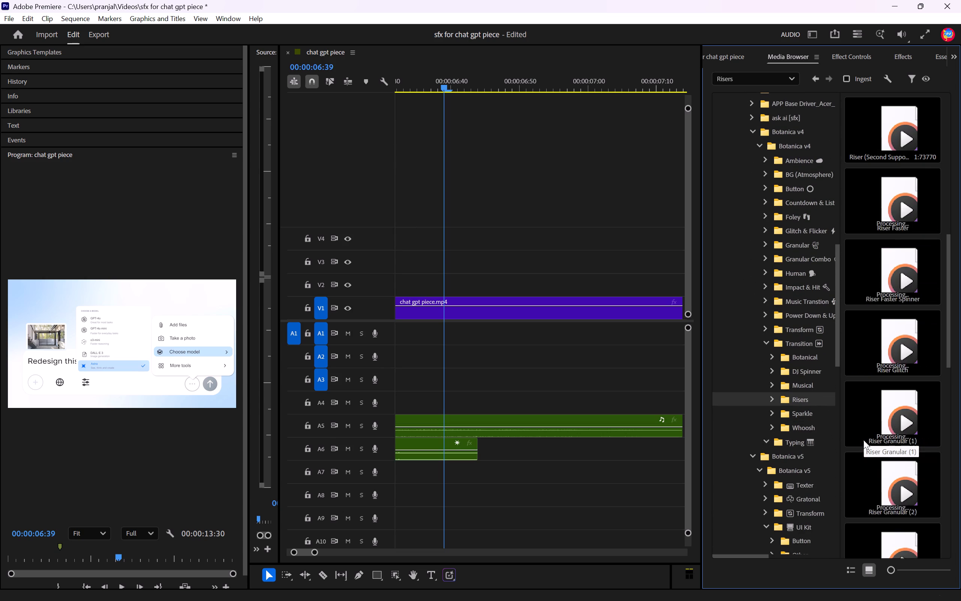
click(894, 131)
key(space)
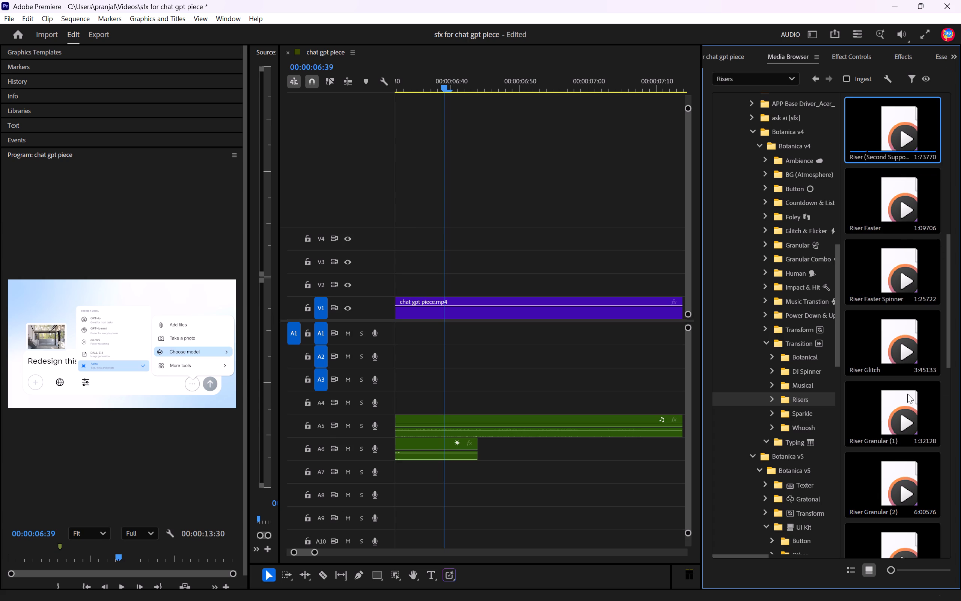
click(901, 405)
key(space)
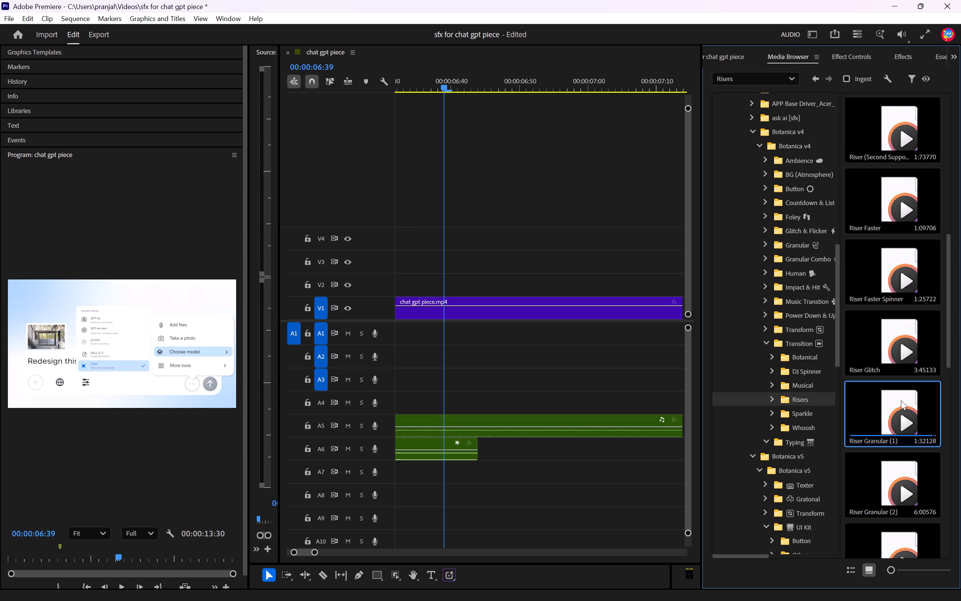
scroll(901, 400, down, 5)
click(903, 336)
key(space)
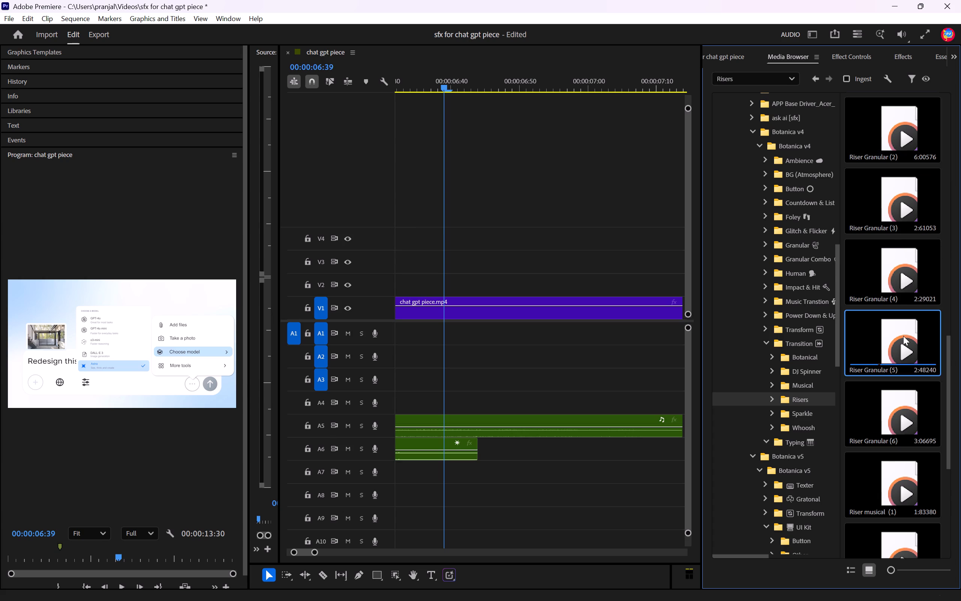
click(910, 413)
key(space)
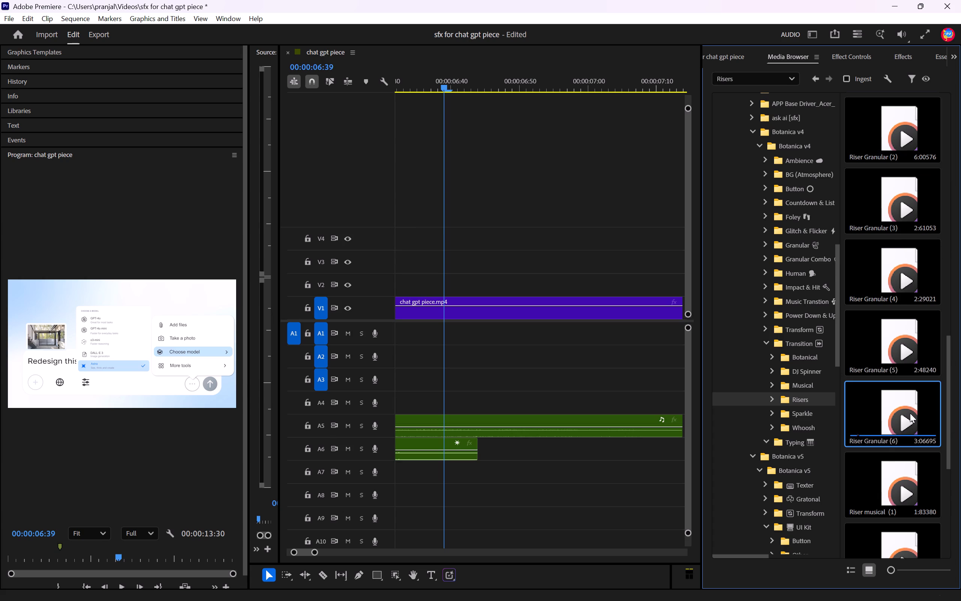
Audition two Deep, Mini, Whoosh sounds of about two seconds from the Botanica v4 Transition Whoosh folder.
click(818, 432)
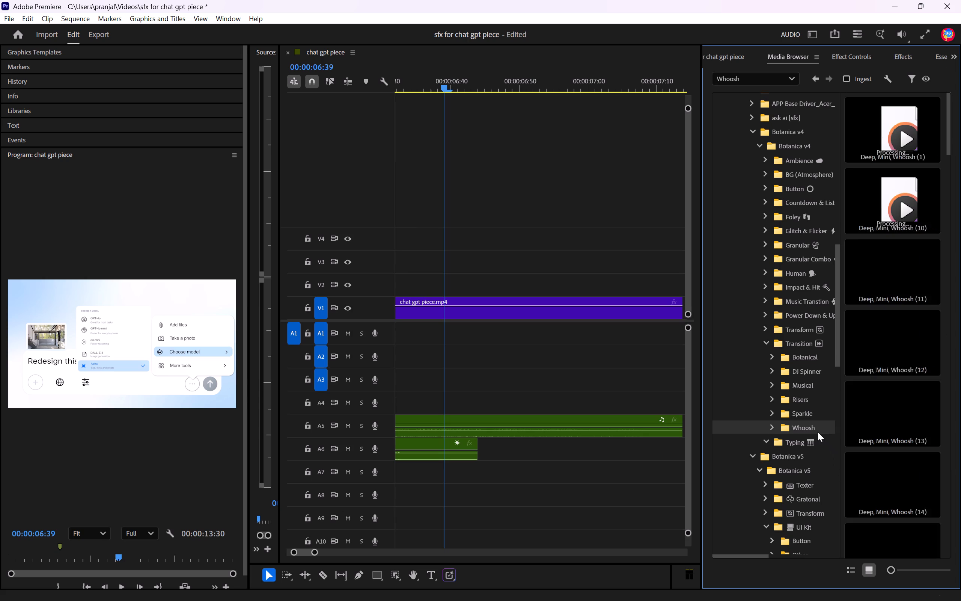
scroll(884, 388, down, 5)
click(890, 325)
key(space)
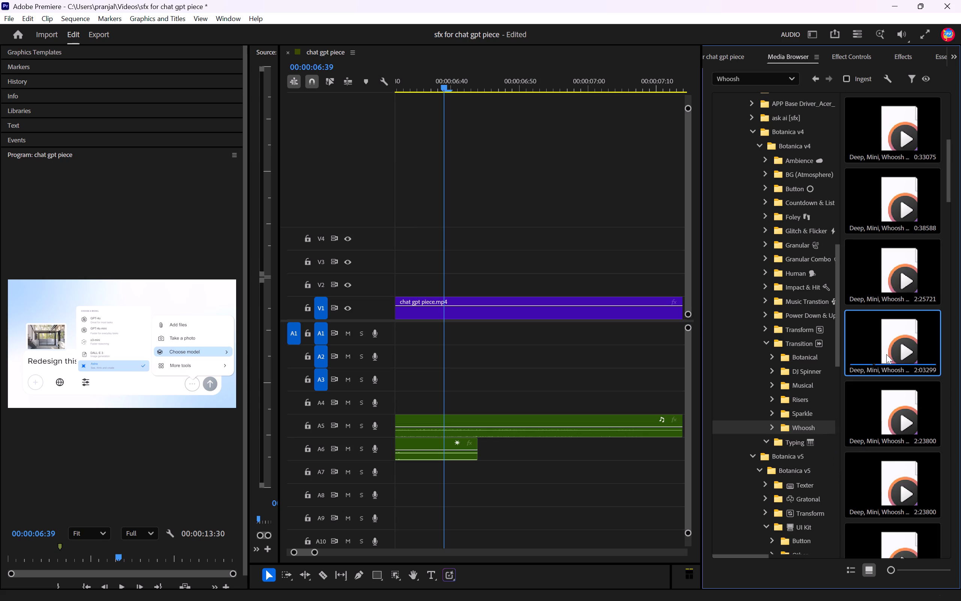
click(897, 280)
key(space)
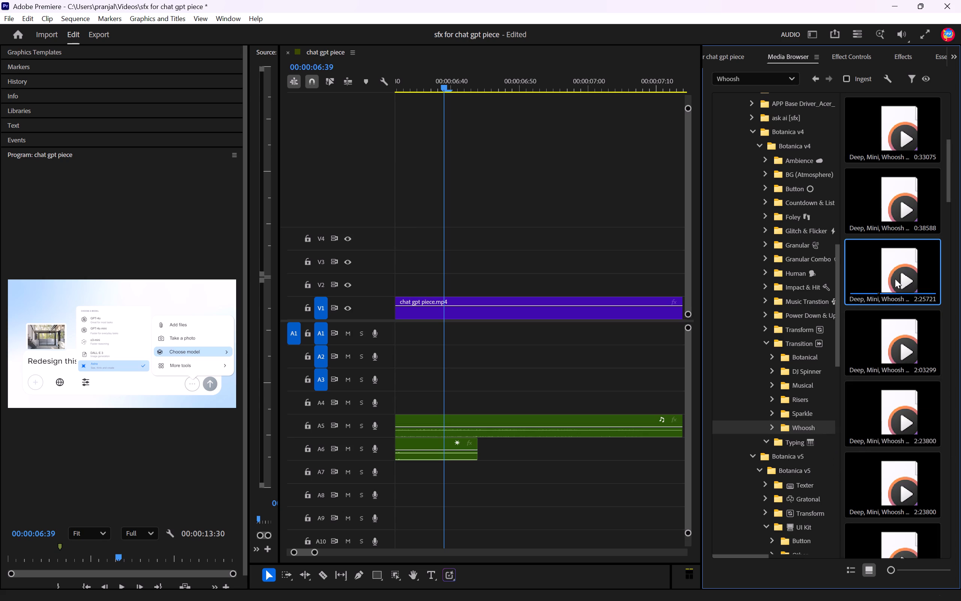
Audition Sparkle Whoosh (1) through (4) in the Botanica v4 Transition Sparkle folder.
click(798, 407)
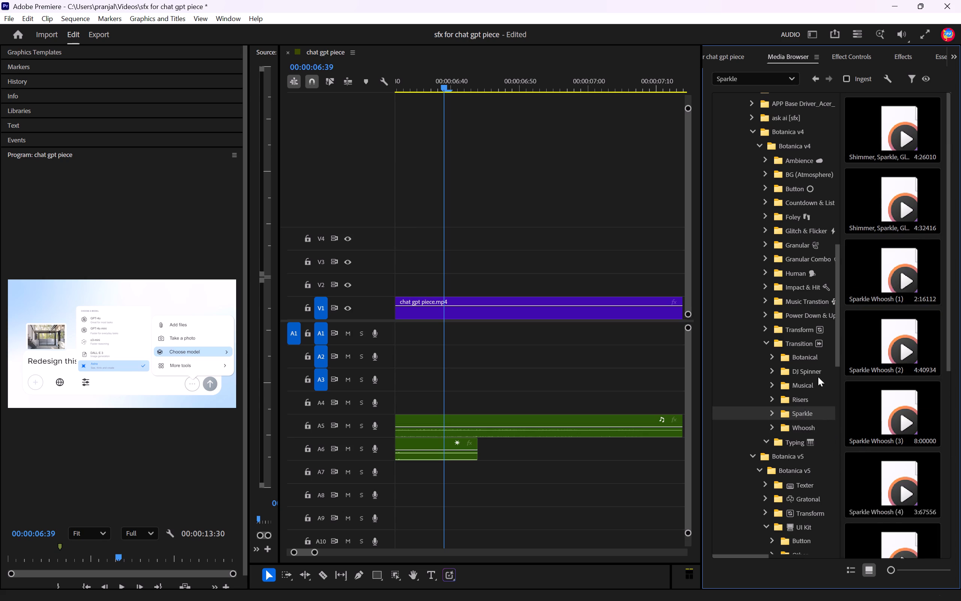
click(886, 274)
key(space)
click(895, 341)
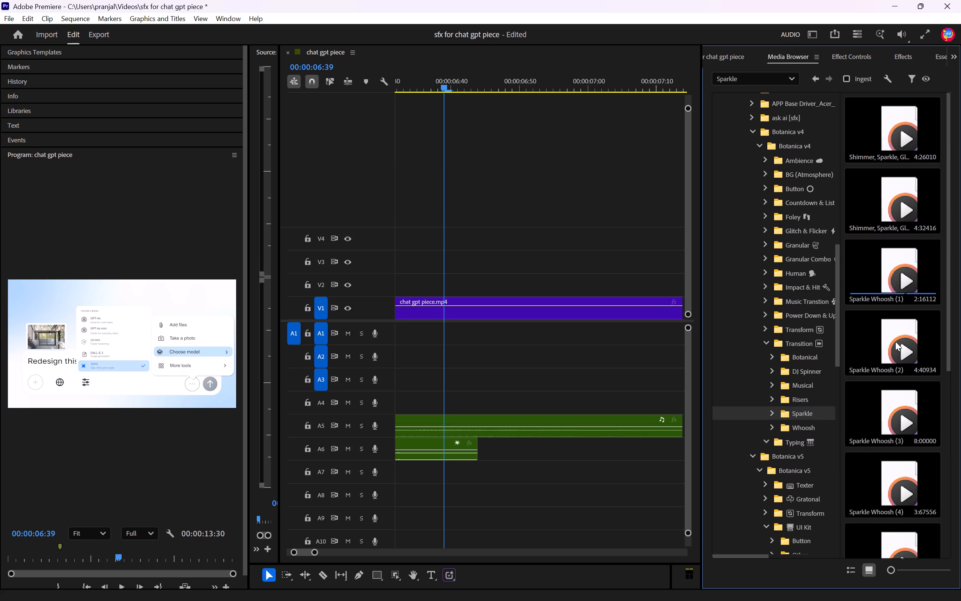
key(space)
click(887, 405)
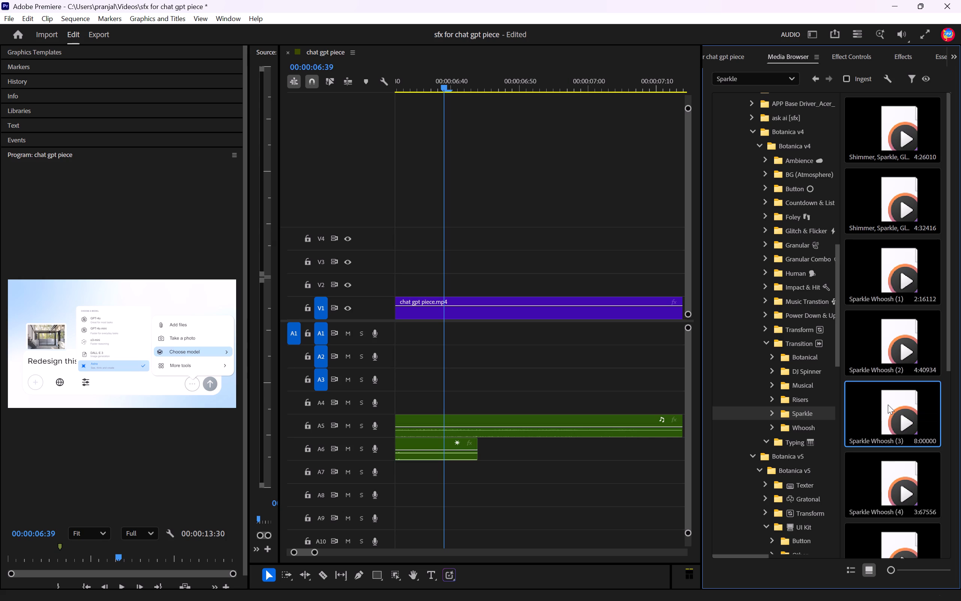
key(space)
click(888, 495)
key(space)
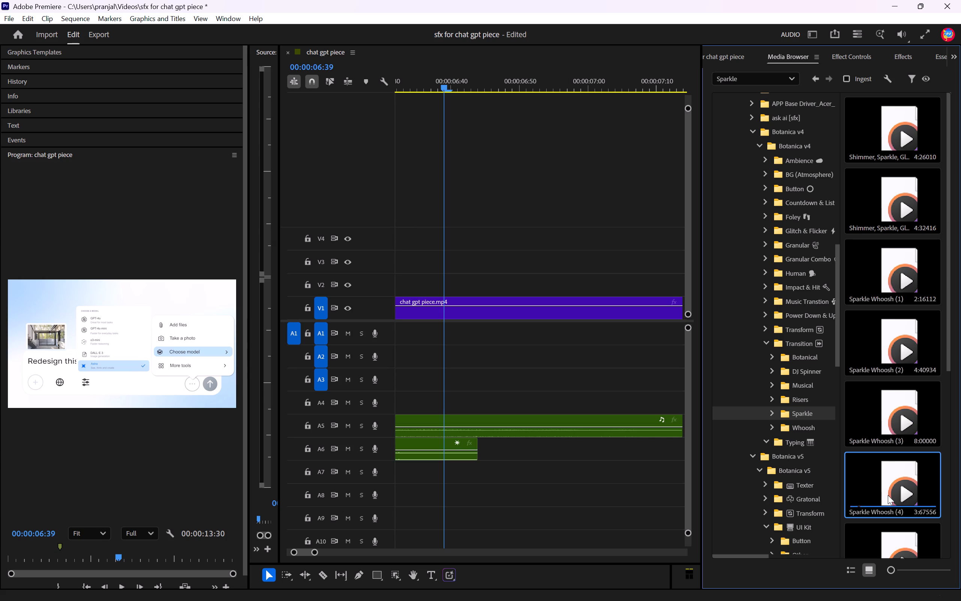
Audition Sparkle Whoosh (4) through (7) in the Botanica v4 Transition Sparkle folder.
scroll(888, 495, down, 3)
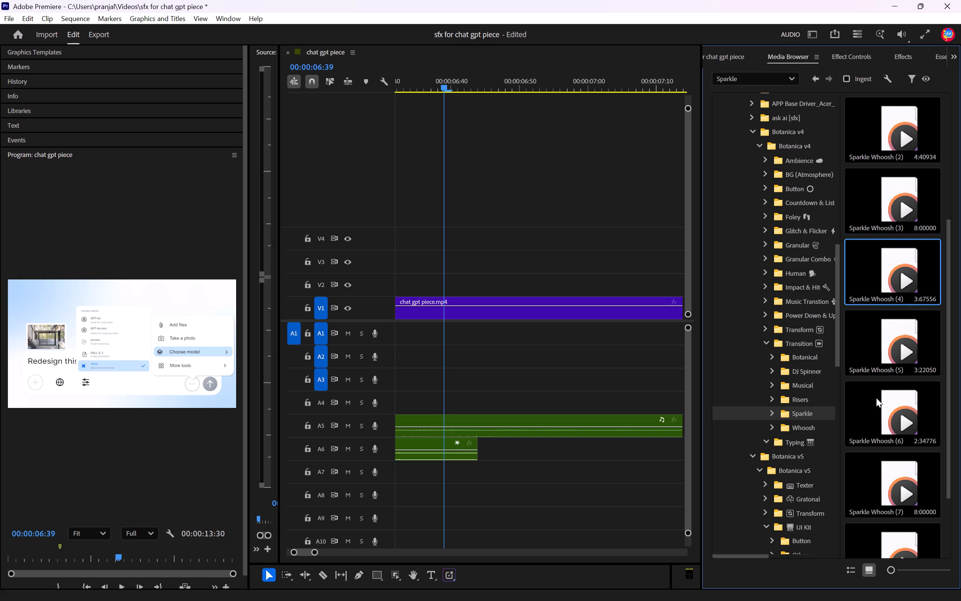
click(881, 356)
key(space)
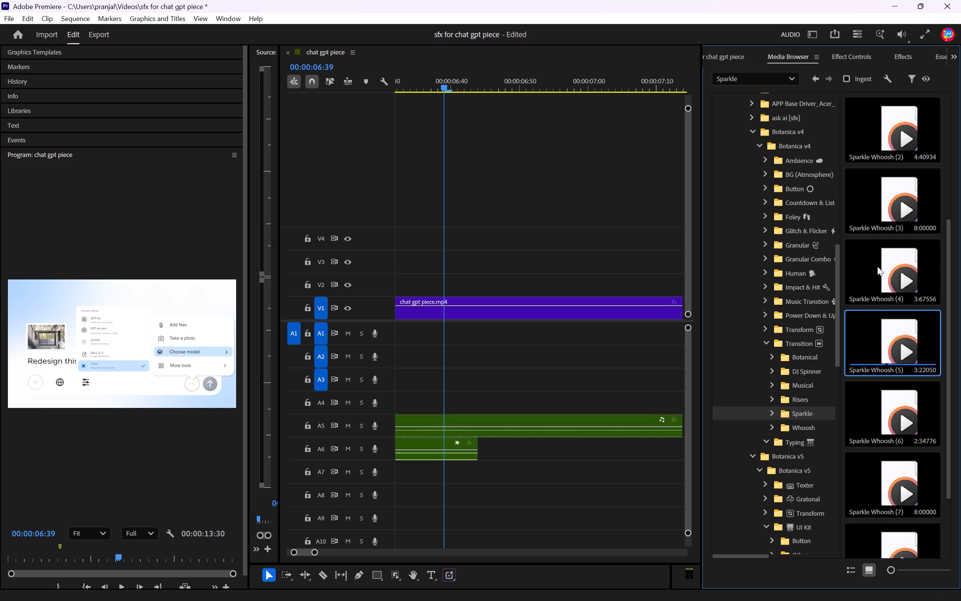
click(877, 266)
key(space)
key(space)
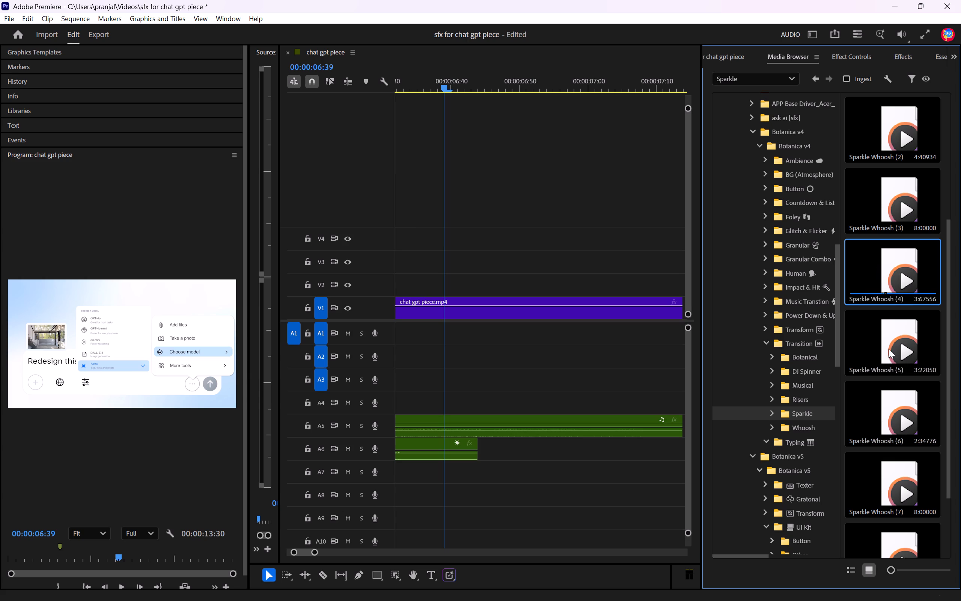
click(881, 421)
key(space)
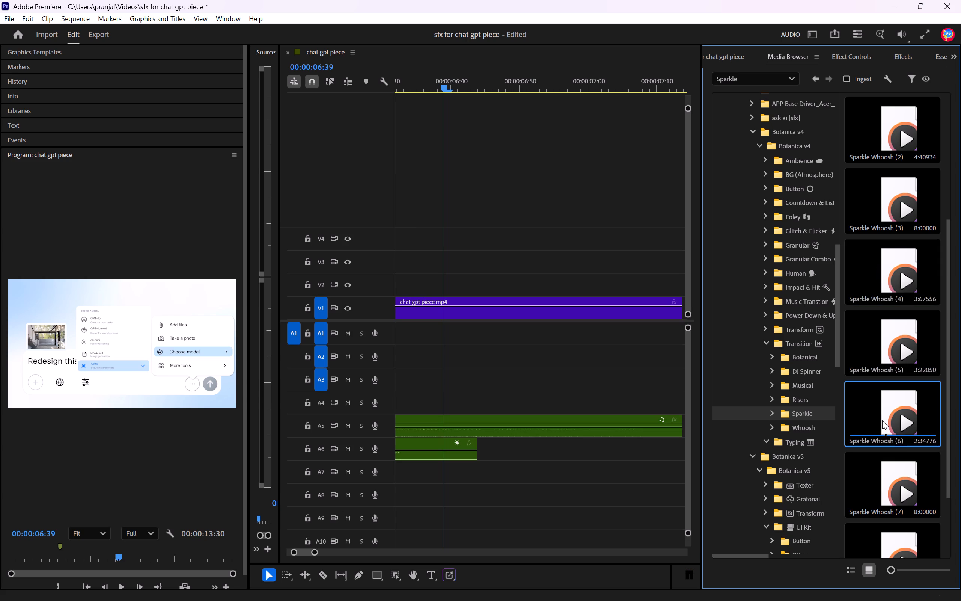
click(895, 492)
key(space)
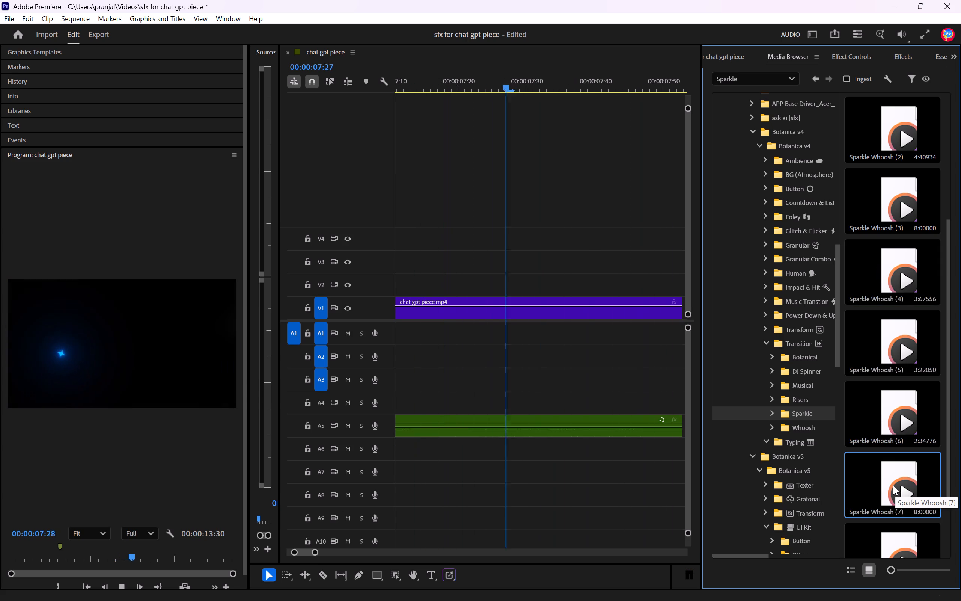
key(space)
scroll(893, 452, down, 2)
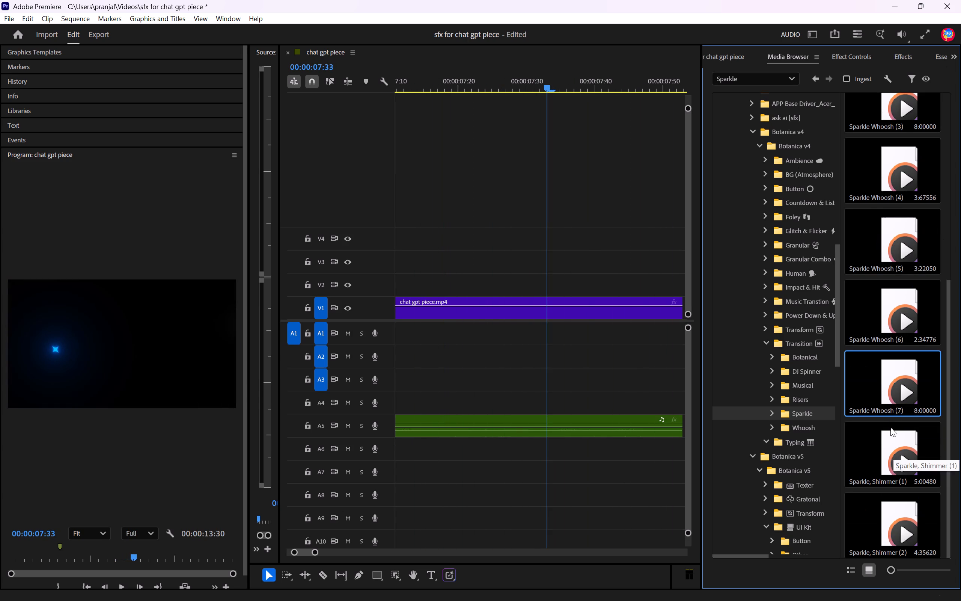
Scrub and replay the zoom transition between about 00:00:06:42 and 00:00:07:18 to study its timing.
drag(539, 84, 434, 99)
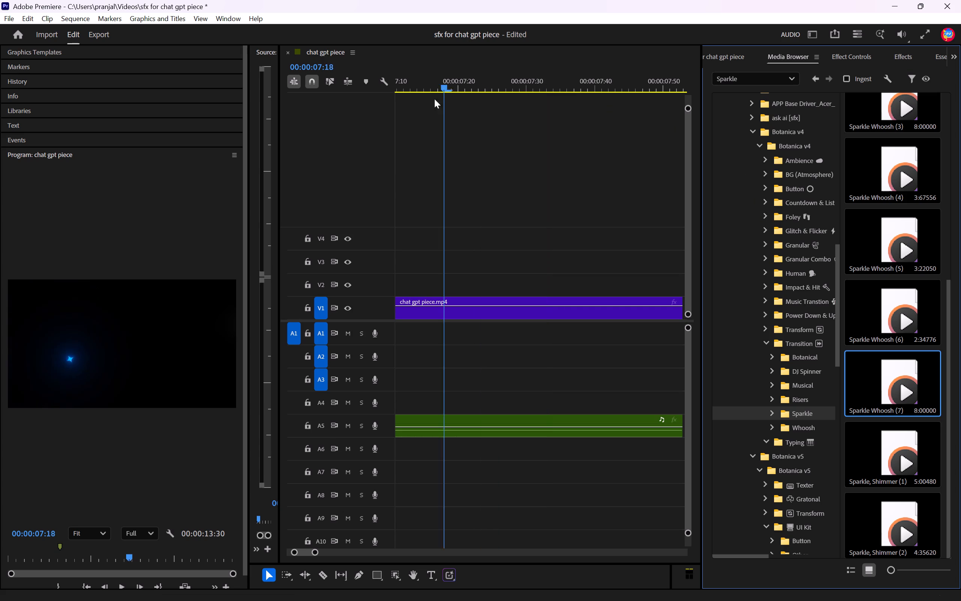
drag(434, 99, 441, 129)
key(space)
key(space)
key(space)
key(space)
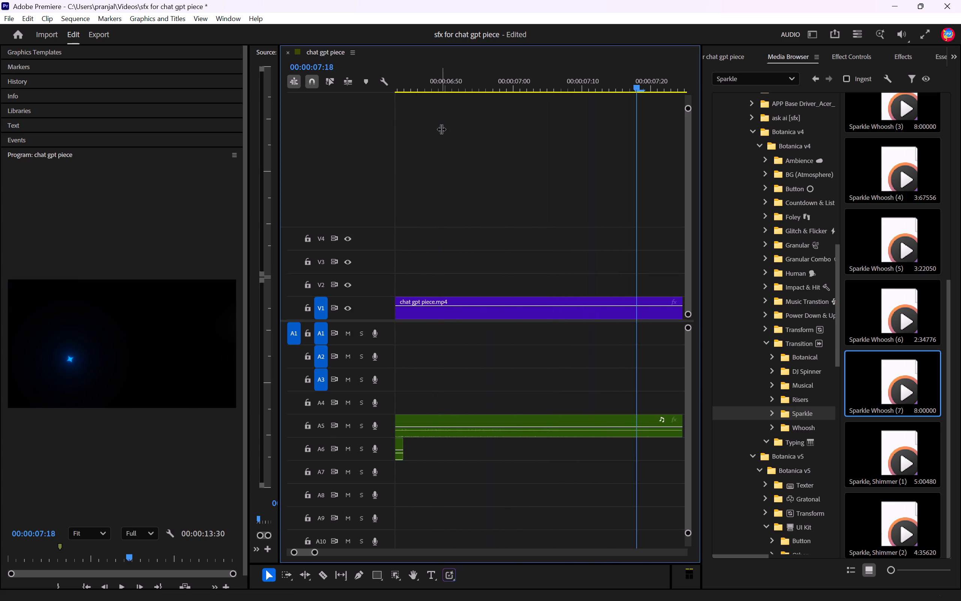
drag(473, 85, 491, 109)
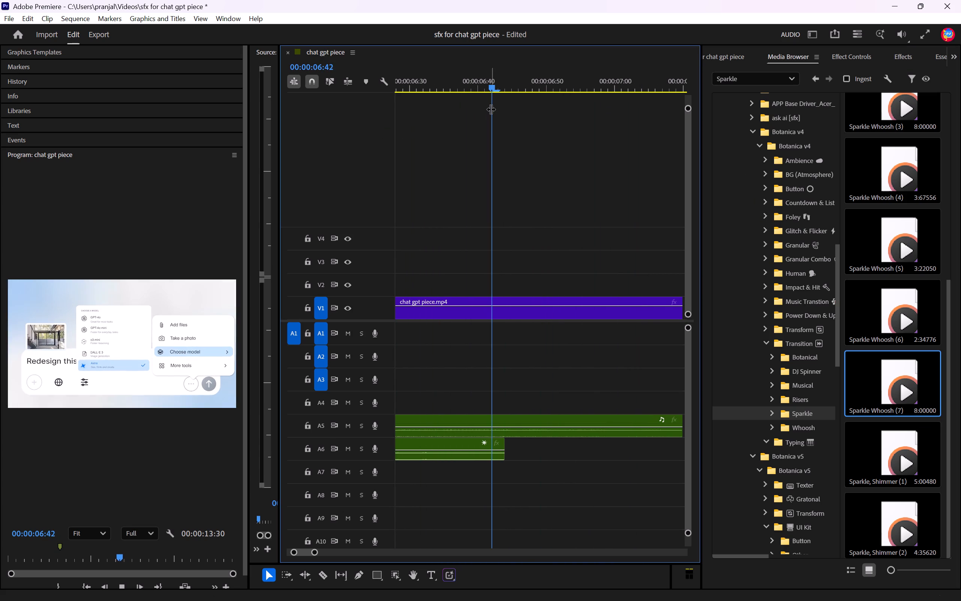
key(space)
key(space)
drag(482, 87, 437, 101)
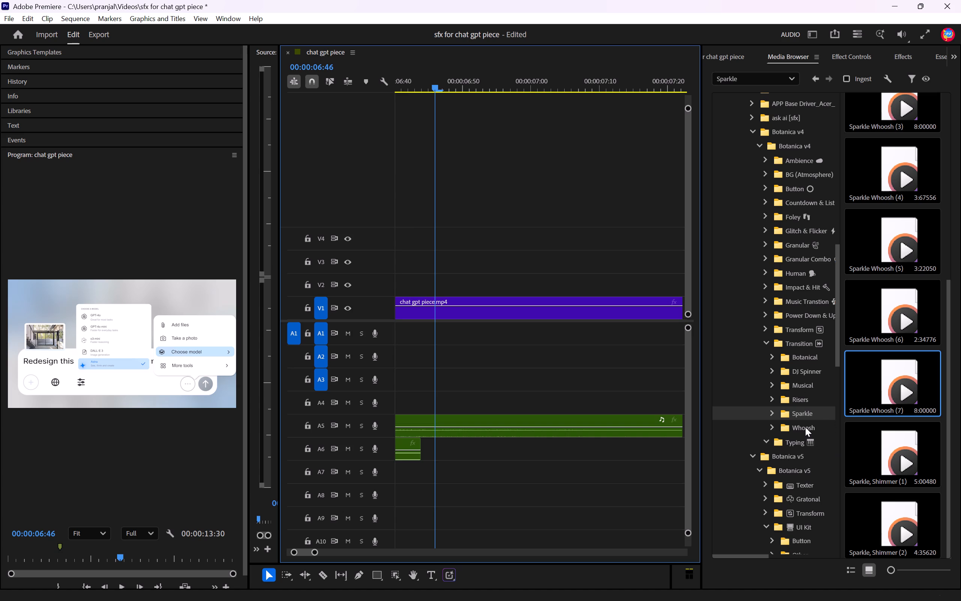
Audition the Digital, Pulse, Error sounds in the Botanica v5 Gratonal folder.
drag(811, 490, 814, 495)
click(814, 497)
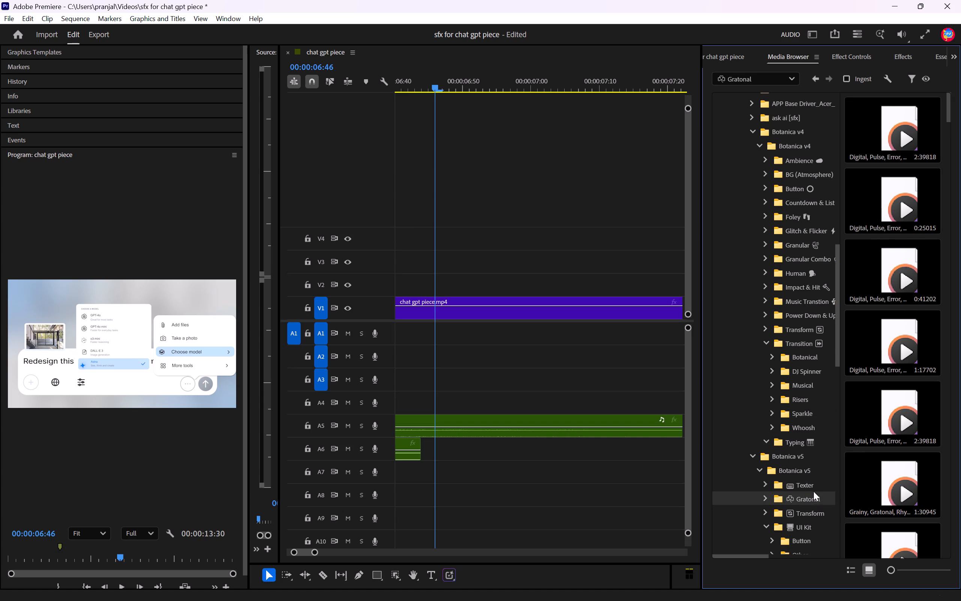
click(901, 194)
key(space)
click(889, 282)
key(space)
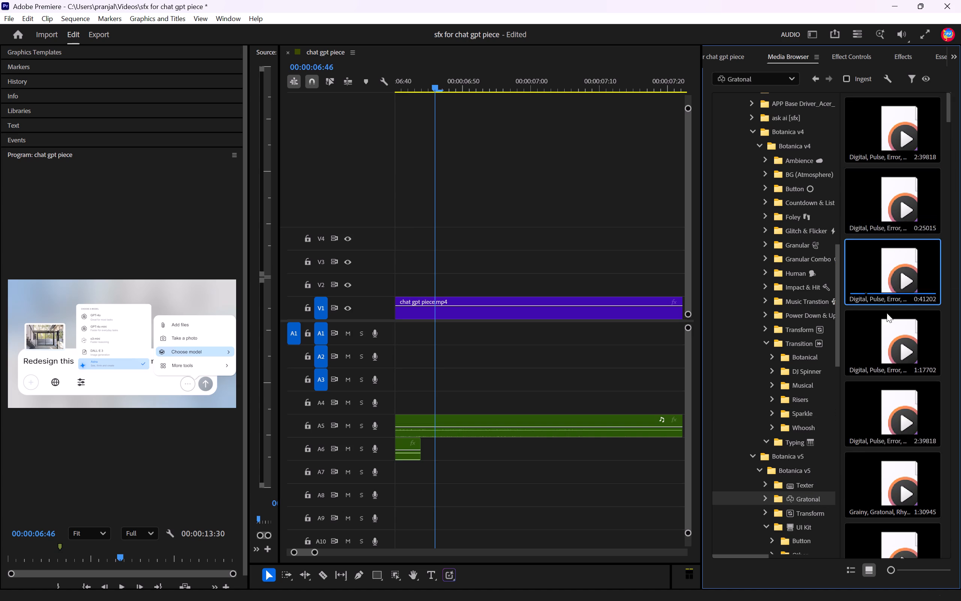
click(887, 360)
key(space)
click(898, 439)
key(space)
scroll(899, 500, down, 5)
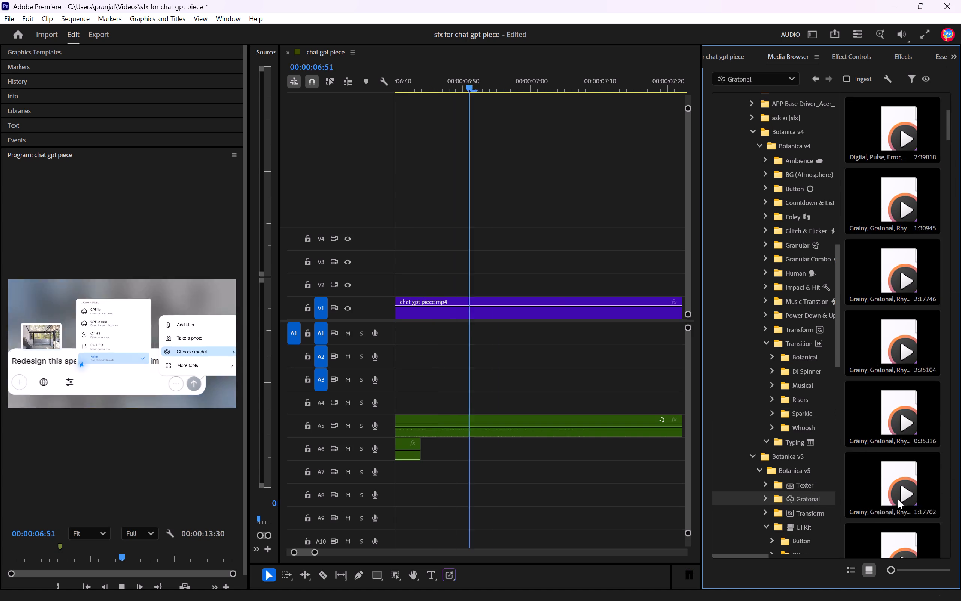
key(space)
Review the submenu text reveal around 00:00:06:28 and look through the Botanica v5 Gratonal and UI Kit folders for a suitable sound.
drag(453, 87, 176, 190)
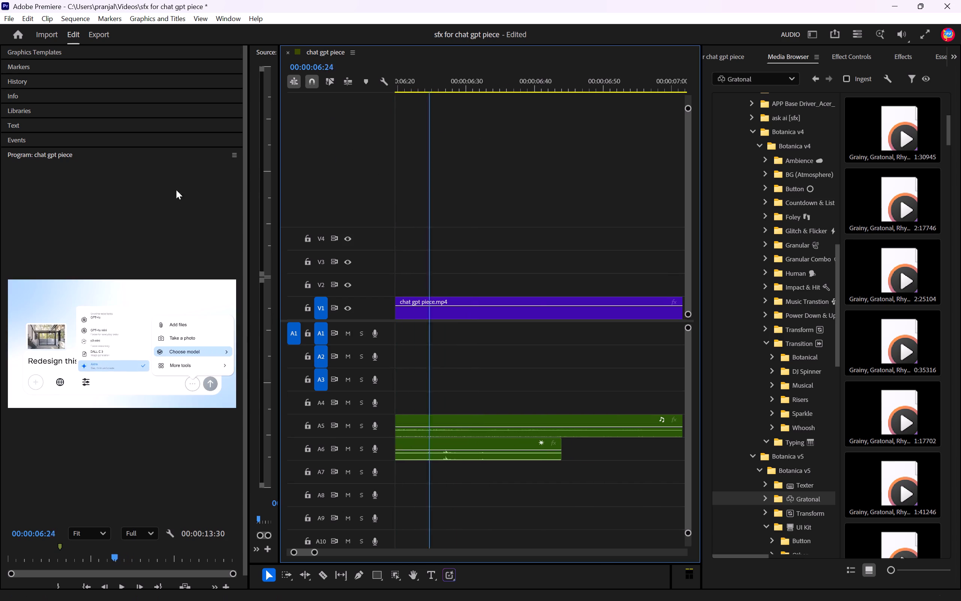
drag(176, 190, 557, 164)
scroll(841, 461, down, 20)
scroll(841, 461, down, 1)
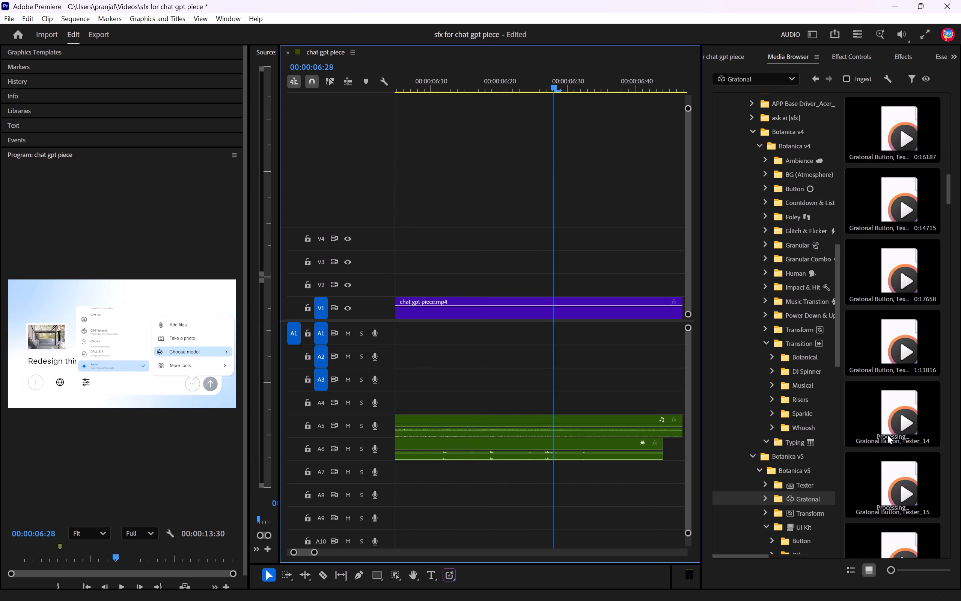
scroll(887, 435, down, 8)
click(797, 528)
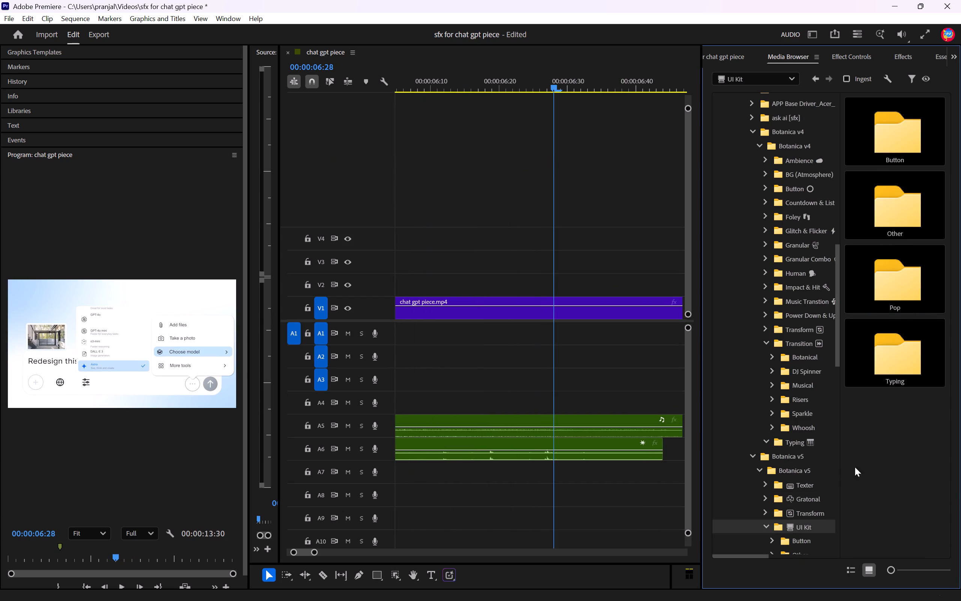
double_click(901, 231)
click(901, 212)
Audition Granular Combo (11), (12) and (13) in the Botanica v4 Granular Combo folder.
click(815, 76)
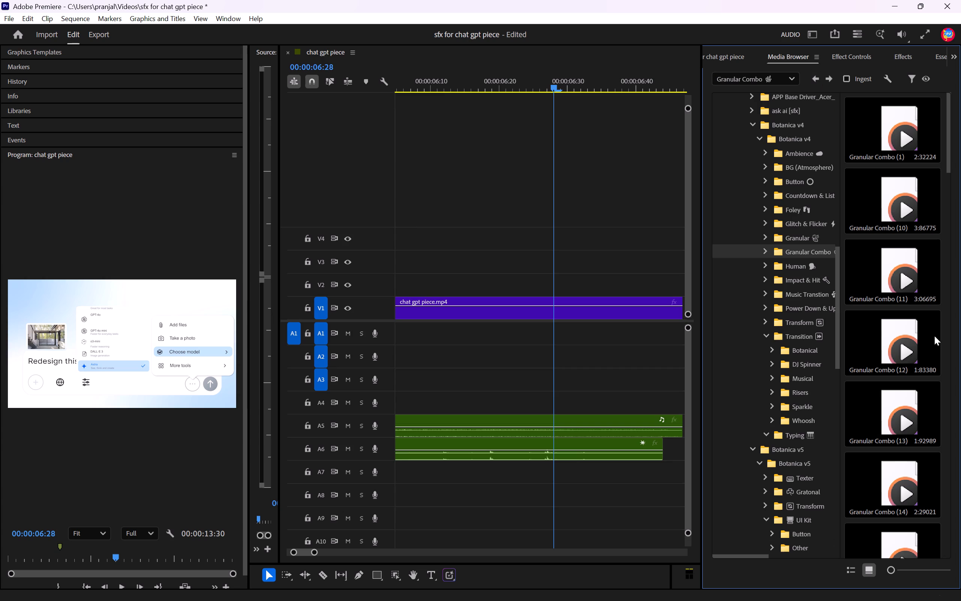
click(898, 286)
key(space)
click(895, 336)
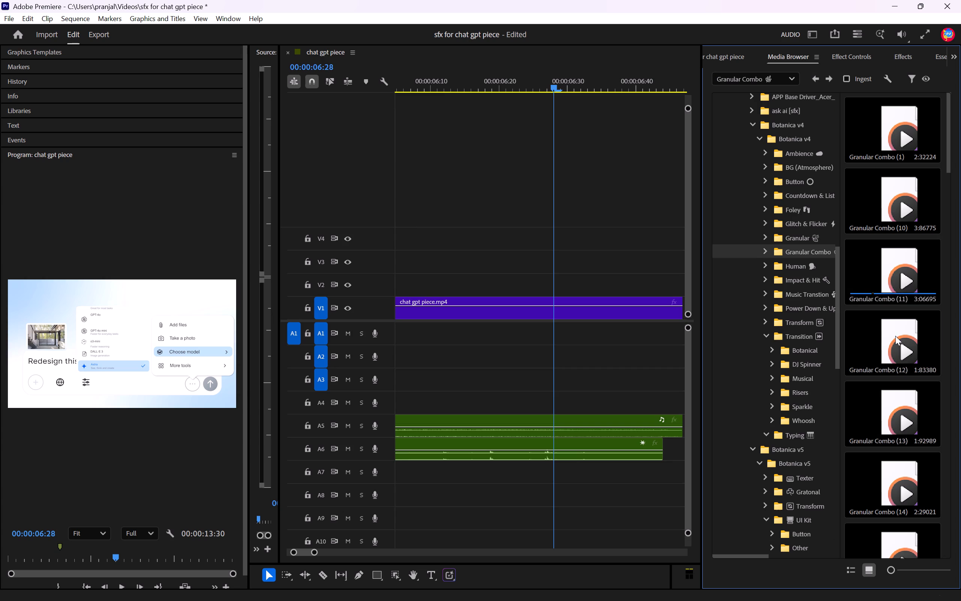
key(space)
click(897, 386)
key(space)
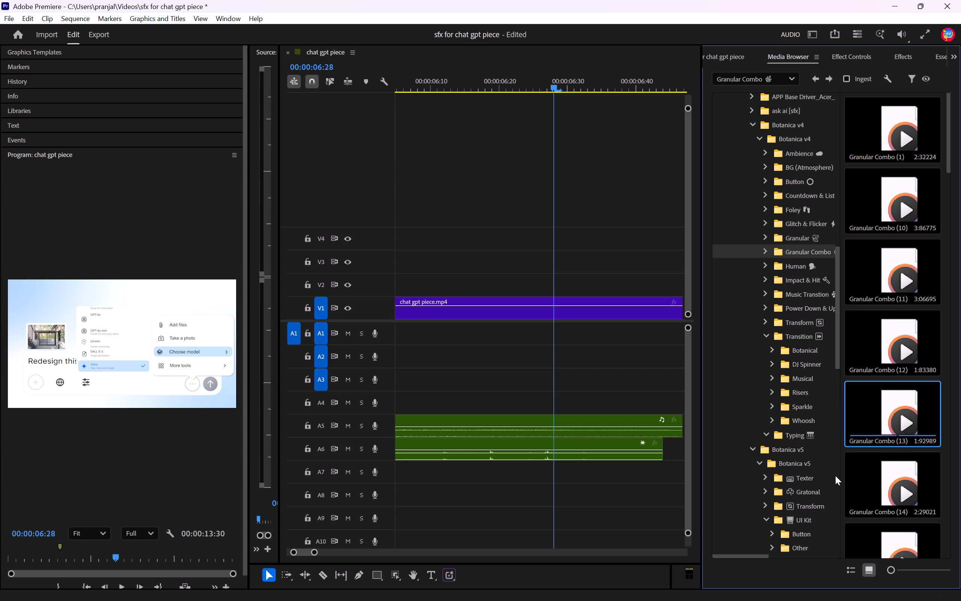
Return to the Botanica v5 Gratonal folder and audition a Digital, Pulse, Error sound and a Gratonal Button sound.
click(823, 524)
click(816, 509)
click(815, 492)
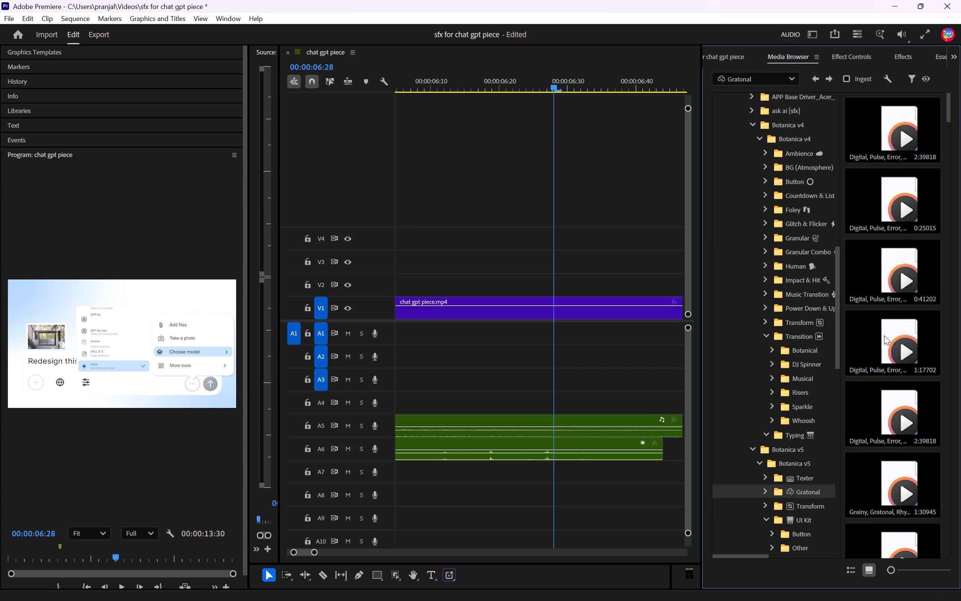
click(889, 194)
key(space)
scroll(892, 421, down, 19)
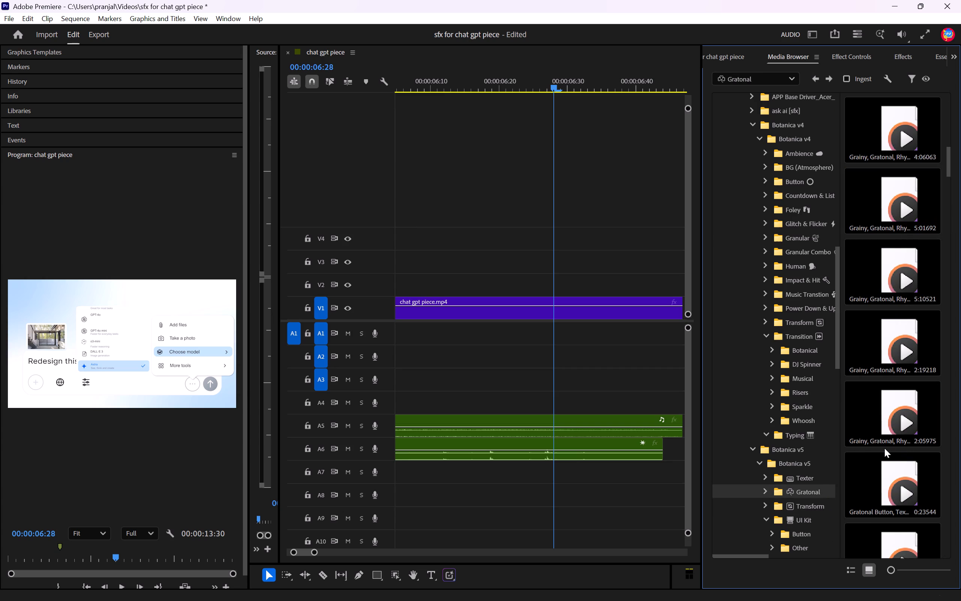
scroll(885, 448, down, 8)
click(892, 442)
click(895, 420)
key(space)
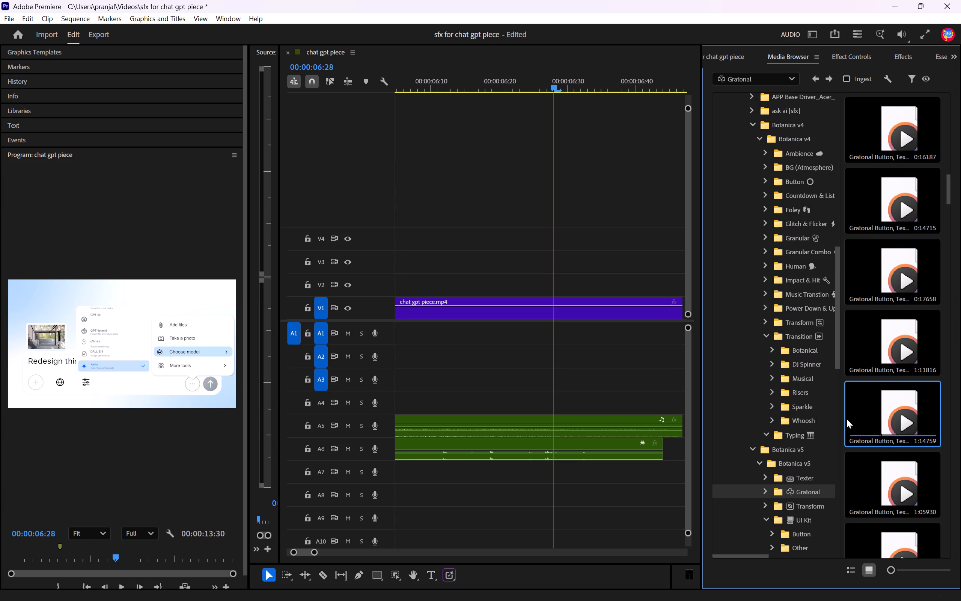
Browse the Botanica v4 Granular Combo, Granular and Glitch & Flicker folders, auditioning several Granular, Glitch sounds.
scroll(801, 337, up, 1)
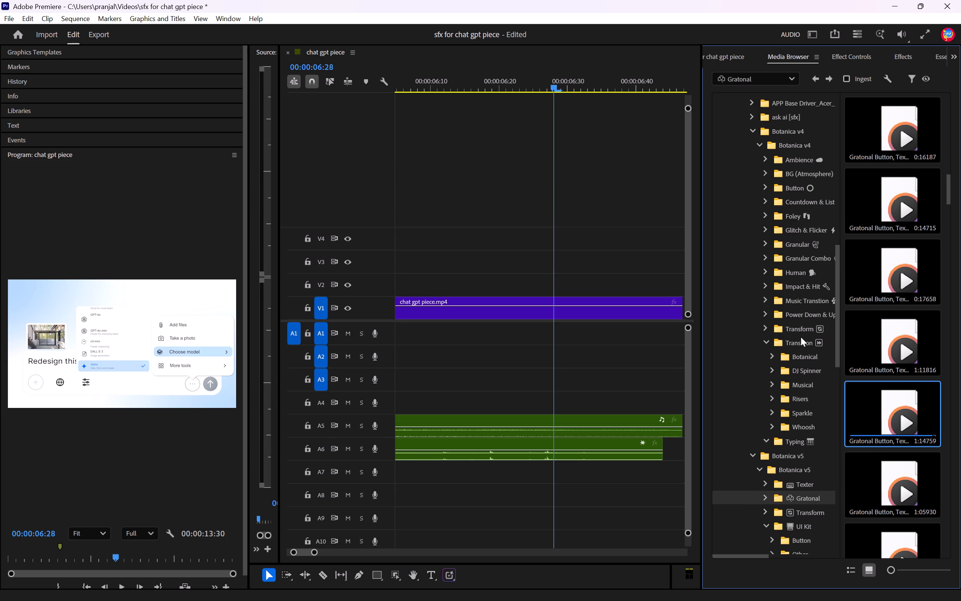
scroll(801, 337, up, 7)
click(796, 297)
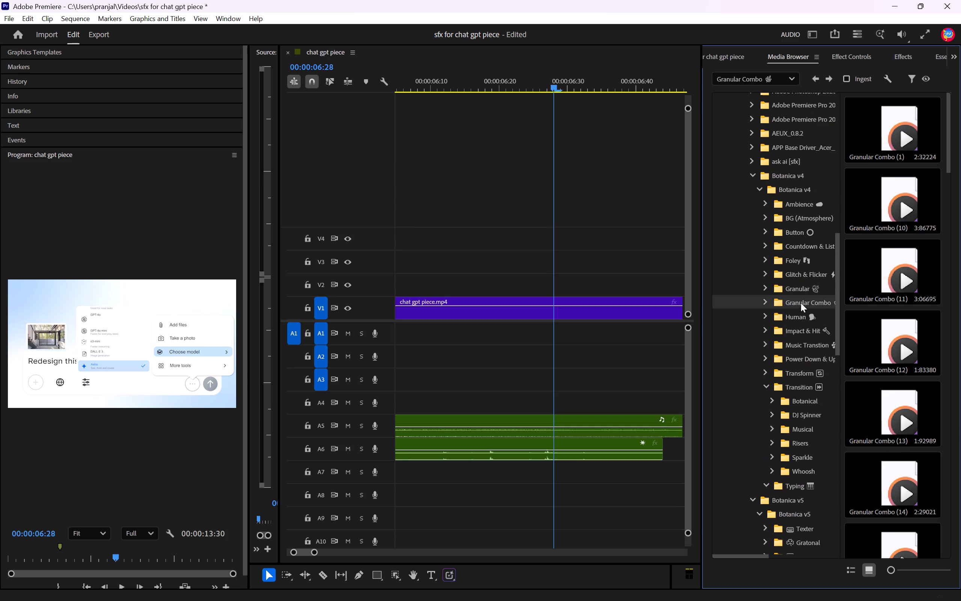
click(801, 287)
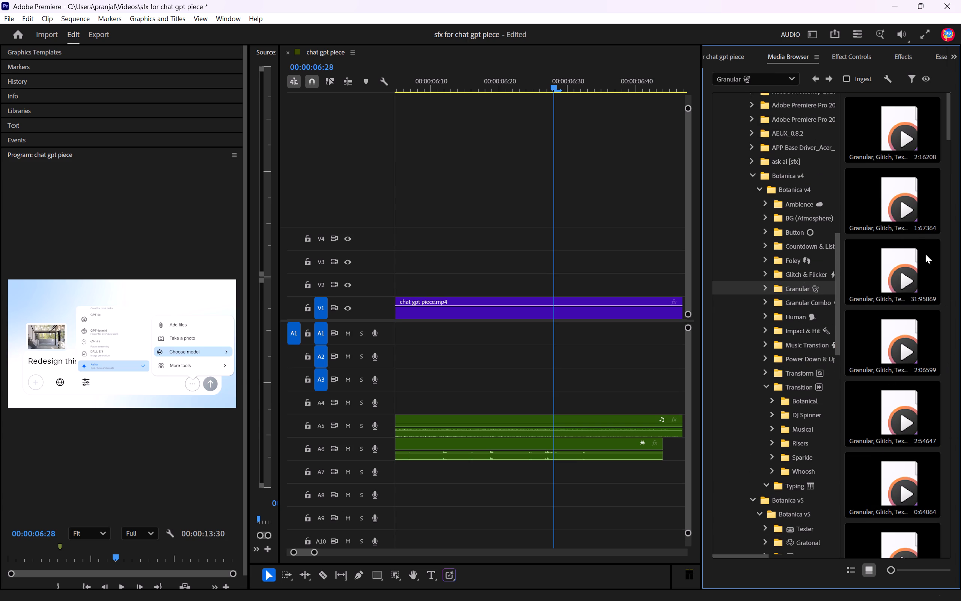
click(902, 204)
key(space)
click(792, 273)
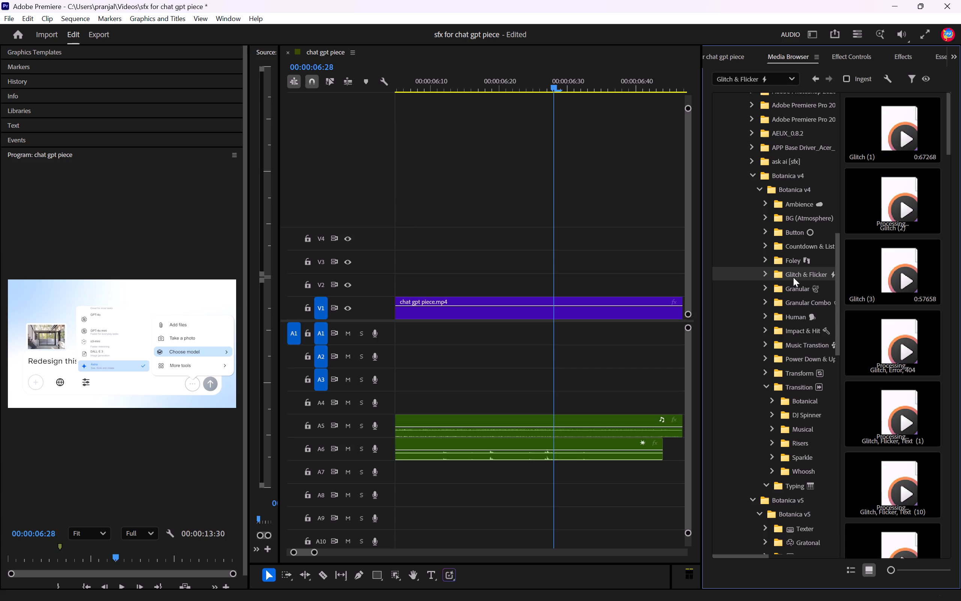
click(802, 287)
scroll(911, 415, down, 6)
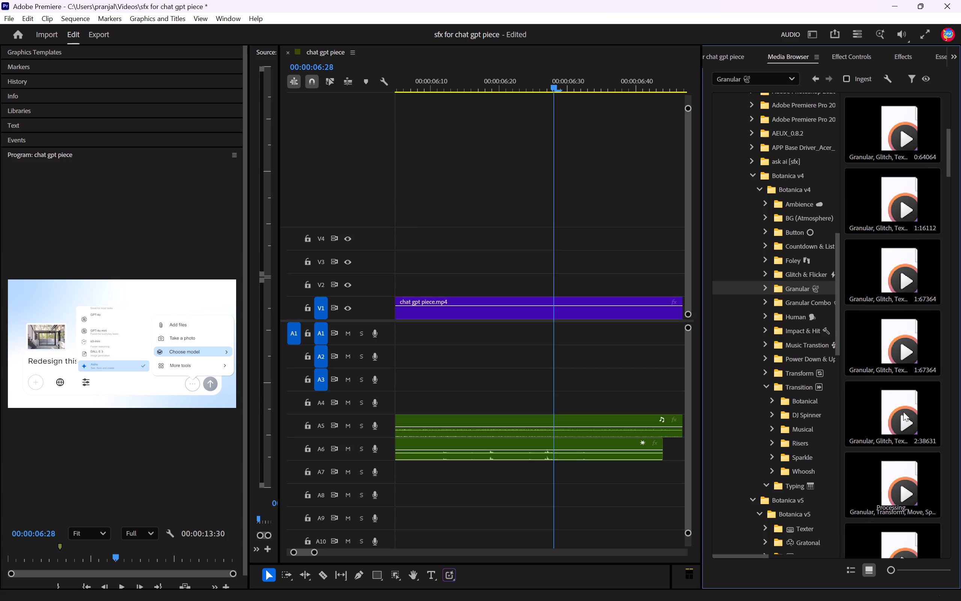
click(903, 412)
key(space)
click(895, 365)
key(space)
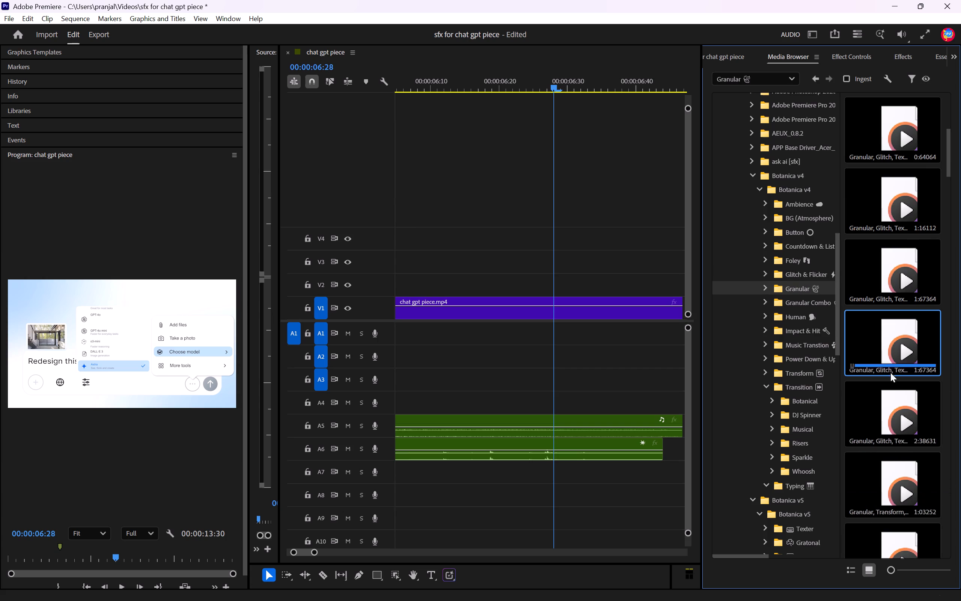
Audition Deep, Mini, Whoosh sounds in the Botanica v4 Transition Whoosh folder, with the playhead moved back to 00:00:06:32.
click(825, 473)
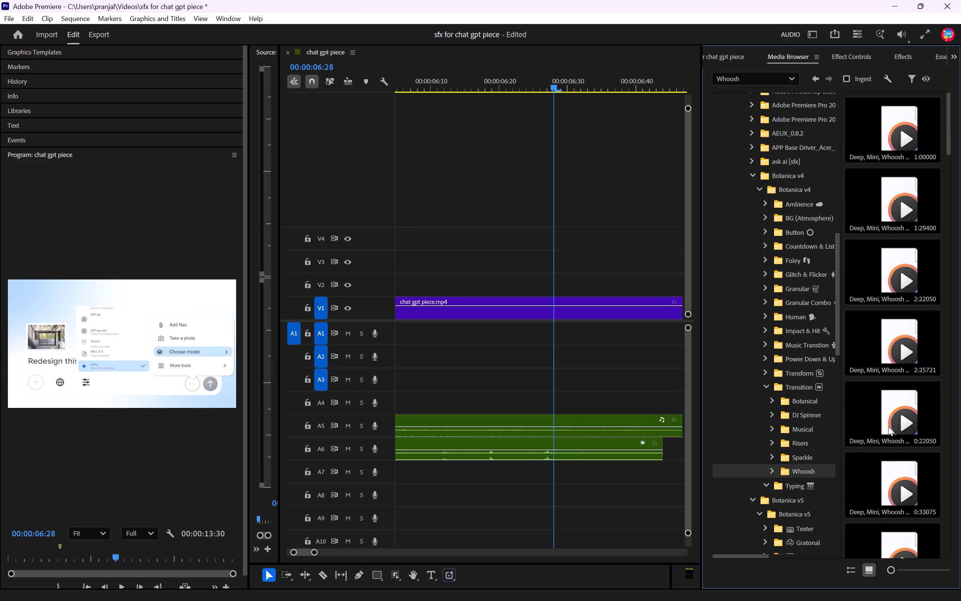
drag(888, 423, 887, 420)
key(space)
key(space)
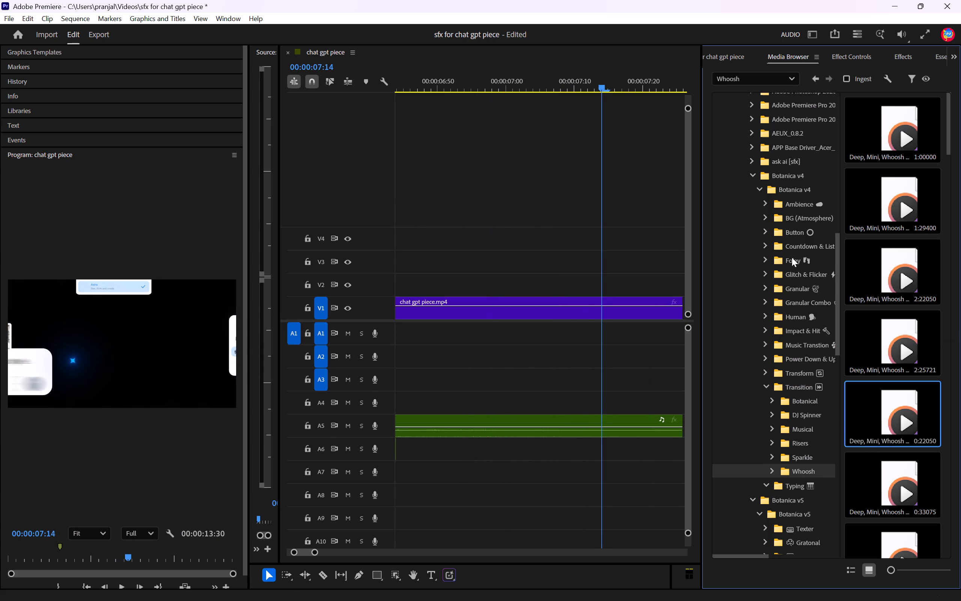
drag(581, 84, 350, 130)
click(901, 246)
key(space)
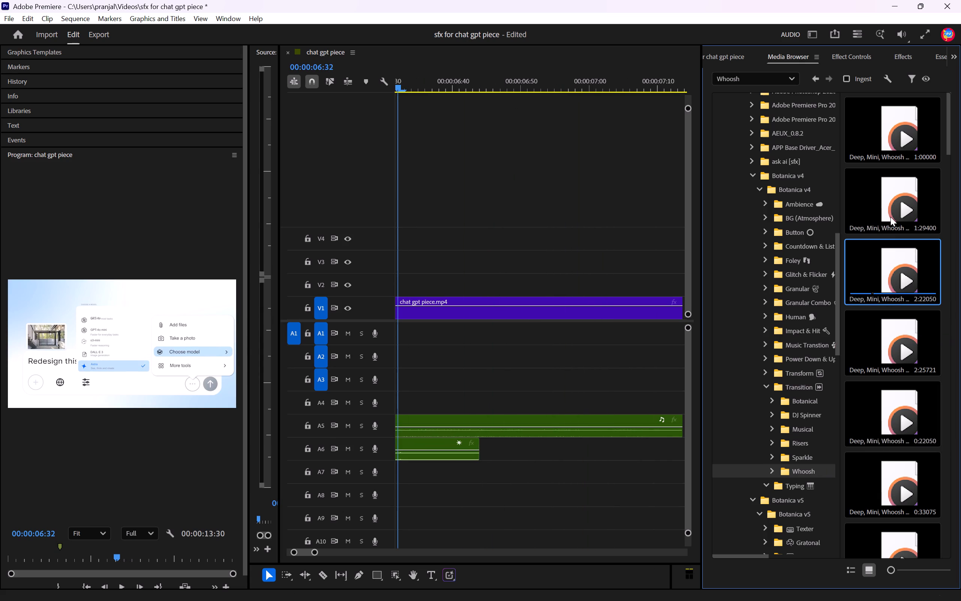
key(space)
click(898, 196)
key(space)
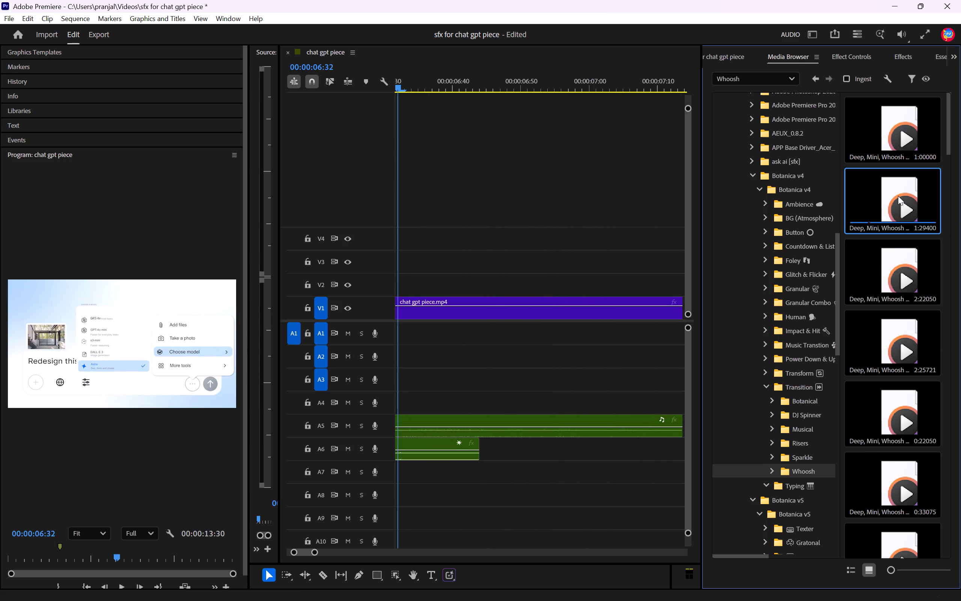
key(space)
Preview the 2:22050 Deep, Mini, Whoosh sound and place it on track A7 starting at about 00:00:06:54.
click(902, 265)
key(space)
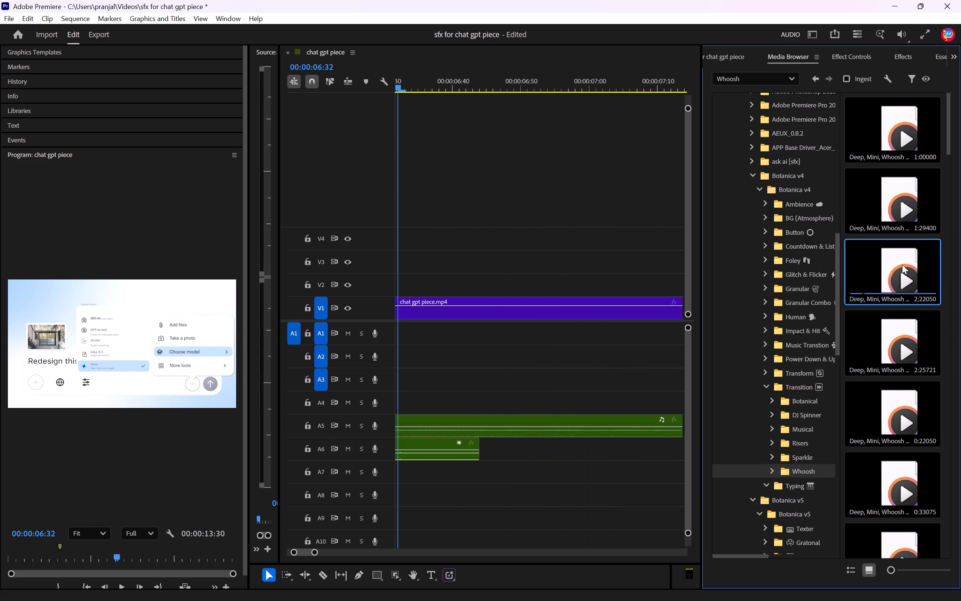
key(space)
drag(901, 269, 545, 477)
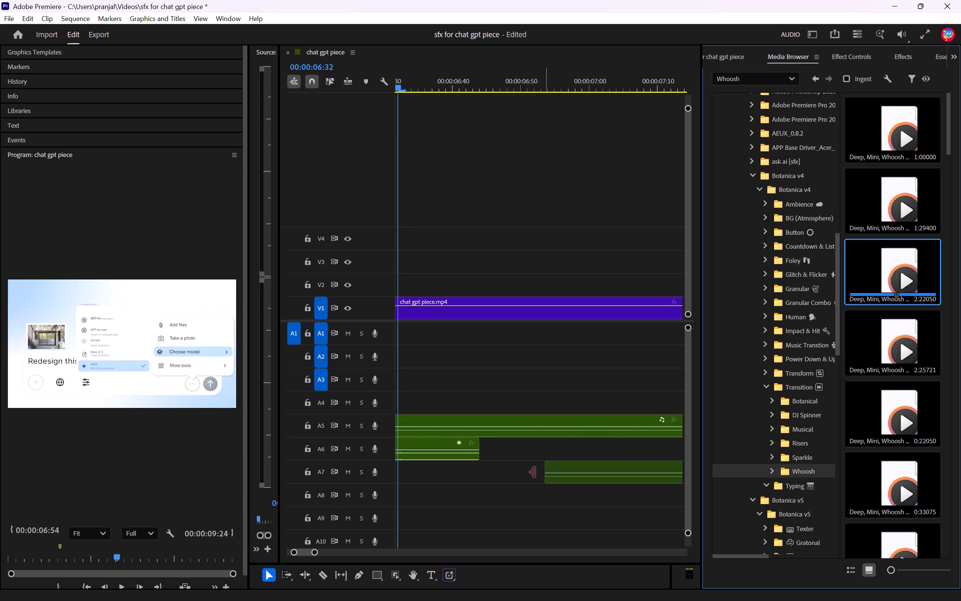
Scrub the zoom transition to 00:00:07:12 and move the deep whoosh clip from A7 to track A8, starting at about 00:00:06:10.
drag(545, 102, 490, 121)
drag(550, 87, 727, 92)
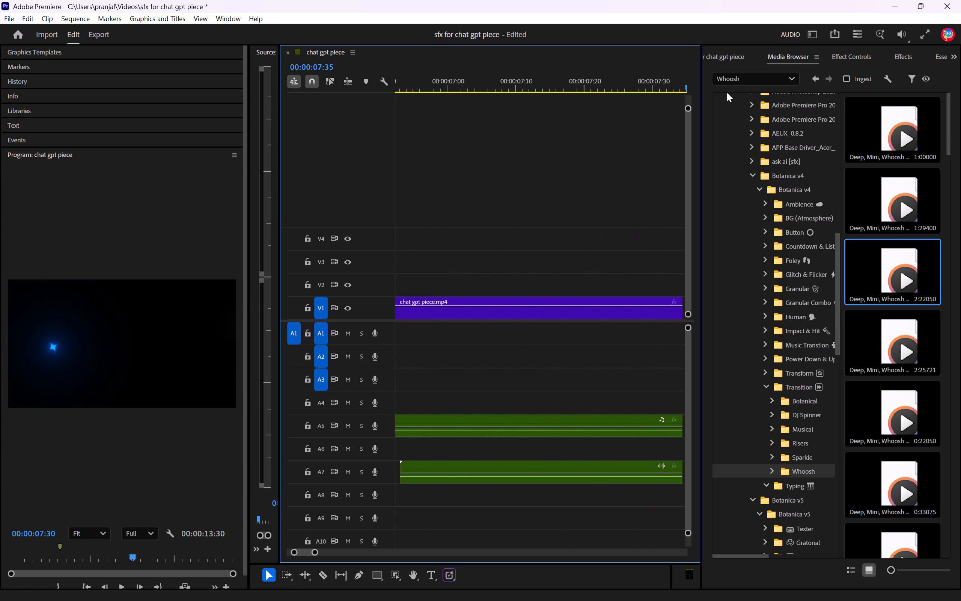
drag(727, 92, 498, 154)
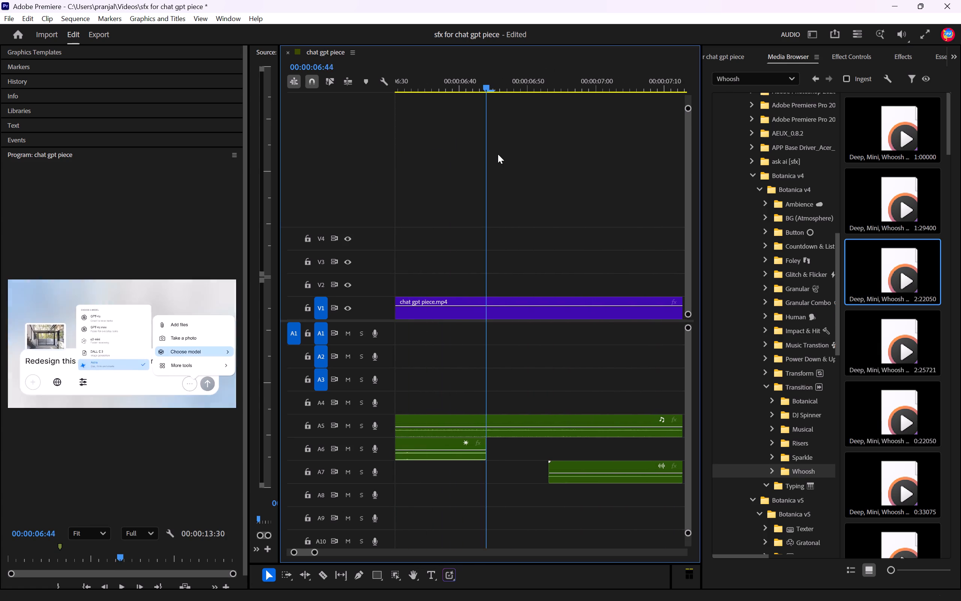
drag(498, 154, 675, 157)
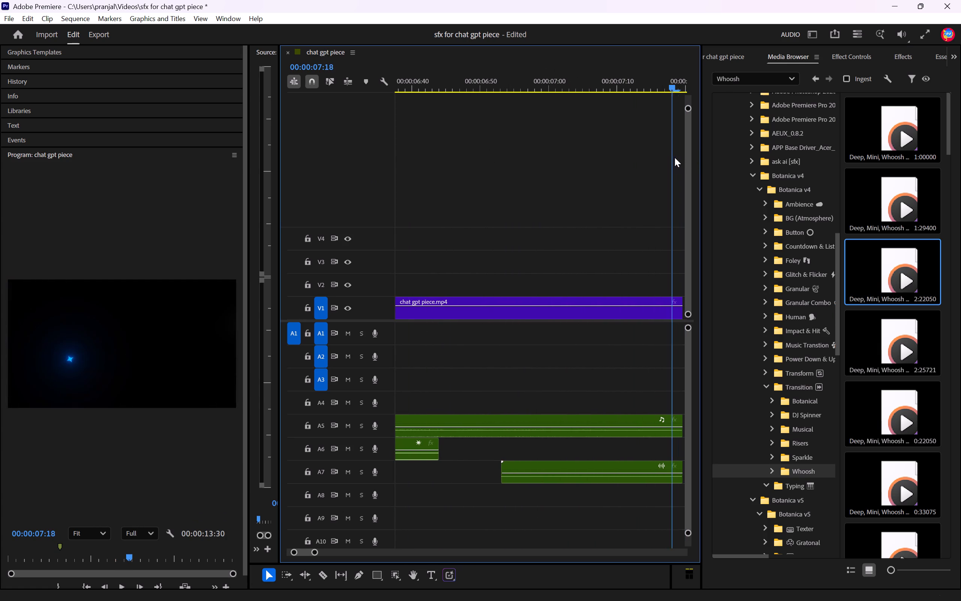
drag(675, 157, 651, 159)
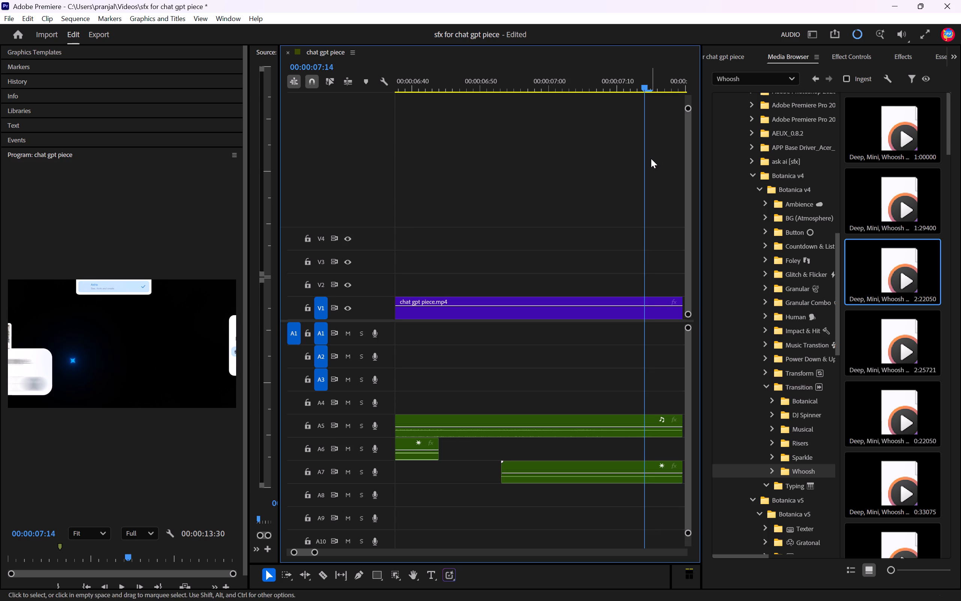
drag(642, 84, 627, 89)
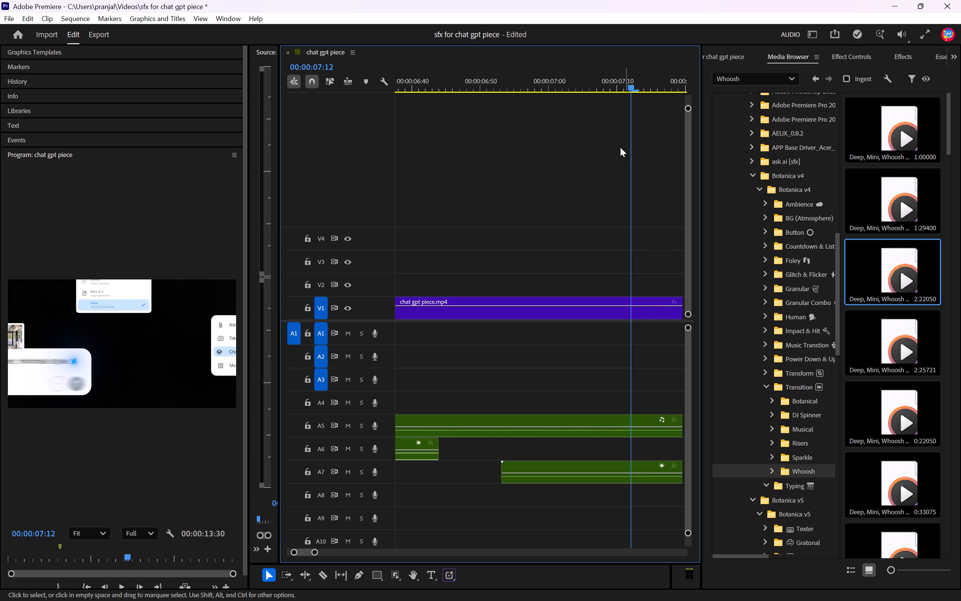
drag(582, 471, 514, 472)
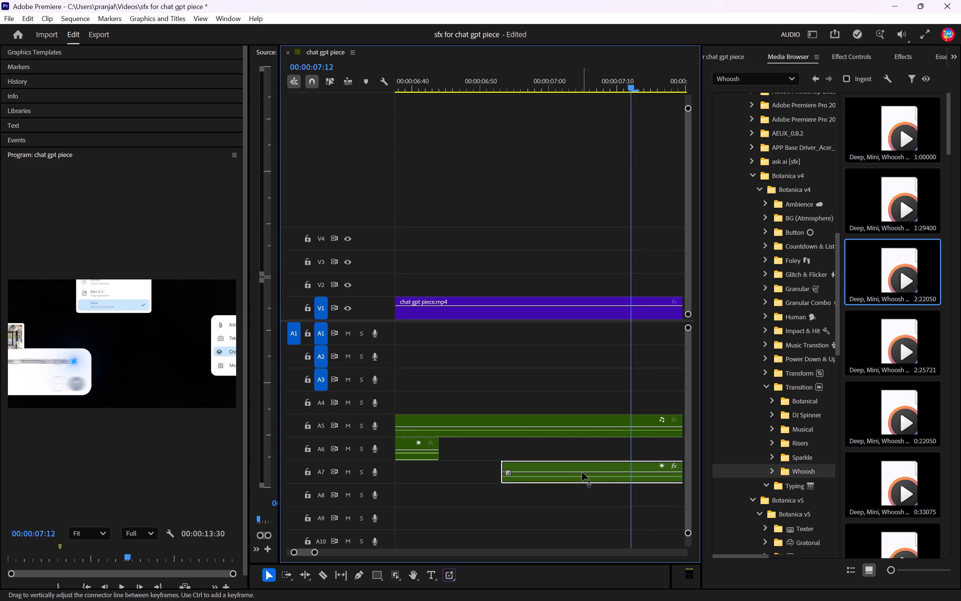
key(ctrl+z)
drag(618, 481, 476, 504)
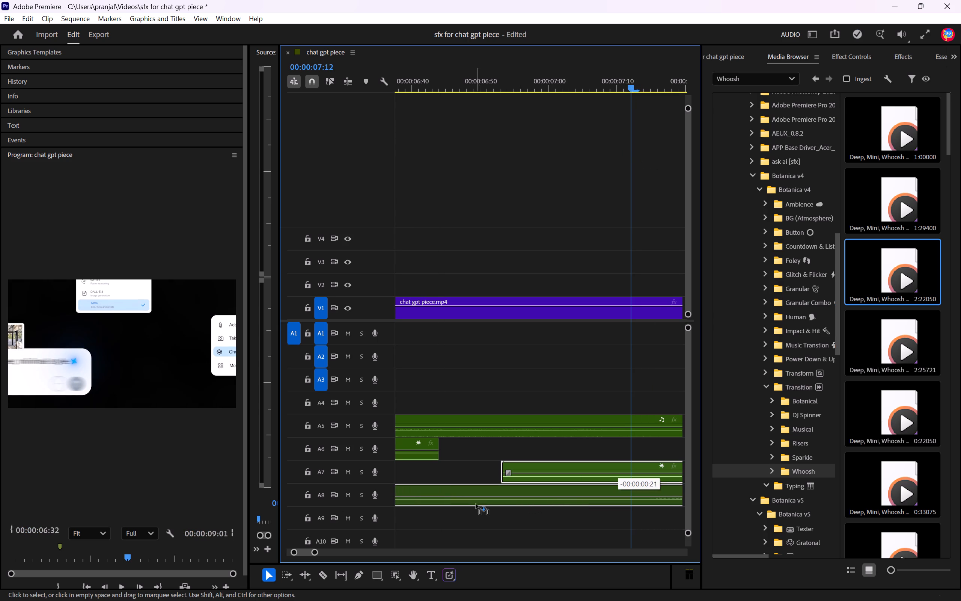
drag(476, 504, 494, 505)
drag(608, 501, 553, 505)
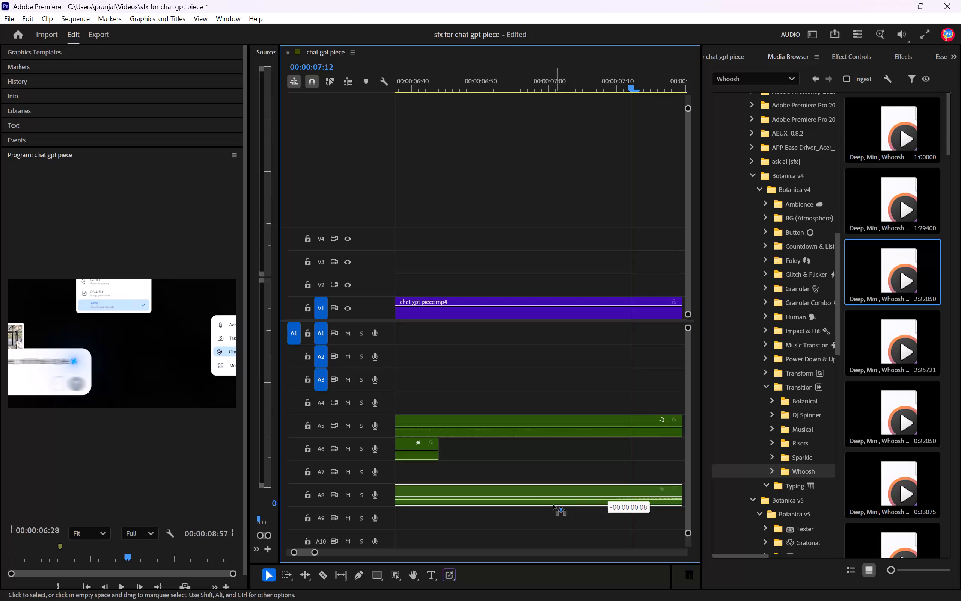
drag(553, 505, 533, 504)
drag(315, 550, 345, 549)
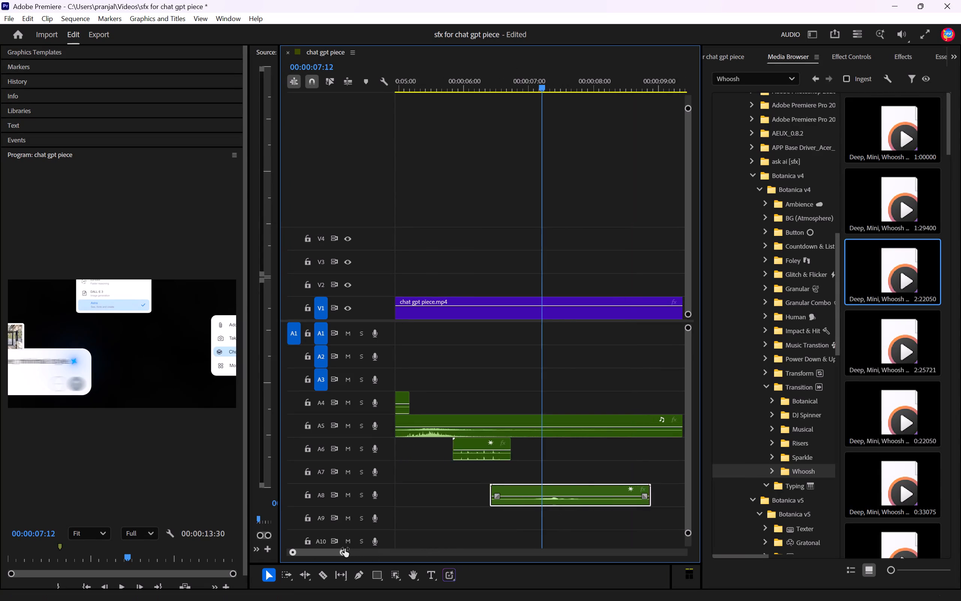
drag(345, 549, 366, 547)
drag(562, 504, 559, 504)
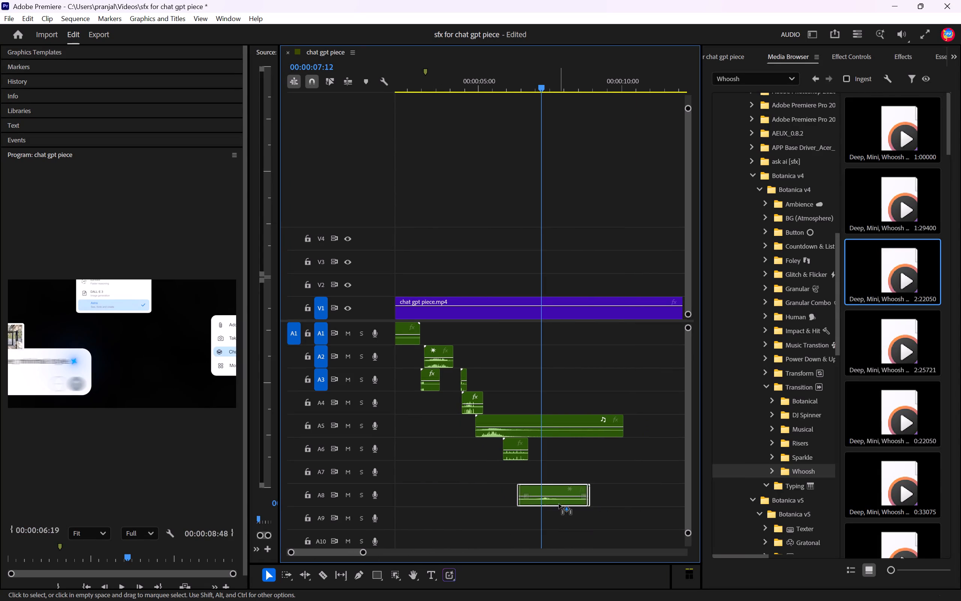
drag(559, 504, 556, 505)
click(549, 517)
Play back the zoom transition with the repositioned whoosh, replaying its end, and return the playhead to 00:00:07:13.
drag(539, 84, 509, 85)
key(space)
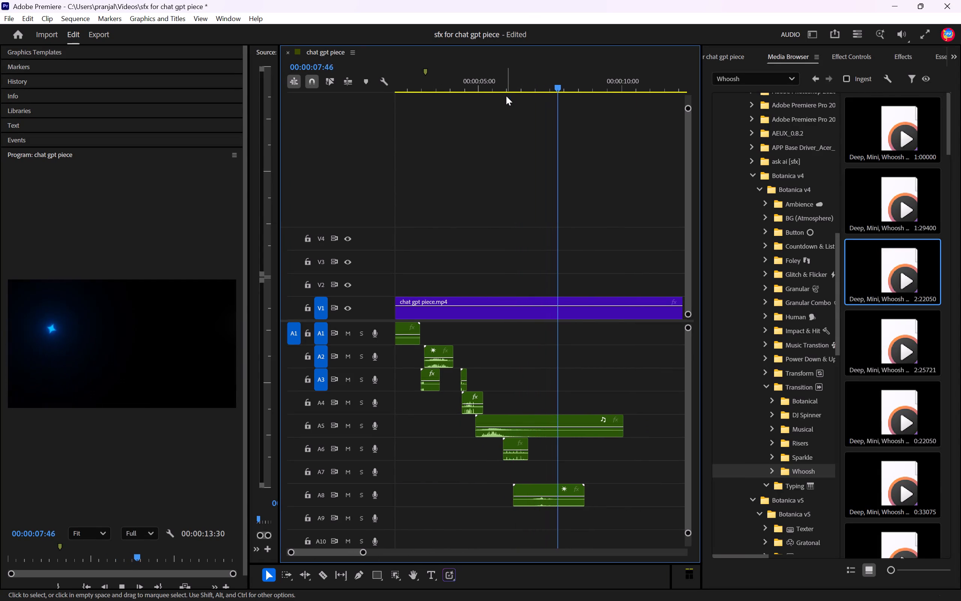
key(space)
drag(553, 86, 542, 87)
key(space)
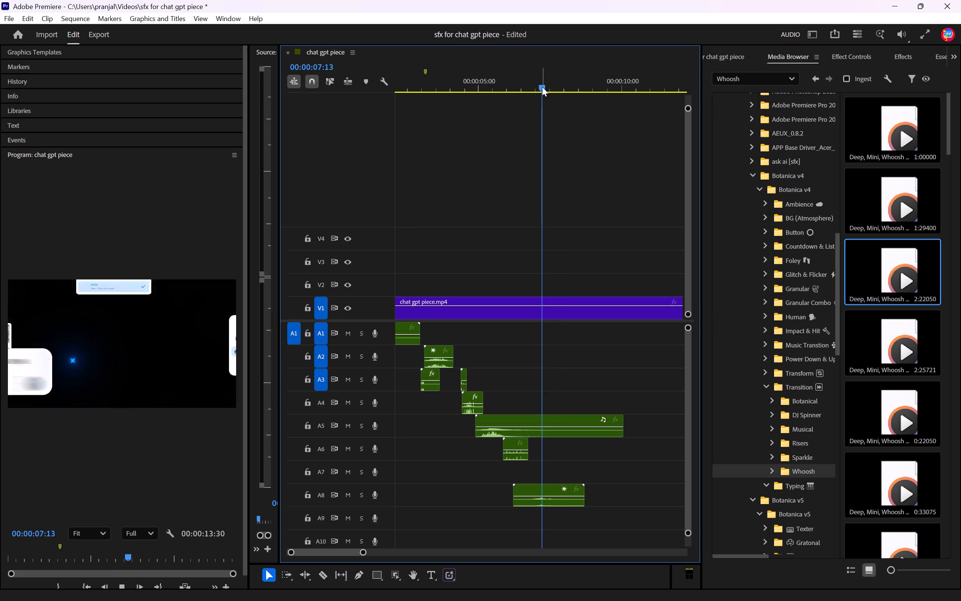
key(space)
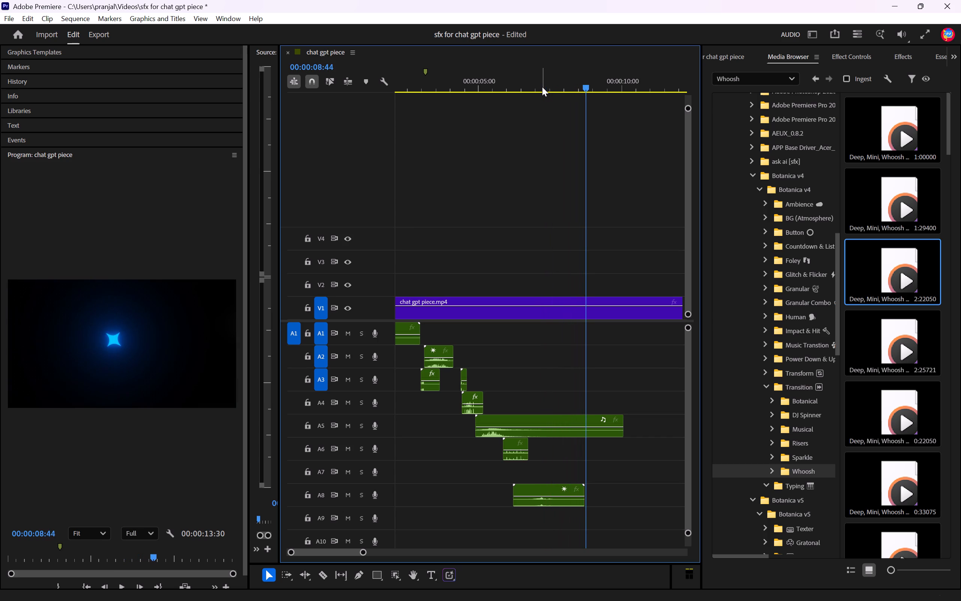
key(space)
key(space)
drag(584, 83, 547, 89)
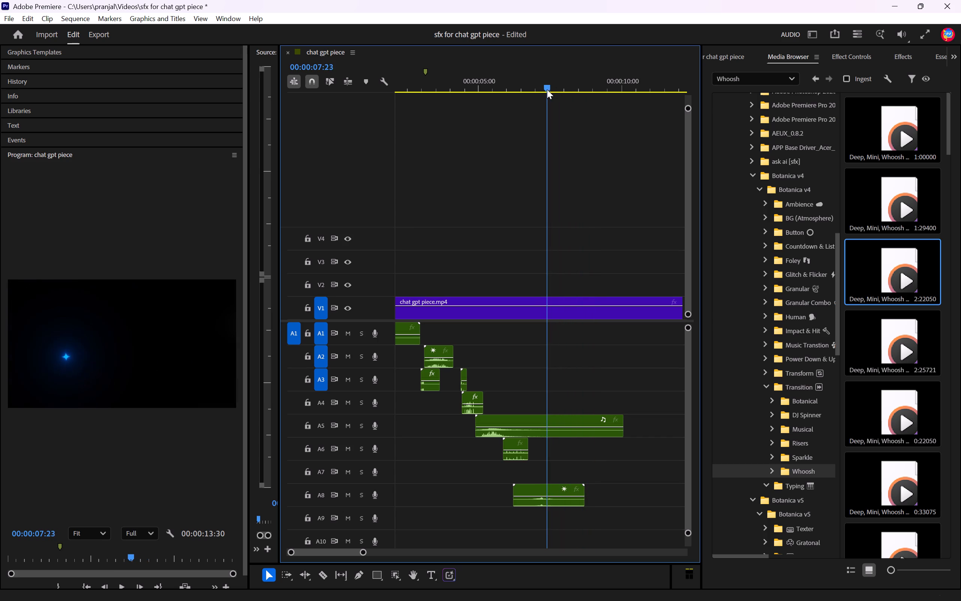
drag(547, 89, 543, 89)
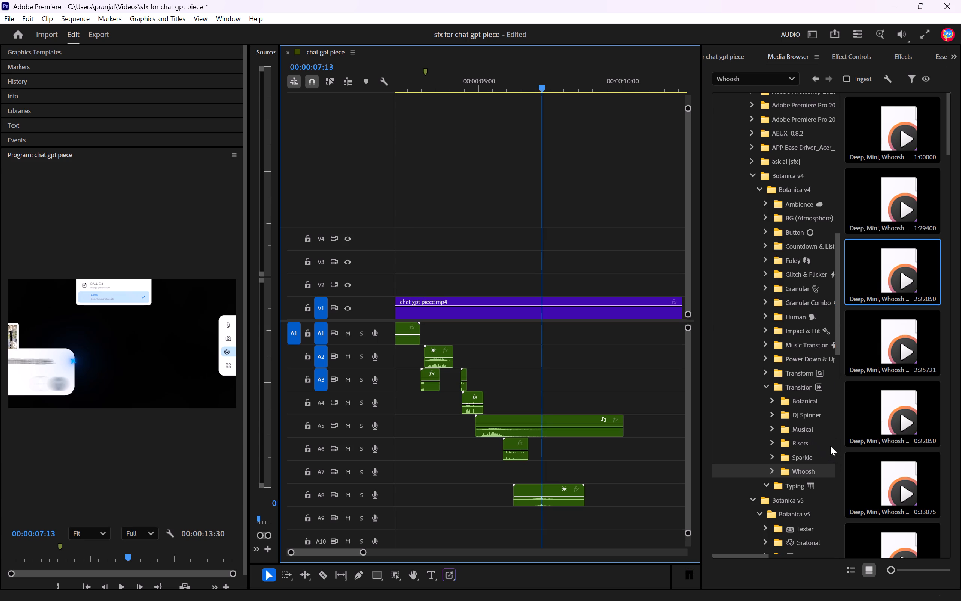
Audition the first two Shimmer, Sparkle, Glimmer sounds and Sparkle Whoosh (1) to (3) in the Botanica v4 Transition Sparkle folder.
drag(812, 448, 810, 445)
click(812, 439)
click(806, 455)
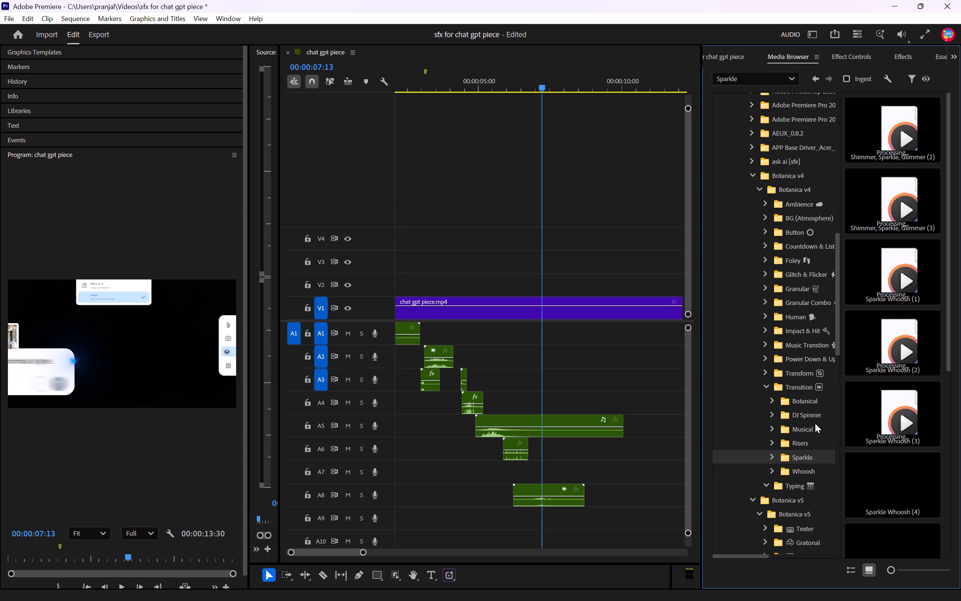
click(883, 122)
key(space)
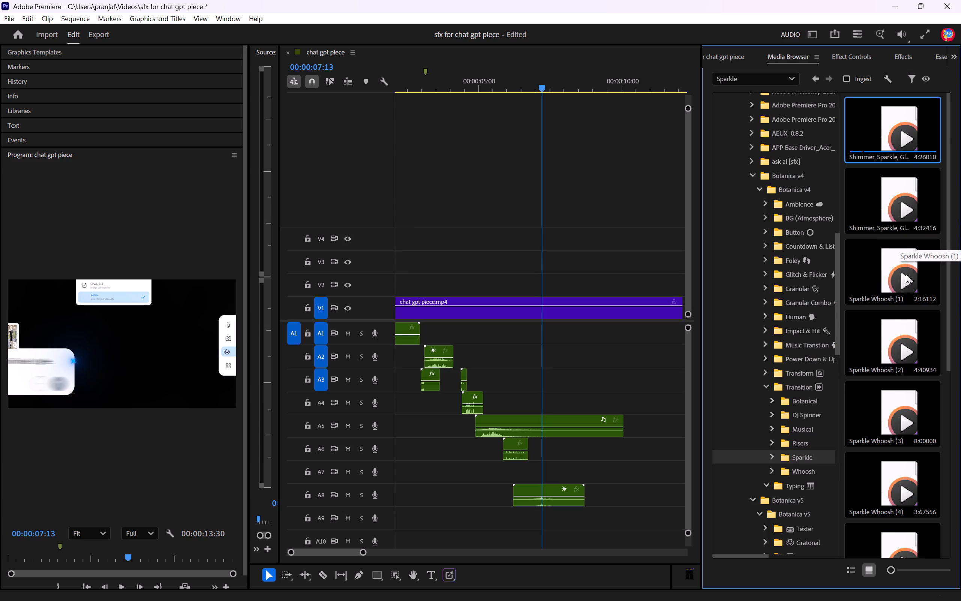
click(893, 272)
key(space)
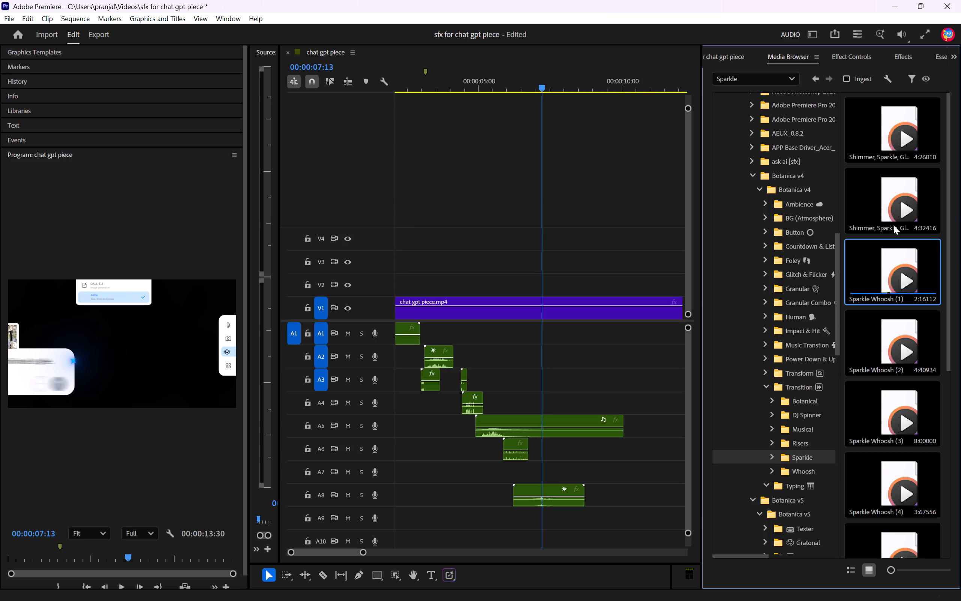
click(892, 203)
key(space)
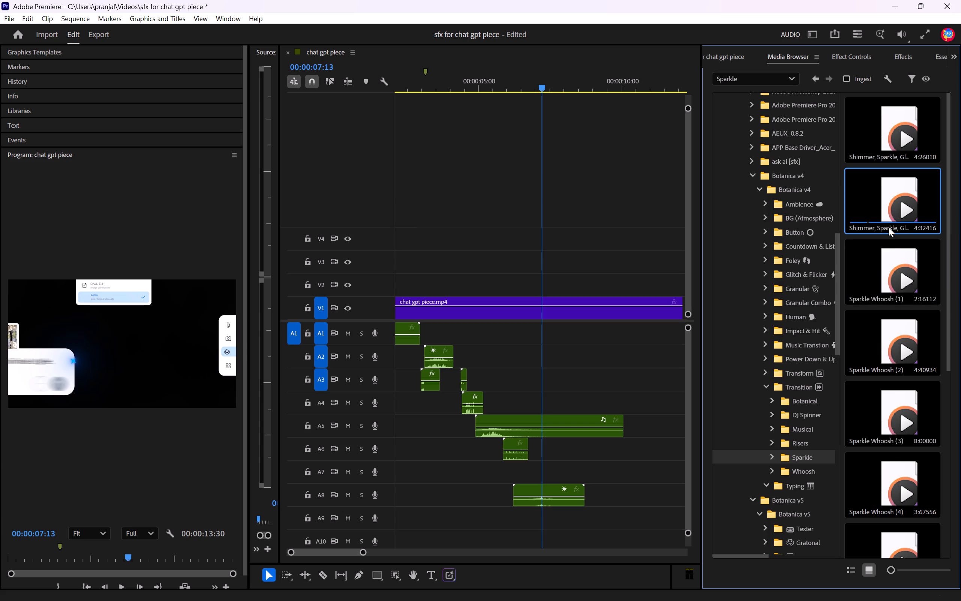
click(897, 339)
key(space)
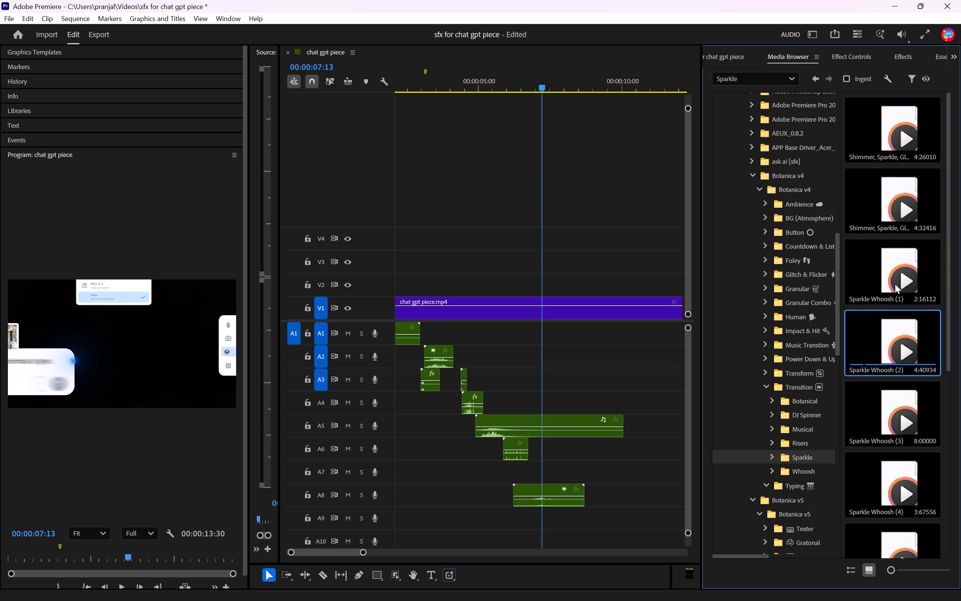
click(853, 441)
click(865, 417)
key(space)
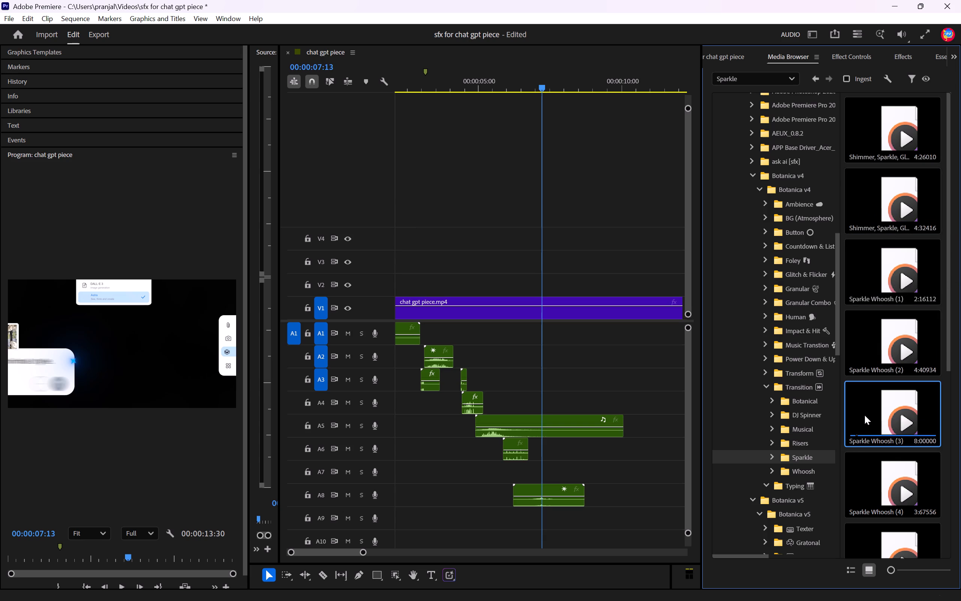
Audition Sparkle Whoosh (6) and (7), Sparkle, Shimmer (1) and (2), and the 4:32416 Shimmer, Sparkle, Glimmer sound again.
scroll(892, 495, down, 6)
click(903, 391)
click(901, 441)
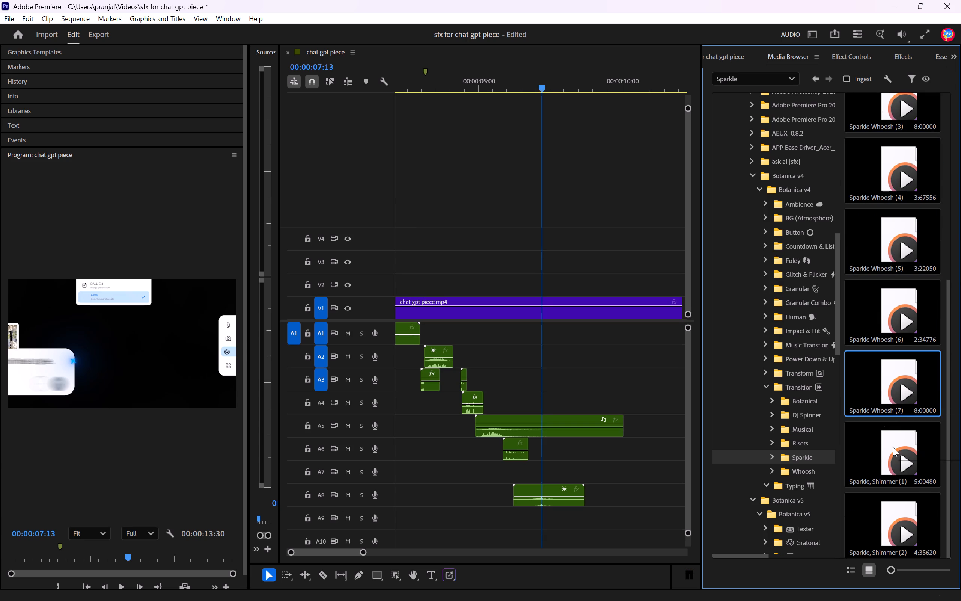
key(space)
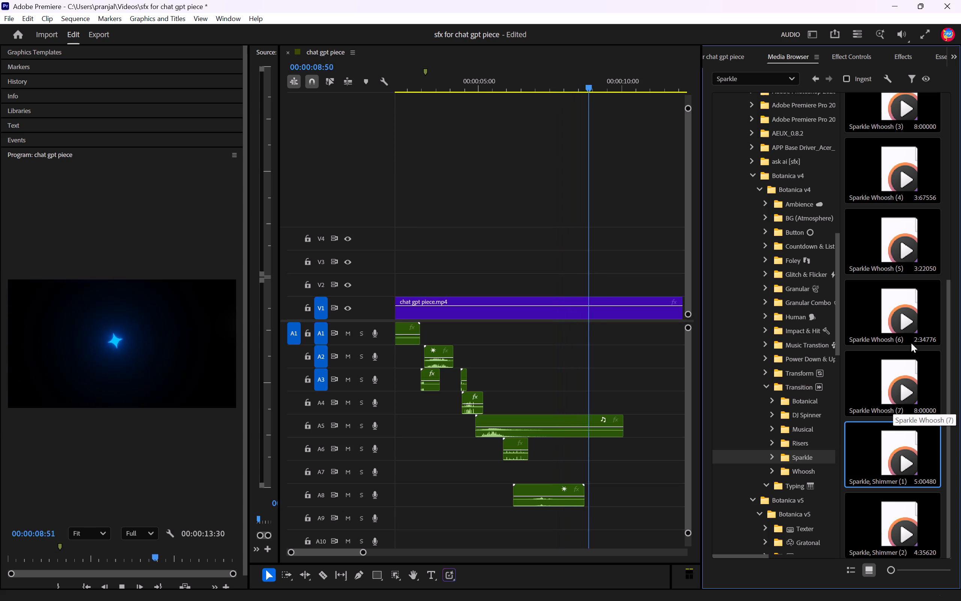
click(906, 388)
key(space)
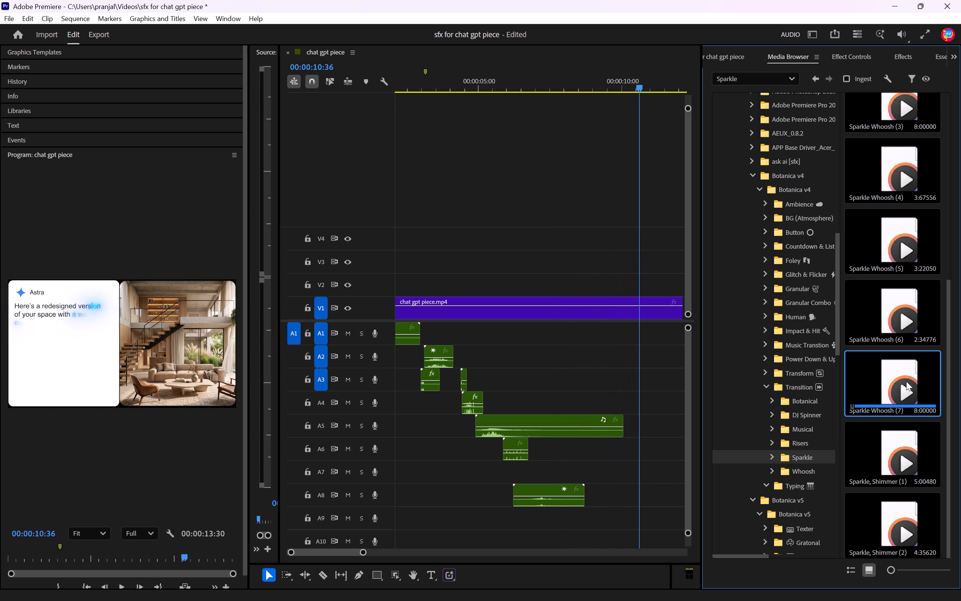
click(907, 448)
key(space)
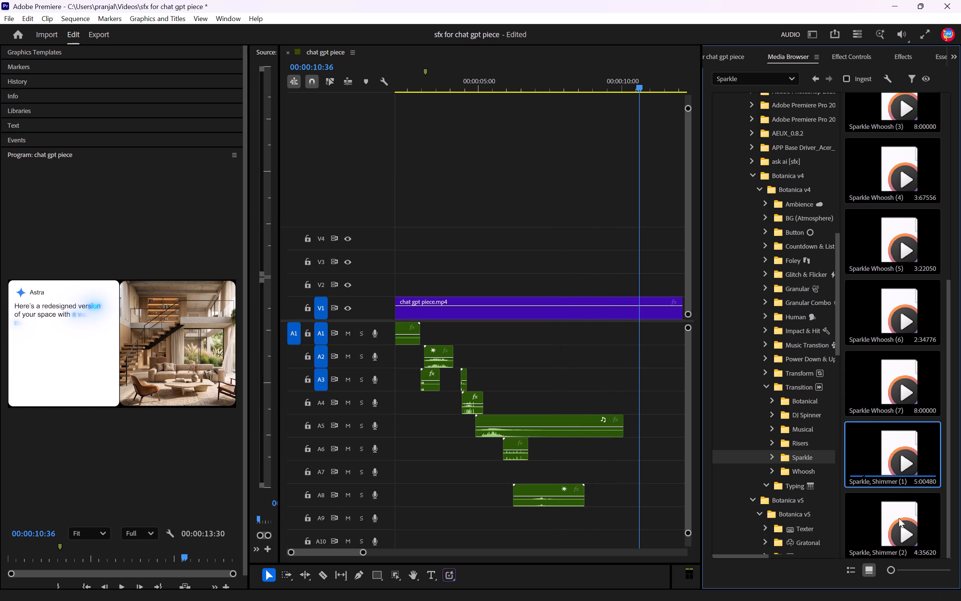
click(899, 520)
key(space)
click(890, 290)
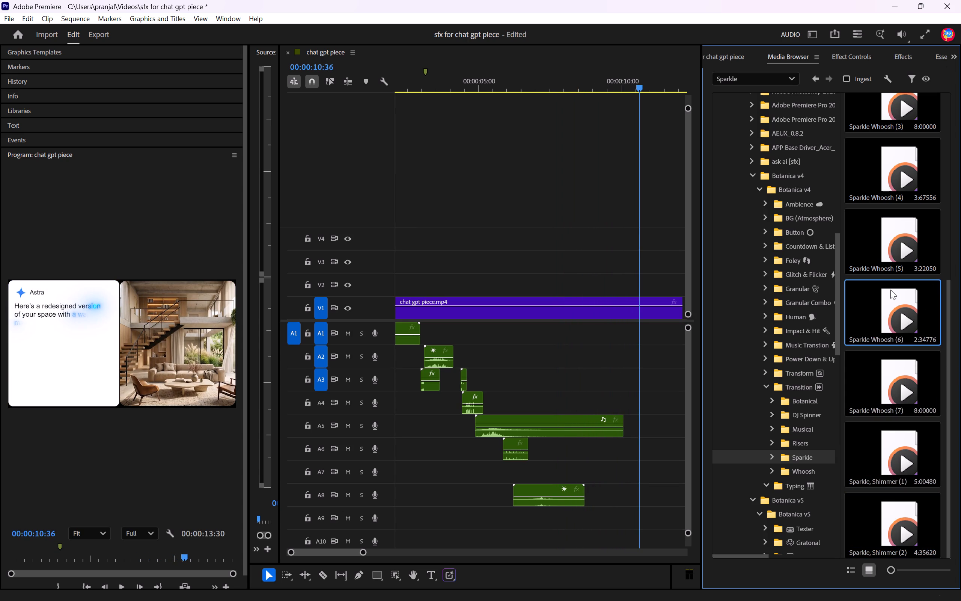
key(space)
click(915, 232)
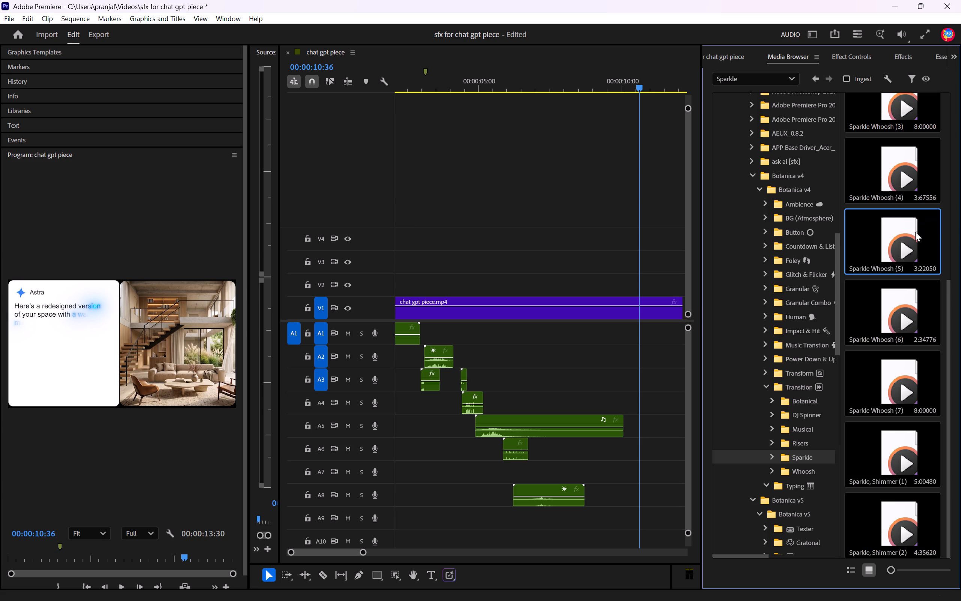
scroll(908, 236, up, 11)
click(904, 205)
key(space)
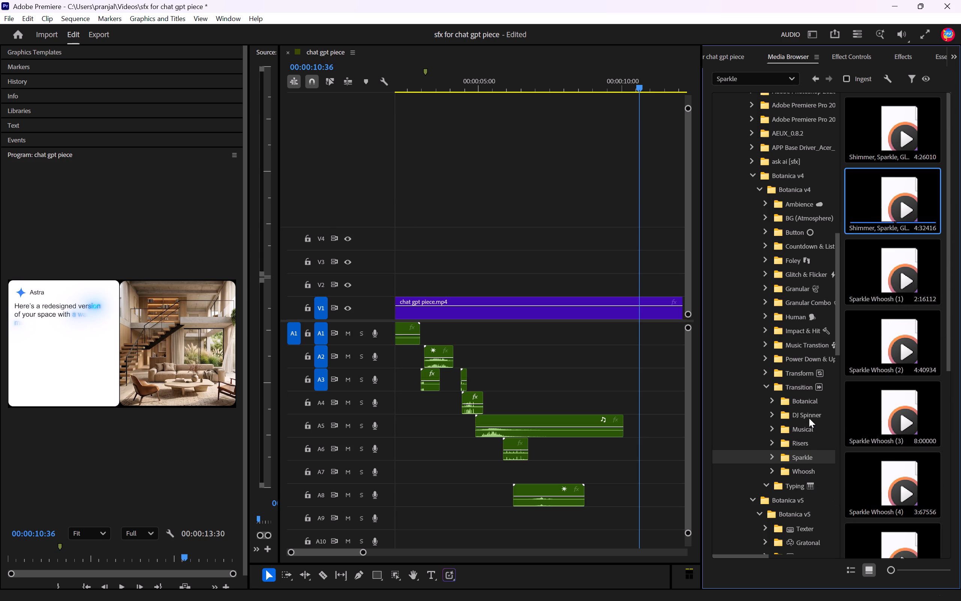
Audition Musical, Downlifters (2) in the Botanica v4 Transition Musical folder.
click(807, 429)
click(897, 187)
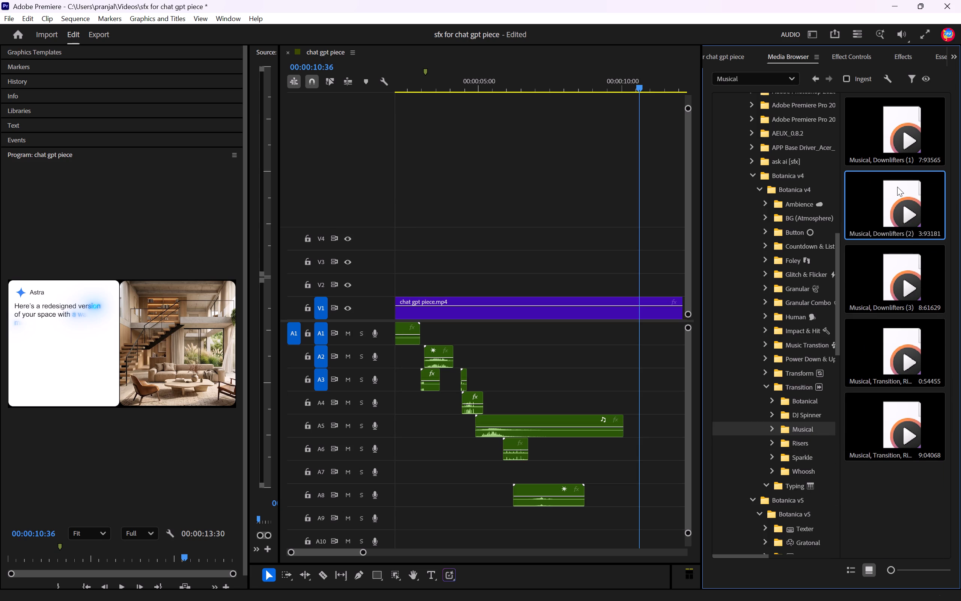
key(space)
key(space)
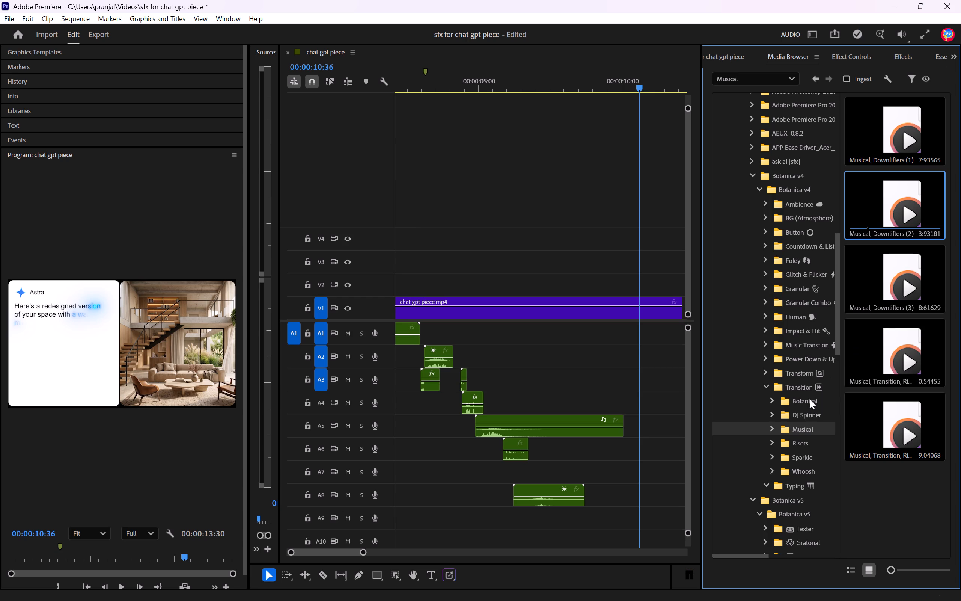
Audition several Digital, Pulse, Error and Grainy, Gratonal sounds in the Botanica v5 Gratonal folder.
scroll(811, 397, down, 5)
scroll(799, 487, down, 5)
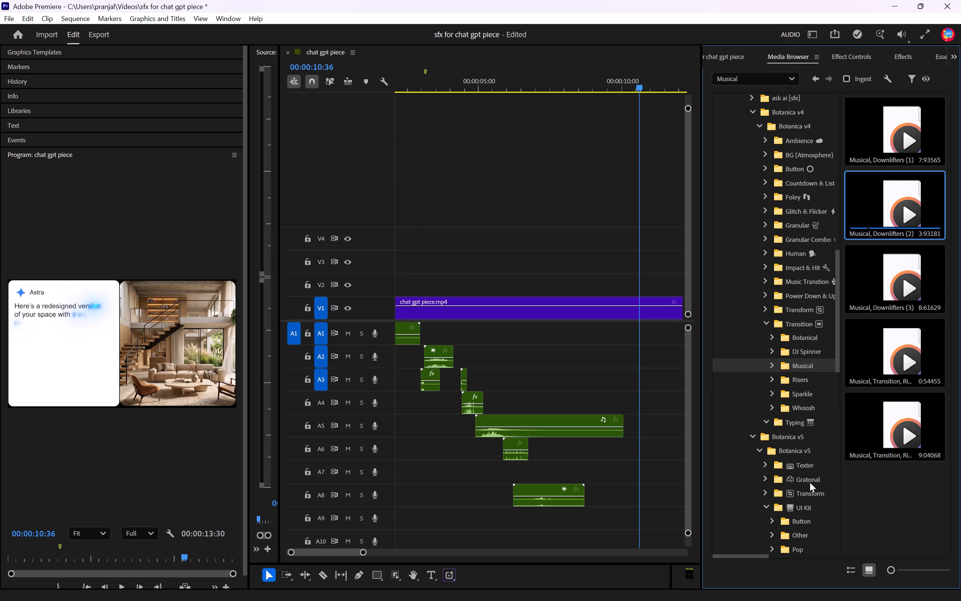
click(810, 480)
click(884, 262)
key(space)
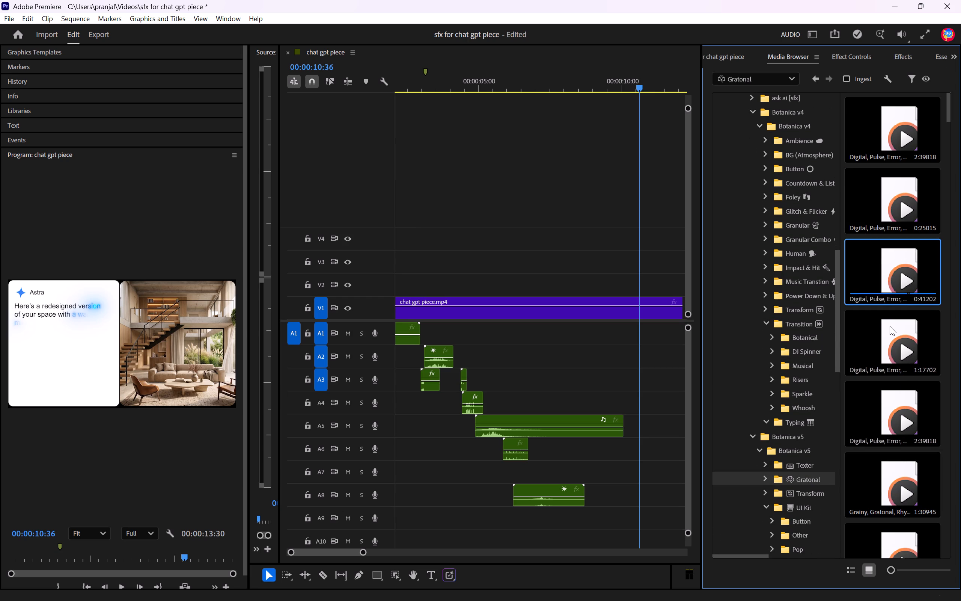
click(890, 326)
key(space)
scroll(889, 413, down, 8)
click(885, 410)
key(space)
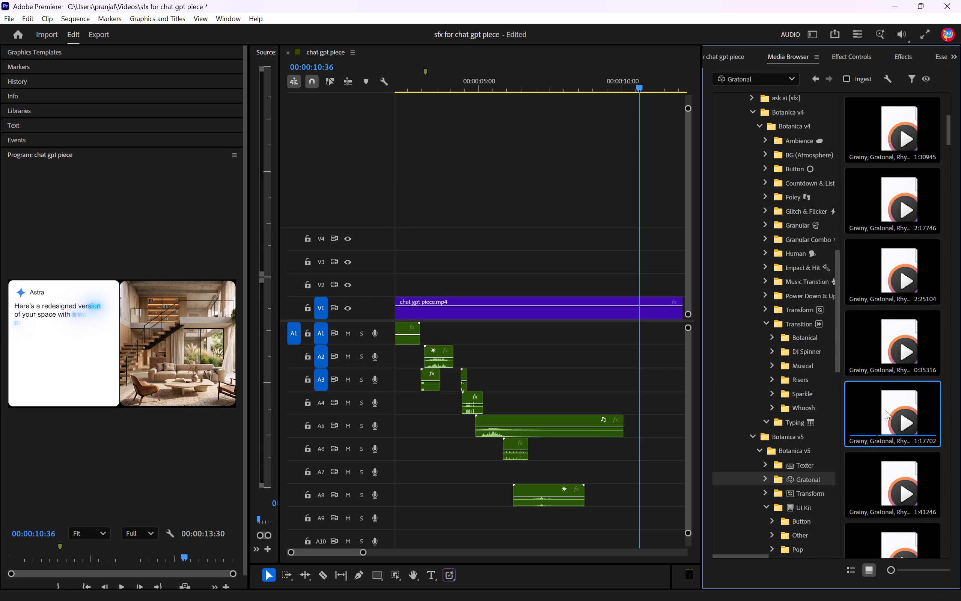
scroll(885, 410, down, 6)
click(886, 384)
key(space)
key(space)
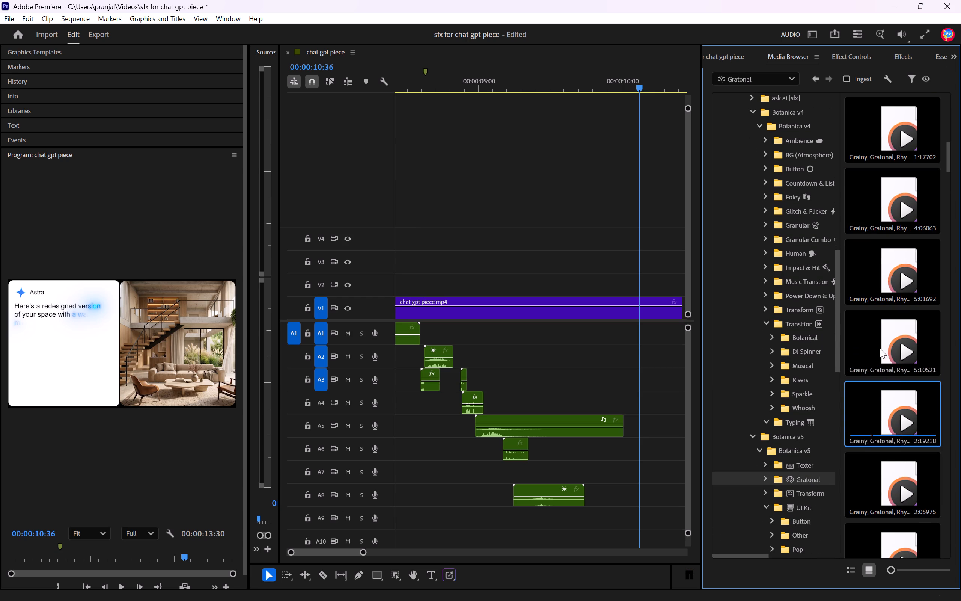
Open the Botanica v4 Transition Whoosh folder, then play the glowing star section through the split-screen reveal.
click(820, 408)
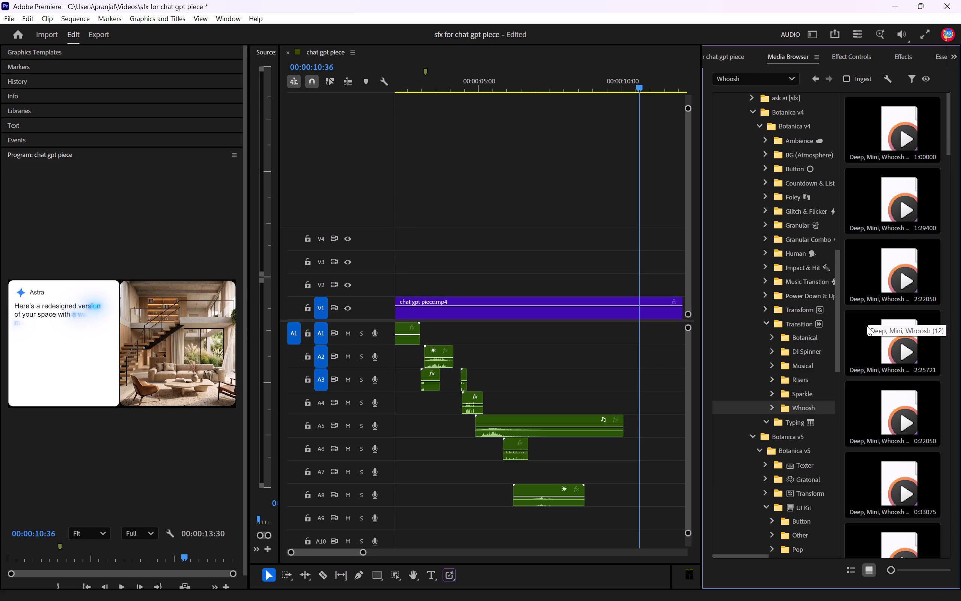
drag(582, 88, 495, 94)
key(space)
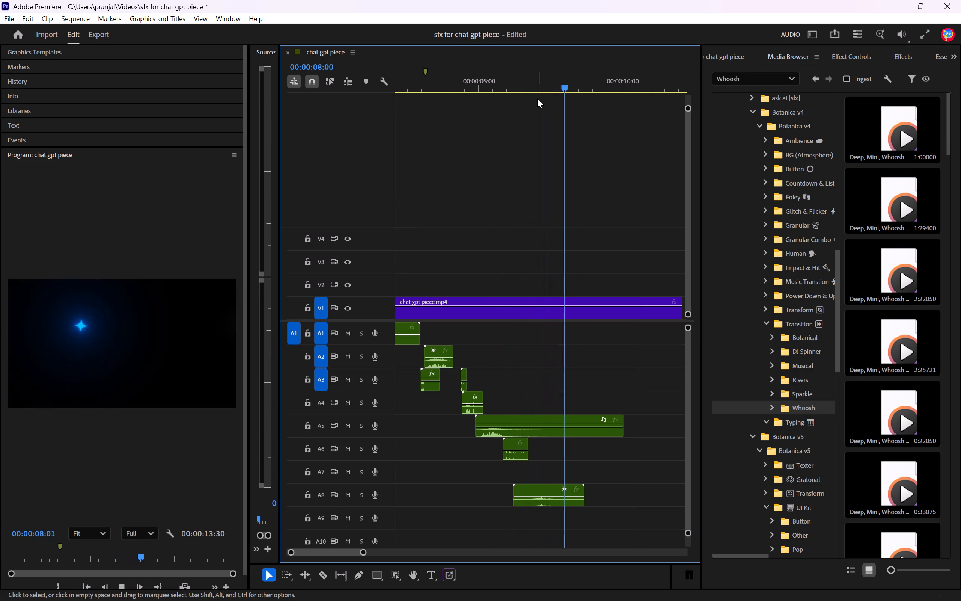
key(space)
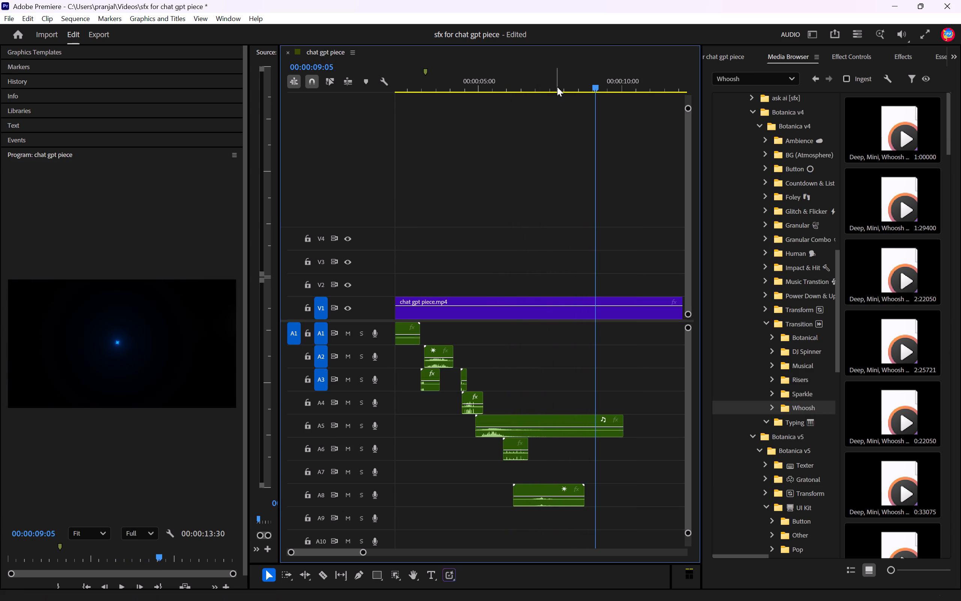
key(space)
key(space)
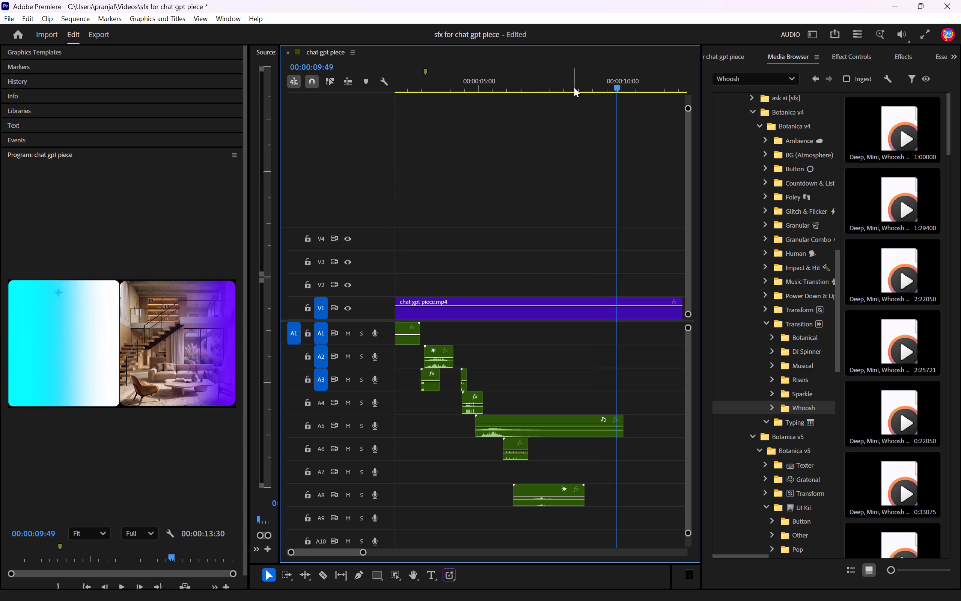
drag(574, 89, 550, 95)
key(space)
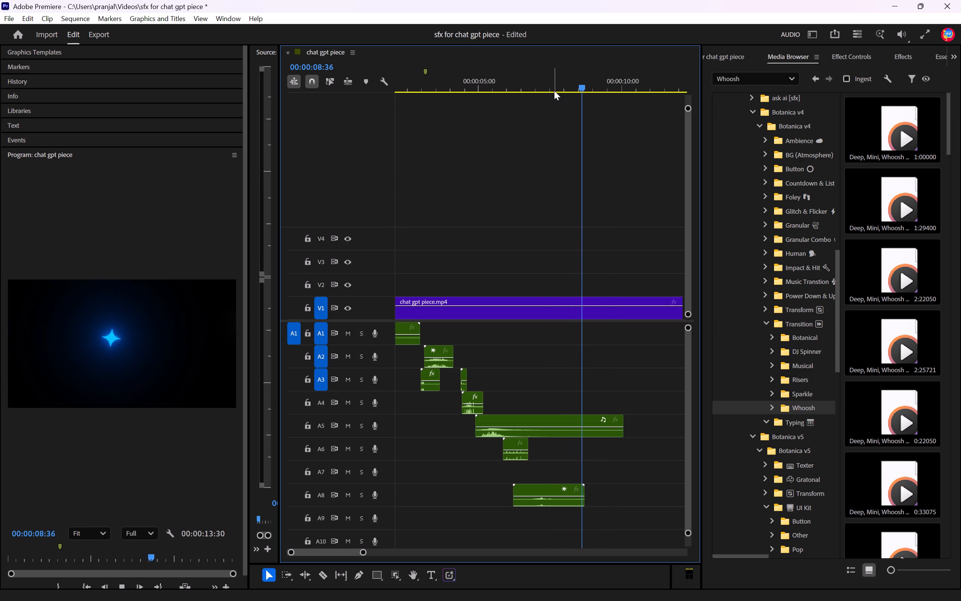
key(space)
Replay the glowing star's movement from before 00:00:07:22 to about 00:00:08:46 against the current sound layers.
drag(596, 88, 567, 91)
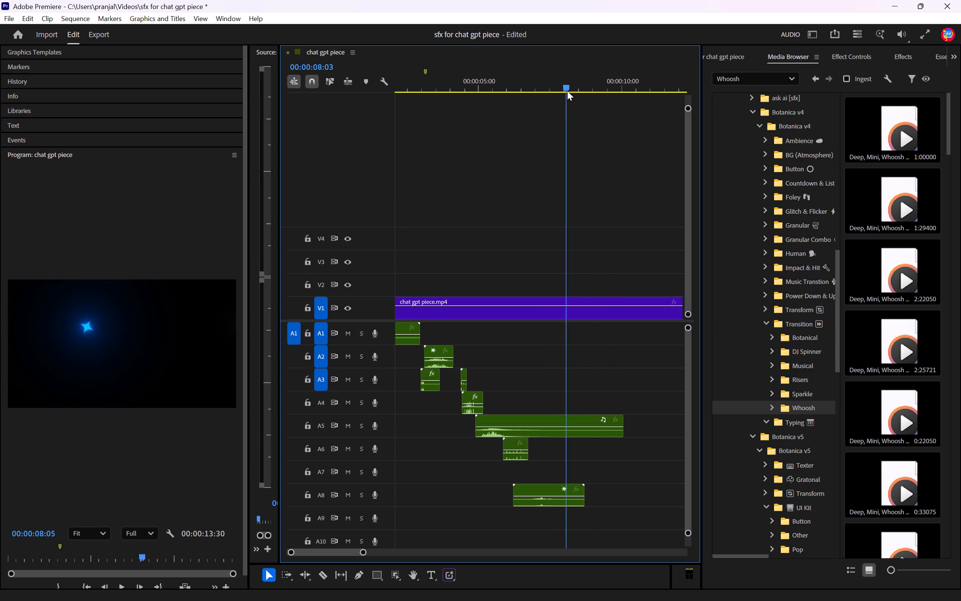
drag(567, 91, 536, 103)
key(space)
key(space)
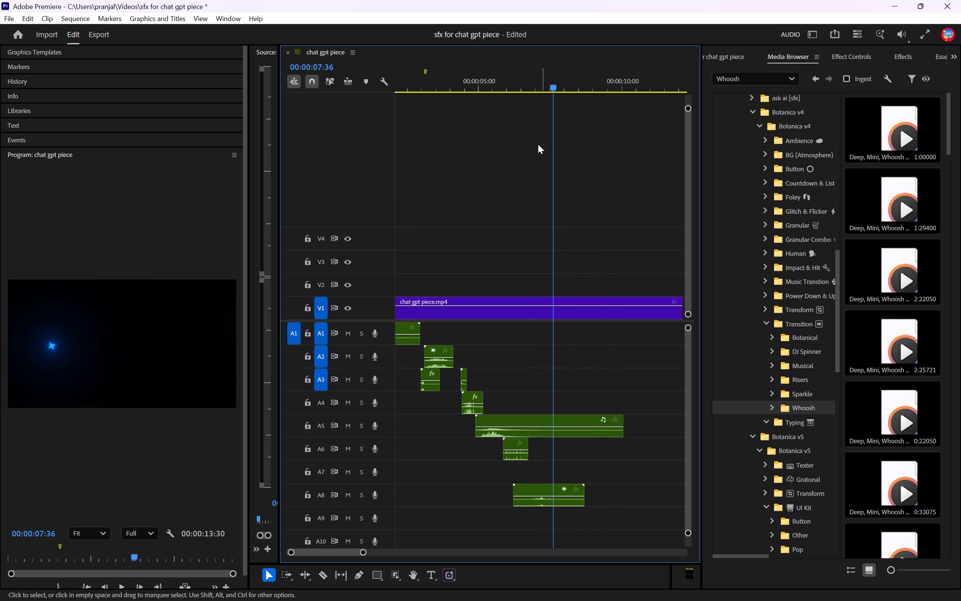
drag(527, 80, 517, 81)
key(space)
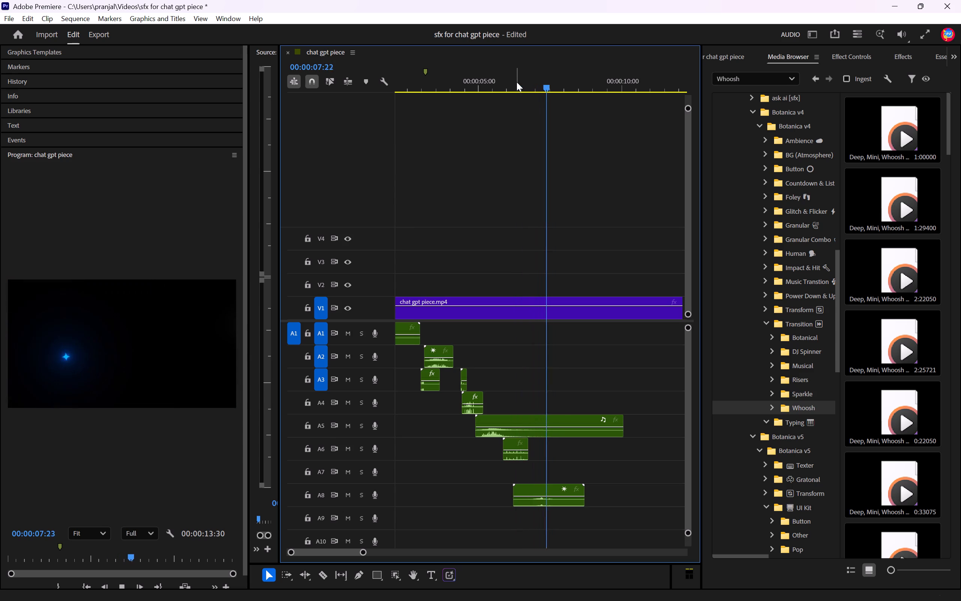
key(space)
key(space)
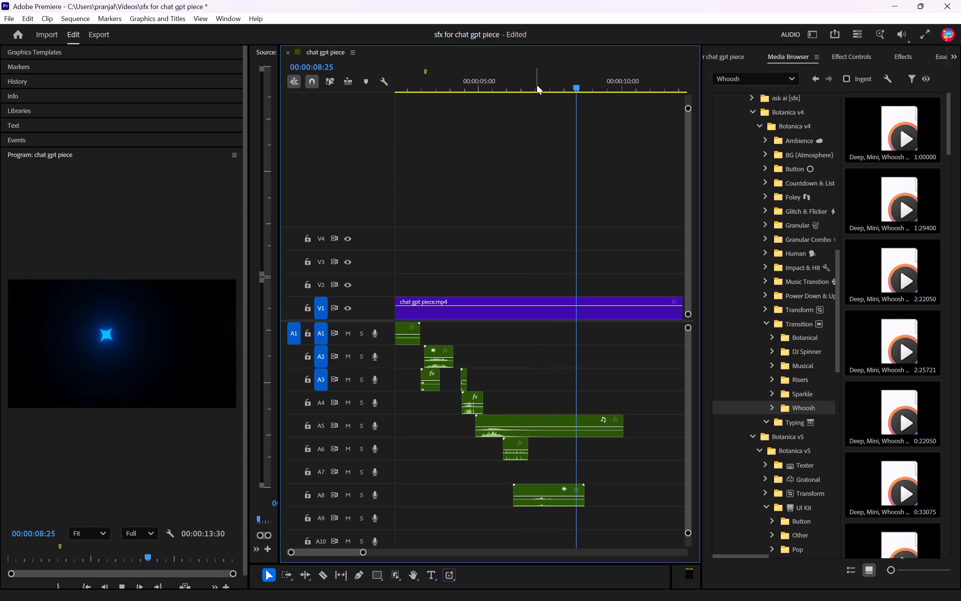
key(space)
click(566, 420)
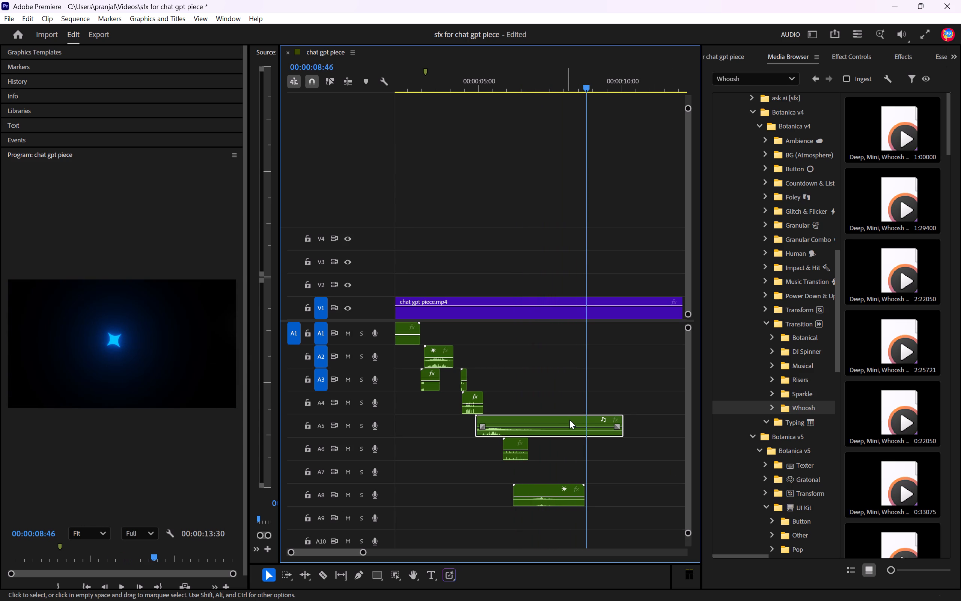
click(628, 476)
Play the whole chat gpt piece from the start, check the ending, and replay it through the glowing star section.
drag(545, 91, 0, 167)
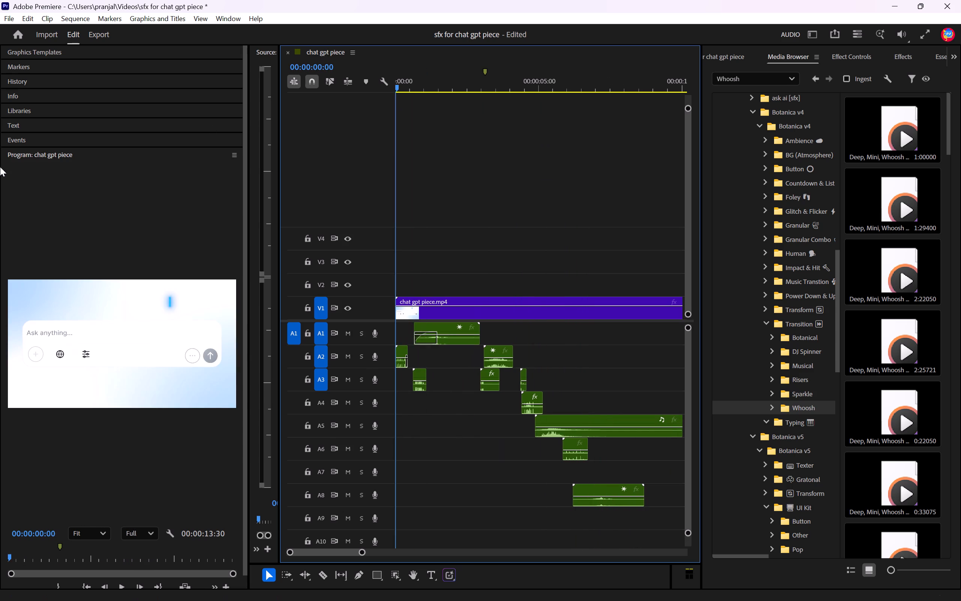
drag(0, 167, 0, 158)
key(space)
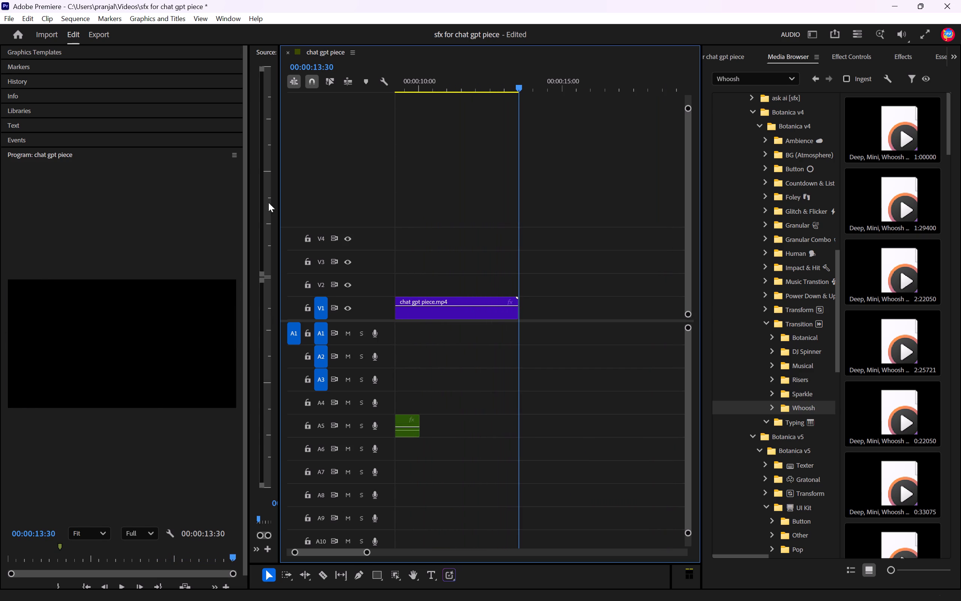
drag(515, 87, 510, 86)
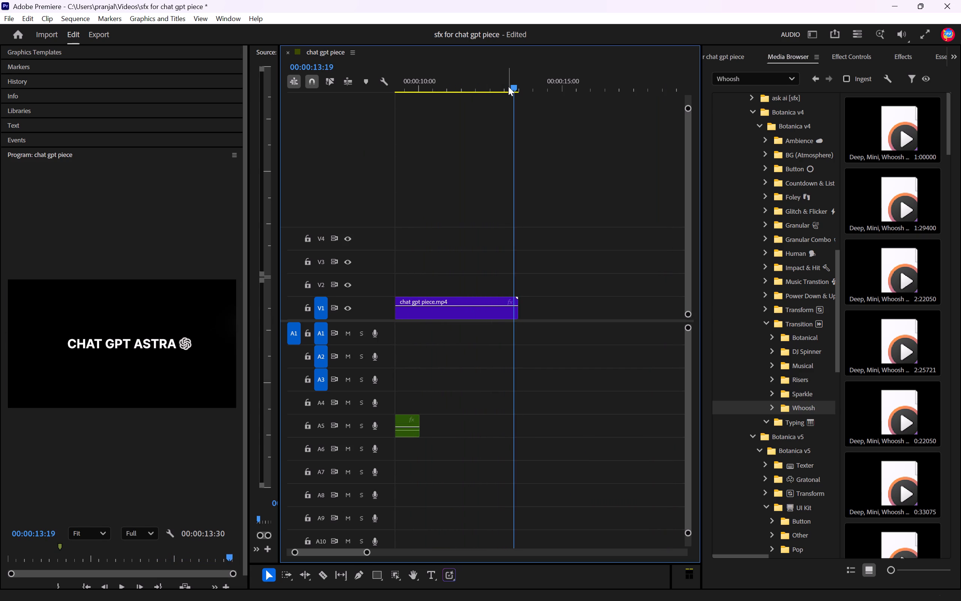
key(space)
key(space)
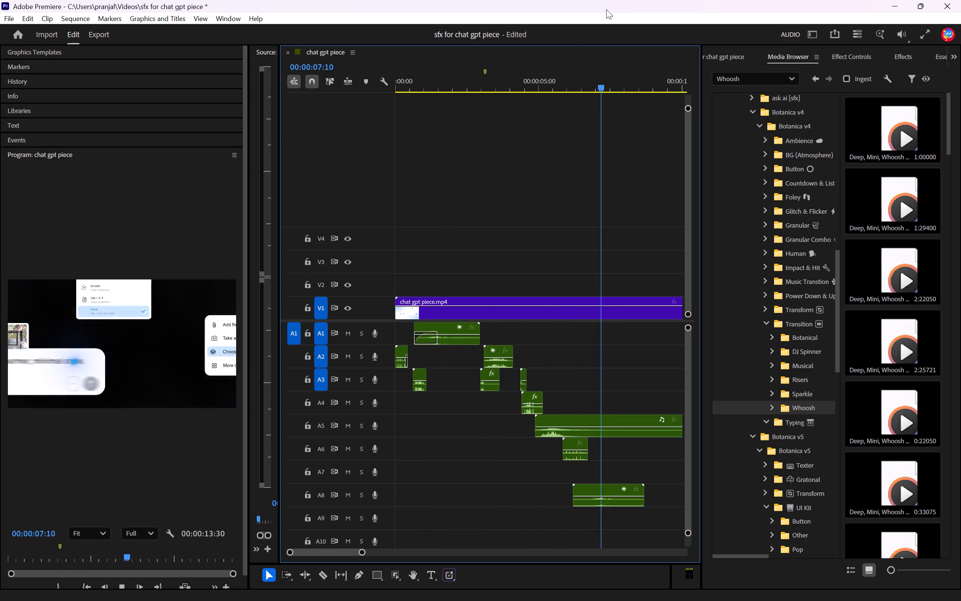
key(space)
key(space)
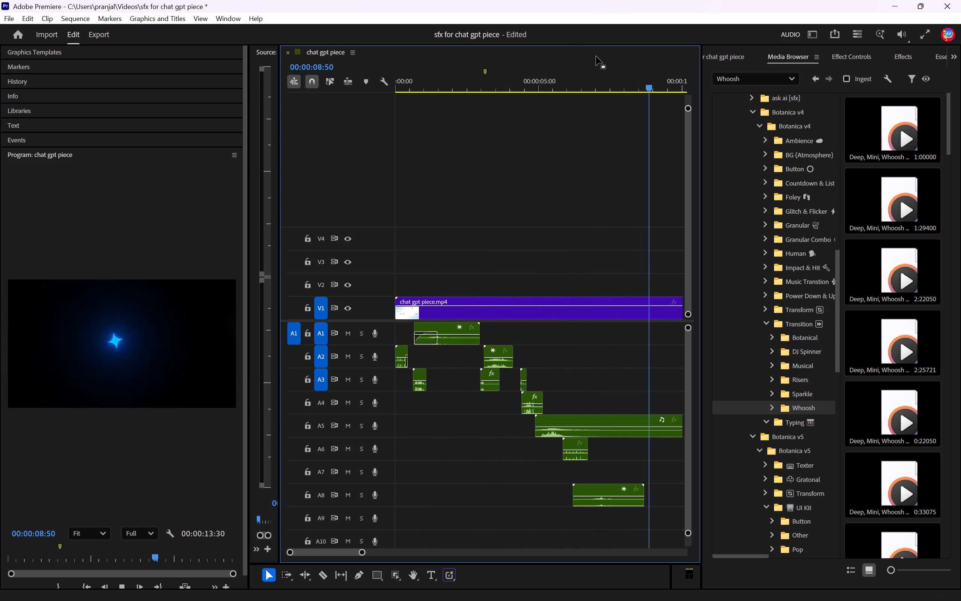
key(space)
Scrub the split-screen reveal and park the playhead at 00:00:09:11, where the star fades out.
drag(660, 82, 659, 82)
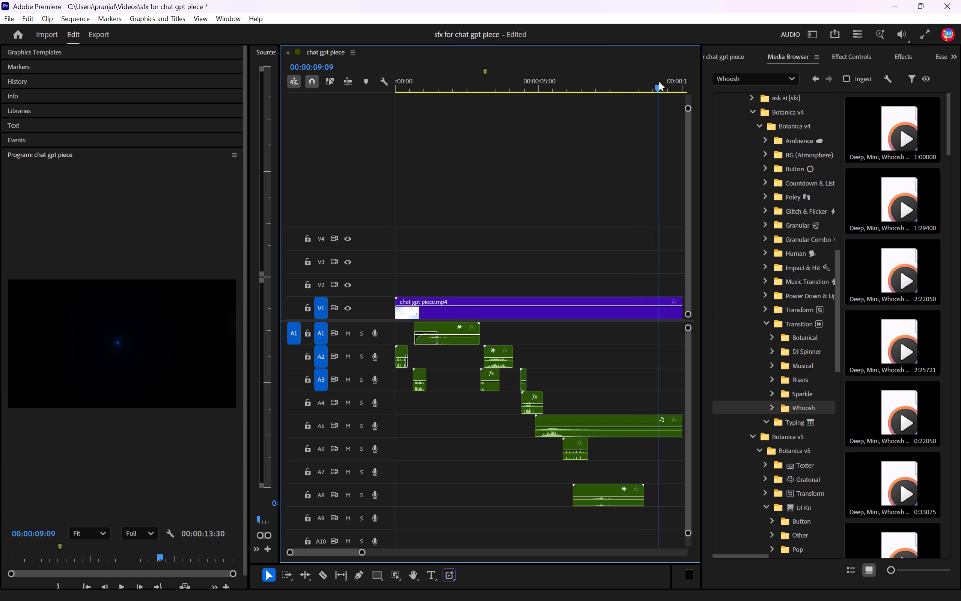
drag(659, 82, 681, 82)
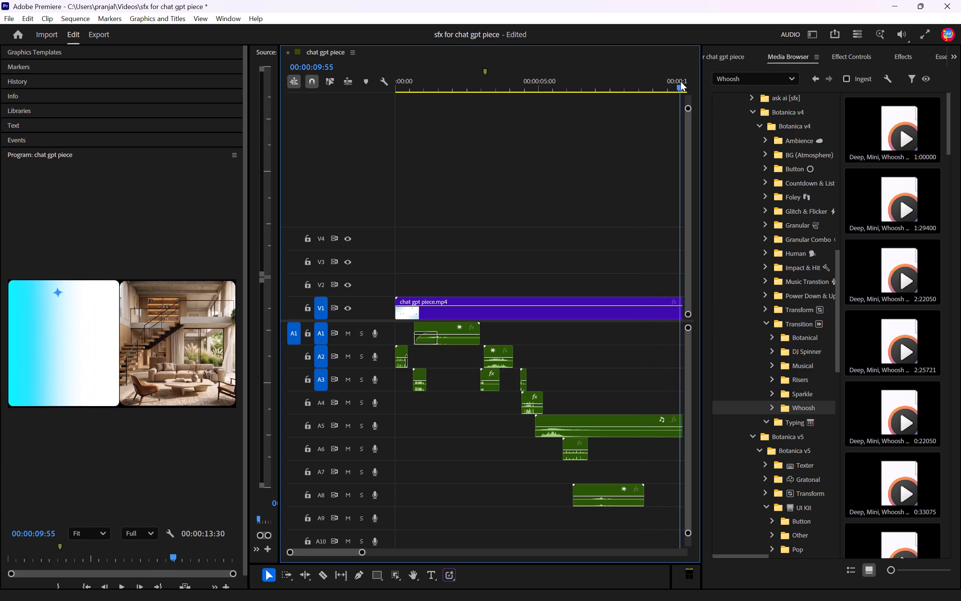
drag(681, 82, 661, 77)
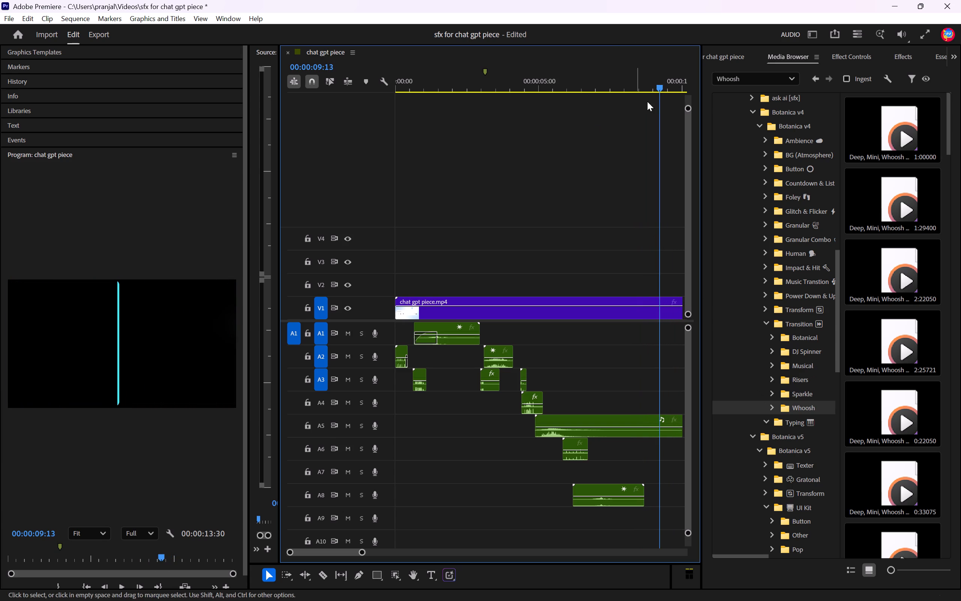
click(658, 89)
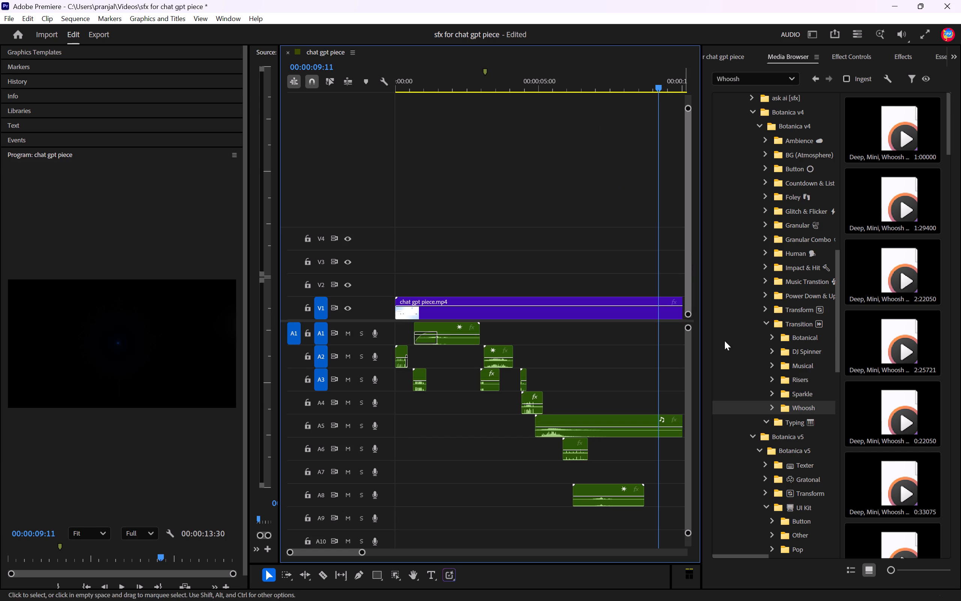
Audition two Digital, Pulse, Error sounds and the 4:06063 and 5:01692 Grainy, Gratonal sounds in the Botanica v5 Gratonal folder.
scroll(821, 474, down, 1)
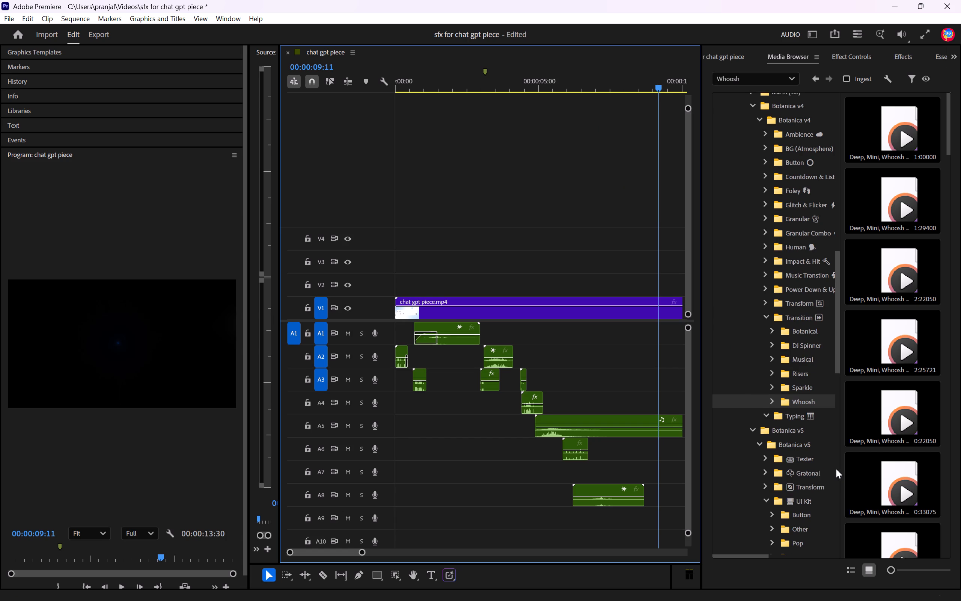
click(817, 471)
click(893, 131)
key(space)
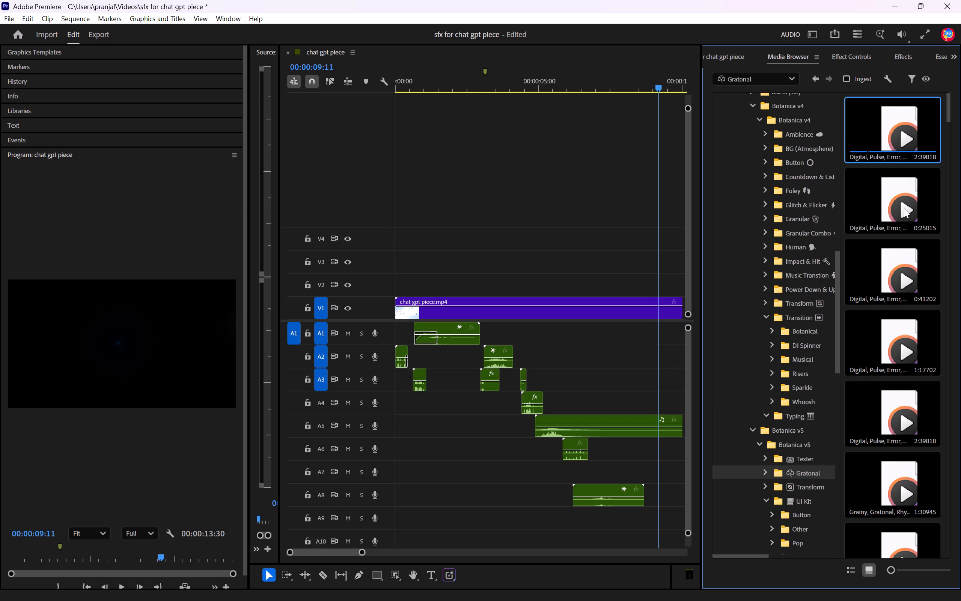
click(903, 267)
key(space)
scroll(893, 393, down, 8)
click(896, 411)
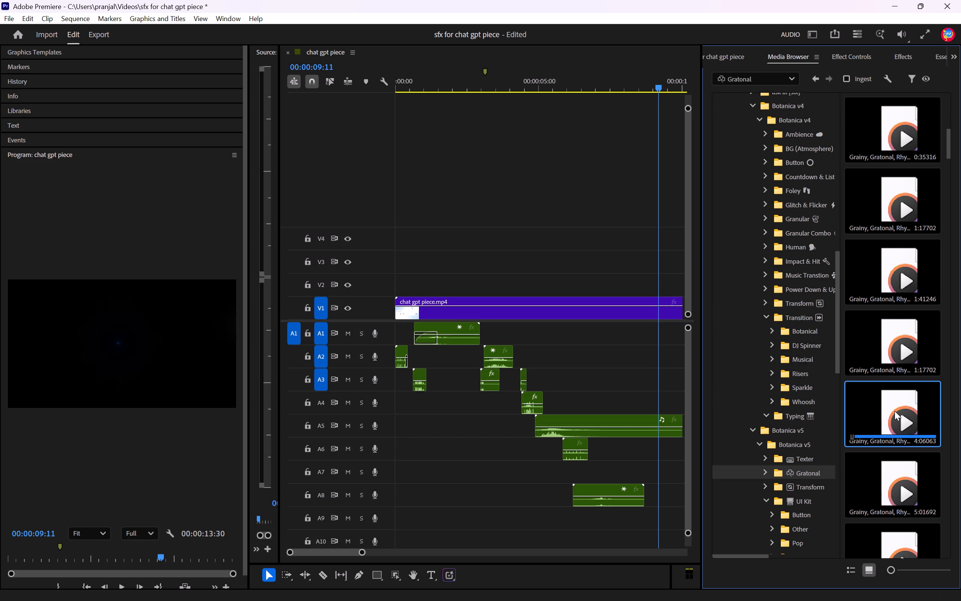
key(space)
click(892, 497)
key(space)
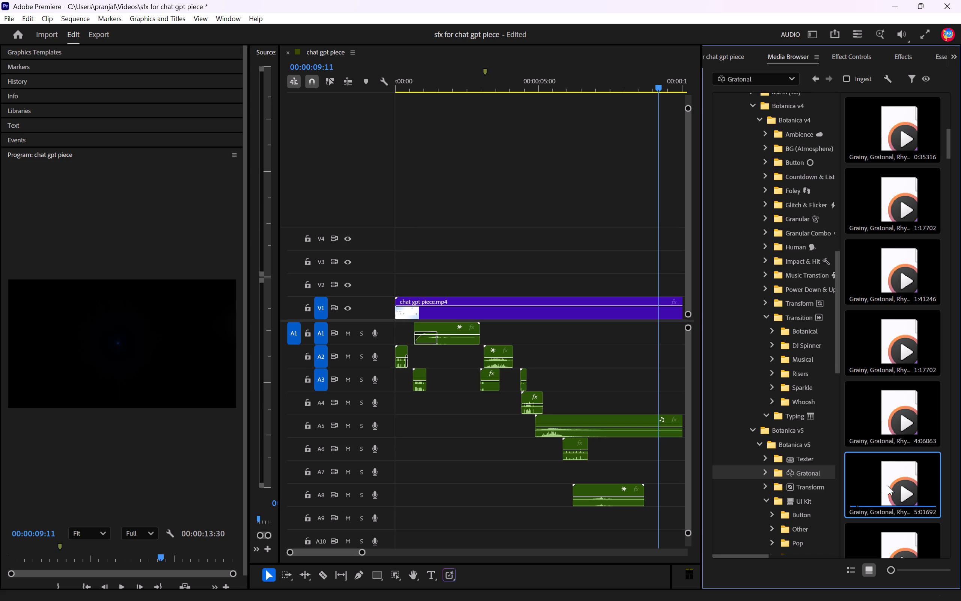
Audition the first Gratonal Button, Texter sounds from 0:16187 through 1:14759 in the Botanica v5 Gratonal folder.
scroll(888, 486, down, 7)
click(884, 356)
key(space)
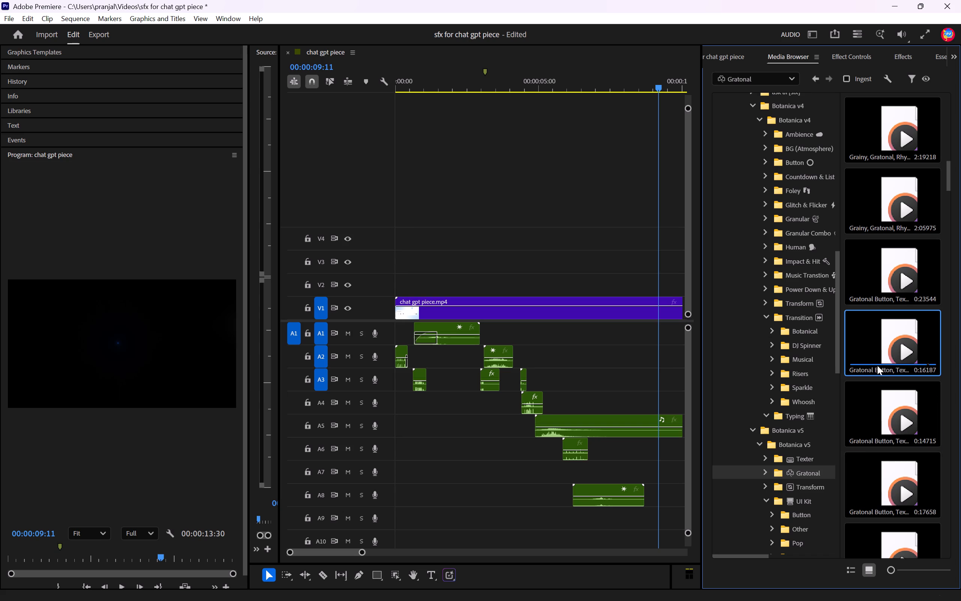
click(901, 419)
key(space)
click(892, 479)
key(space)
scroll(892, 476, down, 2)
click(889, 423)
key(space)
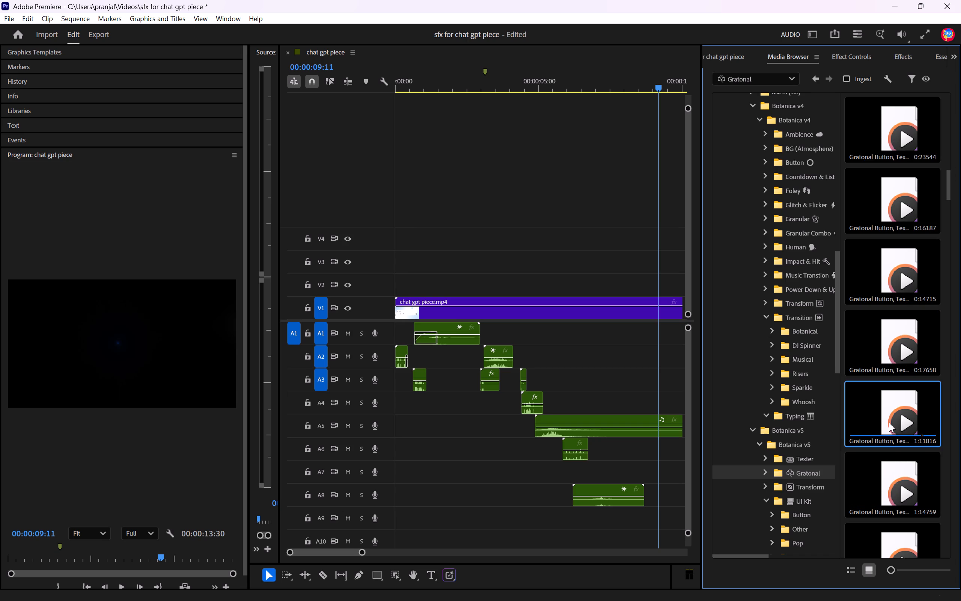
click(892, 487)
key(space)
Audition the following Gratonal Button, Texter sounds: 1:25060, 0:29430, 0:16187 and 0:22073.
scroll(889, 475, down, 3)
click(888, 424)
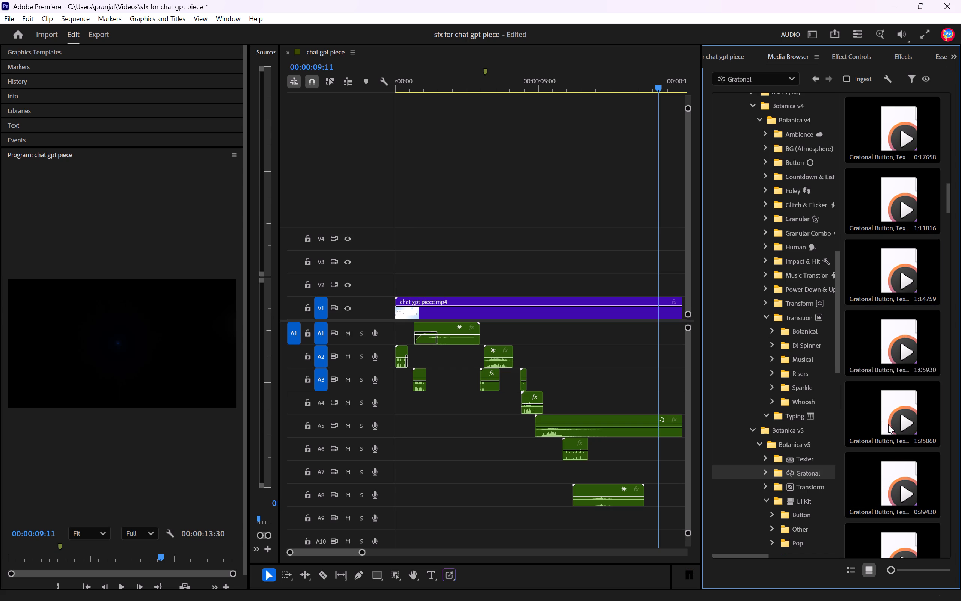
key(space)
click(893, 479)
key(space)
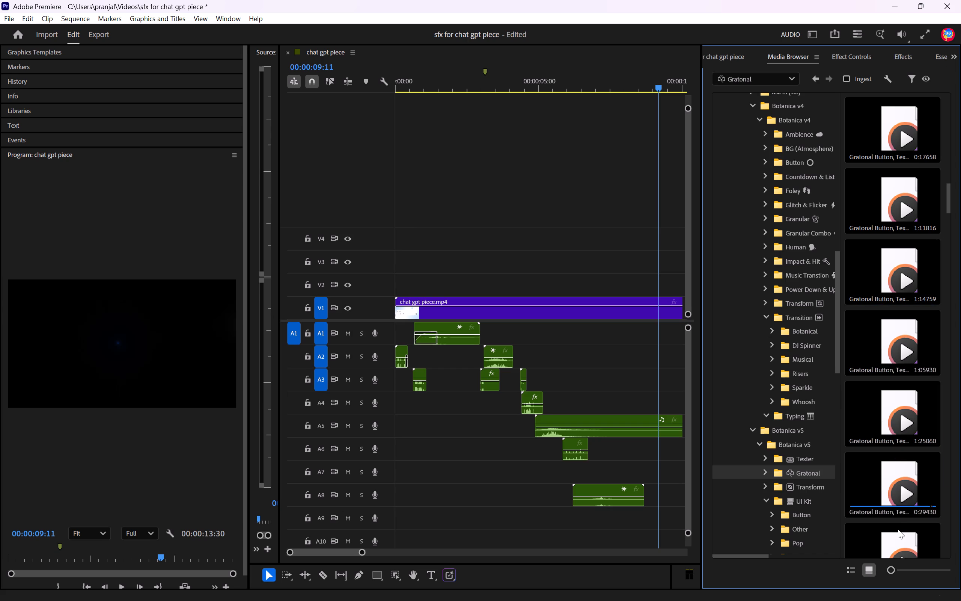
click(898, 529)
key(space)
scroll(878, 466, down, 2)
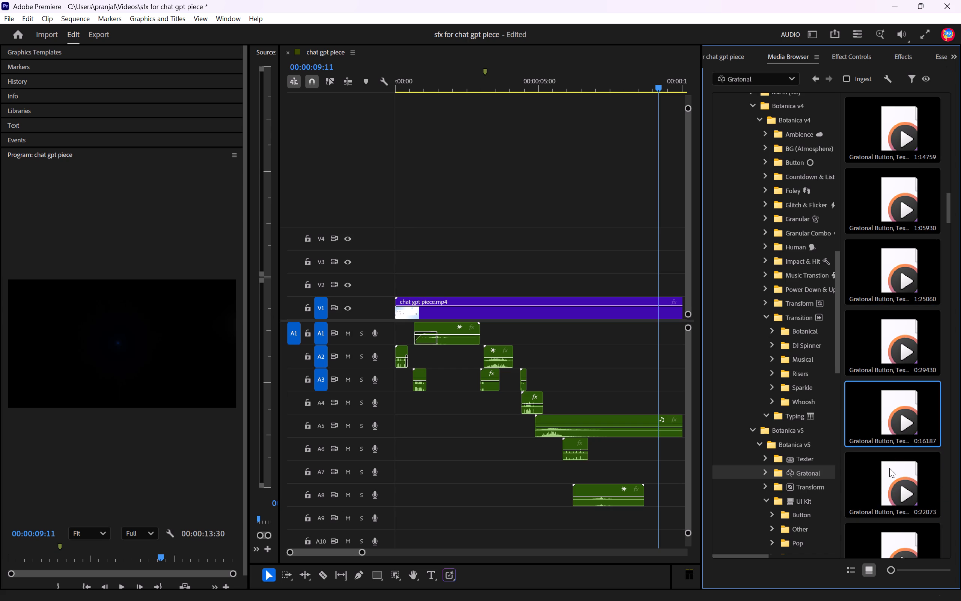
click(889, 468)
key(space)
Audition the remaining Gratonal Button, Texter sounds from 0:26487 through 0:30901, skipping the 0:11772 one.
scroll(887, 466, down, 2)
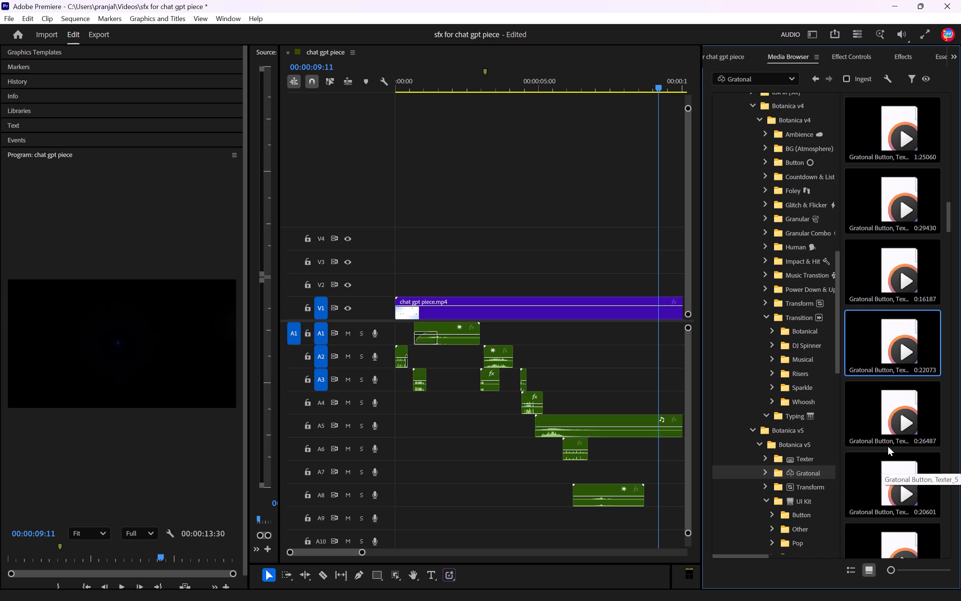
click(884, 402)
key(space)
click(885, 486)
key(space)
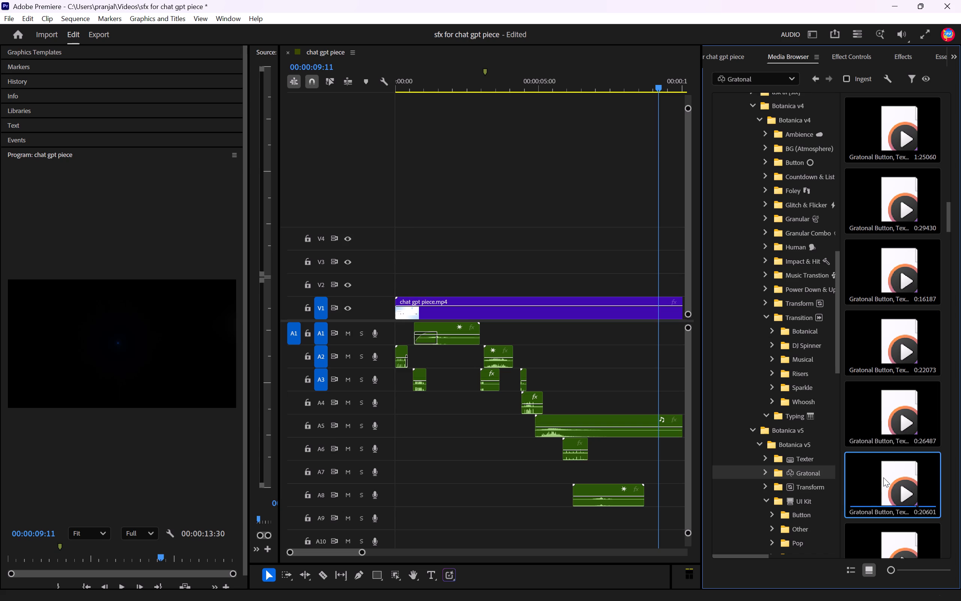
scroll(883, 477, down, 3)
click(883, 381)
key(space)
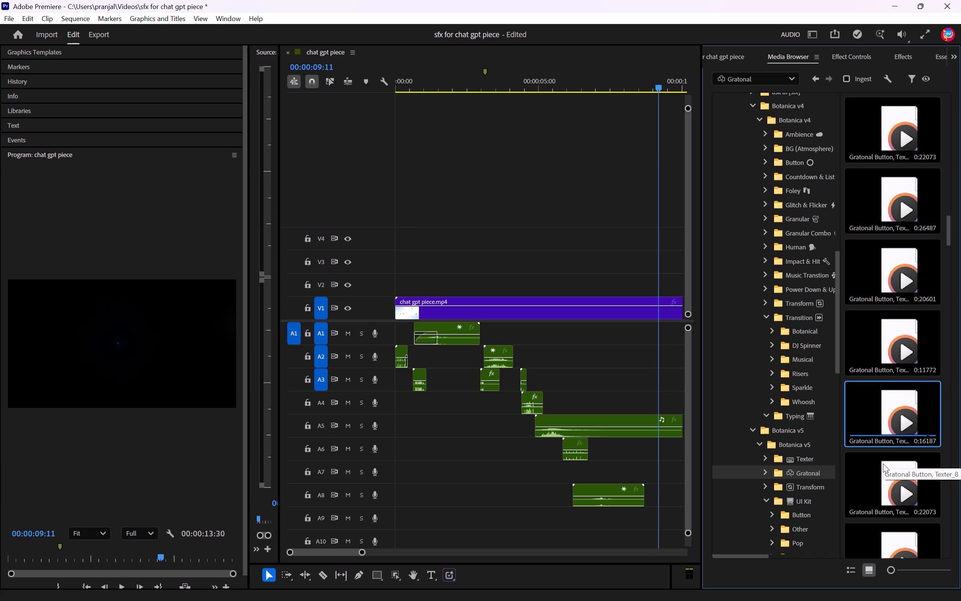
click(883, 464)
key(space)
scroll(880, 447, down, 2)
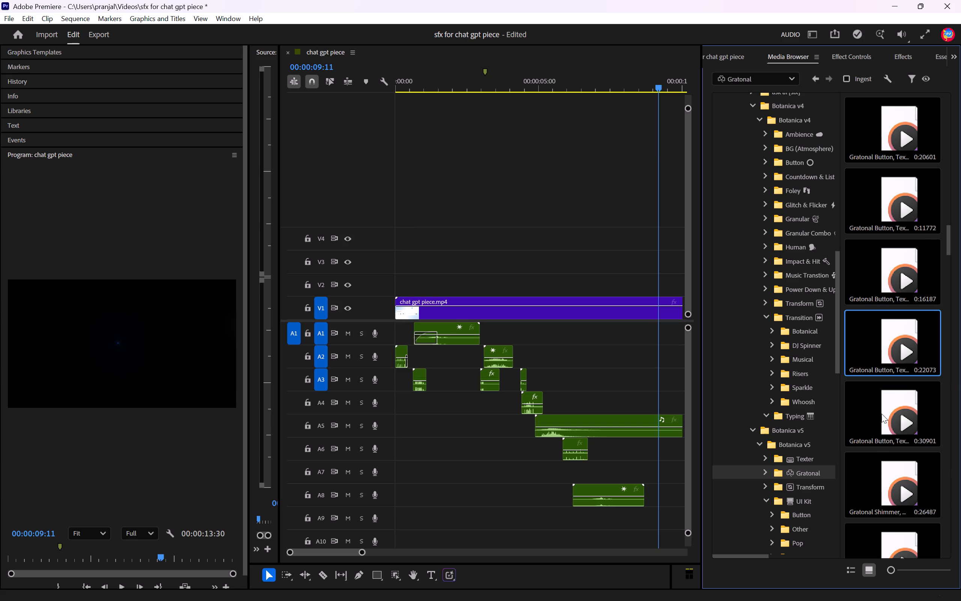
click(881, 414)
key(space)
Audition the two Gratonal Shimmer sounds and Gratonal Trans_1 in the Botanica v5 Gratonal folder.
click(900, 506)
key(space)
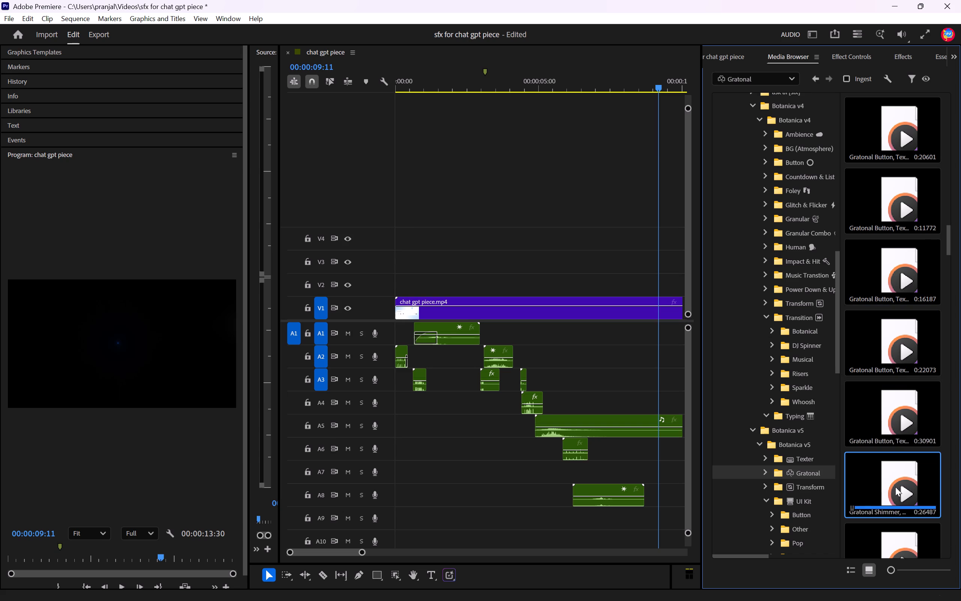
scroll(894, 482, down, 2)
click(892, 413)
key(space)
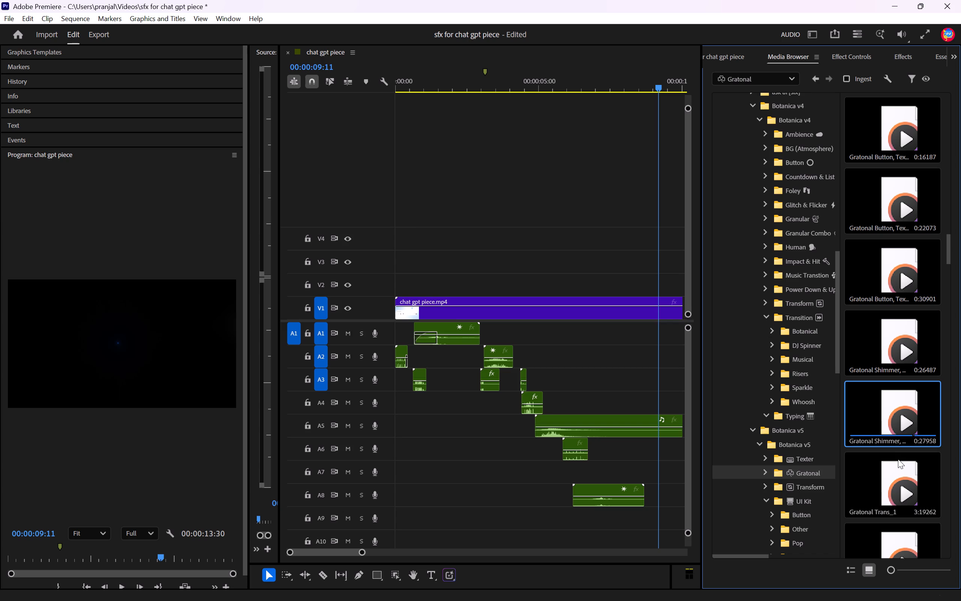
click(898, 460)
key(space)
scroll(890, 505, down, 2)
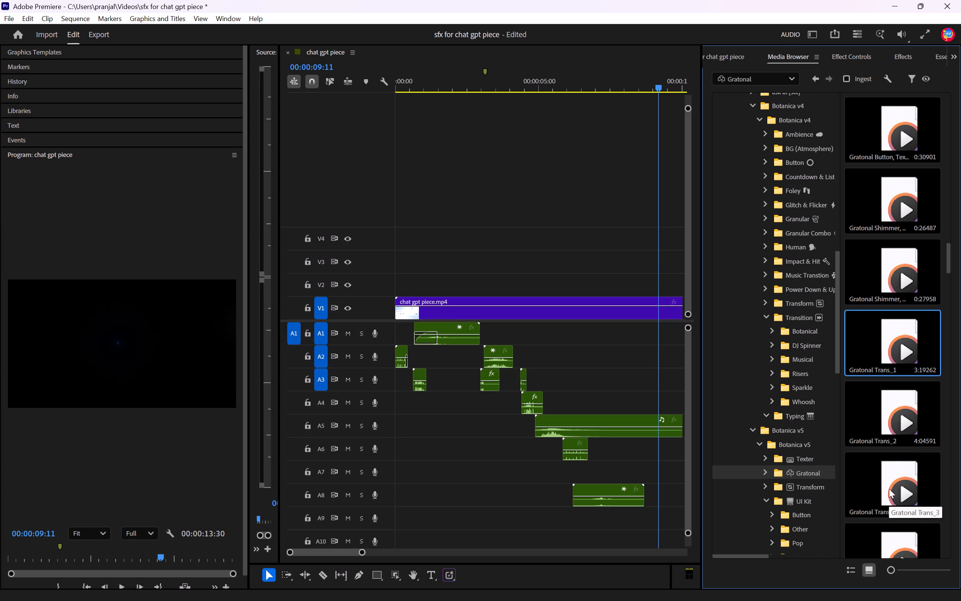
Audition Gratonal Trans_2, Trans_3 and Trans_4 in the Botanica v5 Gratonal folder.
click(883, 415)
key(space)
click(887, 476)
key(space)
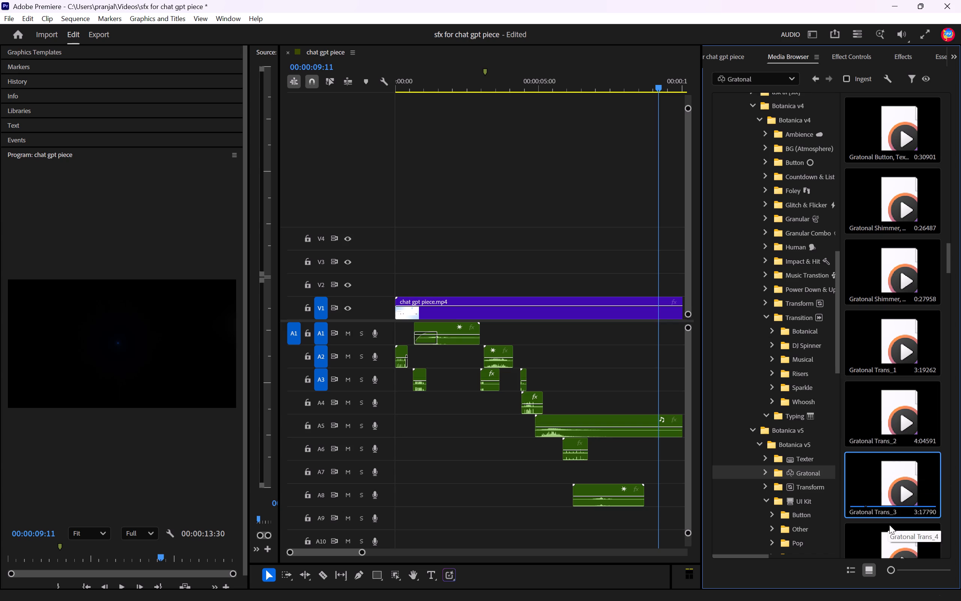
click(890, 525)
key(space)
Audition the Noise, Select, Digital sounds 2:26575, 2:14803, 2:08918 and 2:05975 in the Gratonal folder.
scroll(881, 450, down, 3)
click(887, 421)
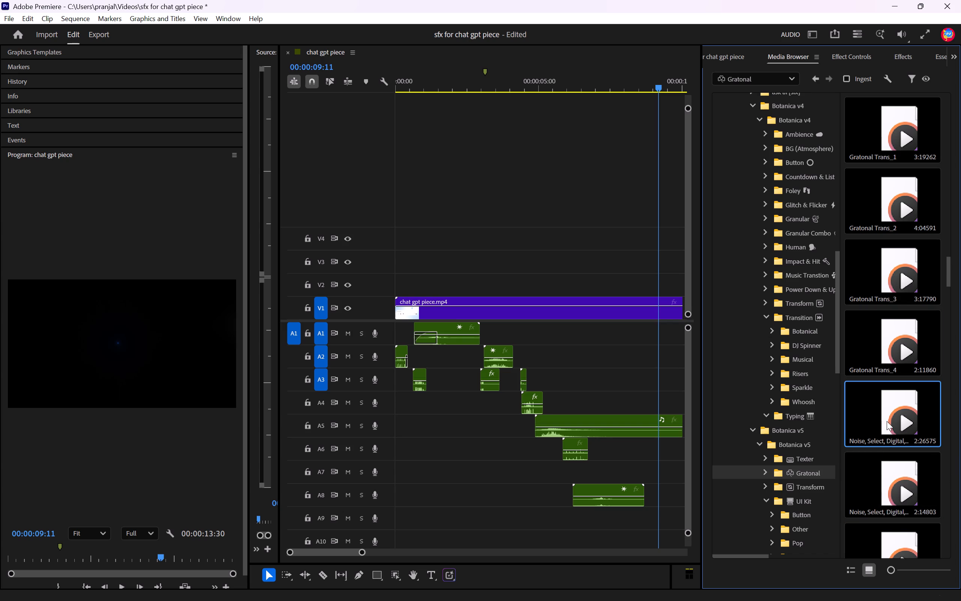
key(space)
click(884, 479)
key(space)
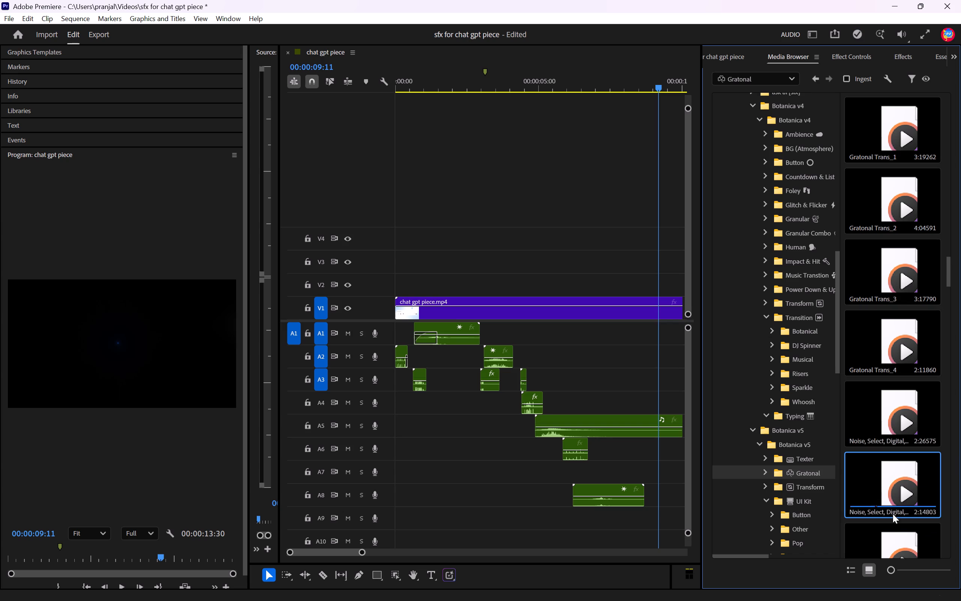
click(888, 530)
key(space)
scroll(882, 490, down, 5)
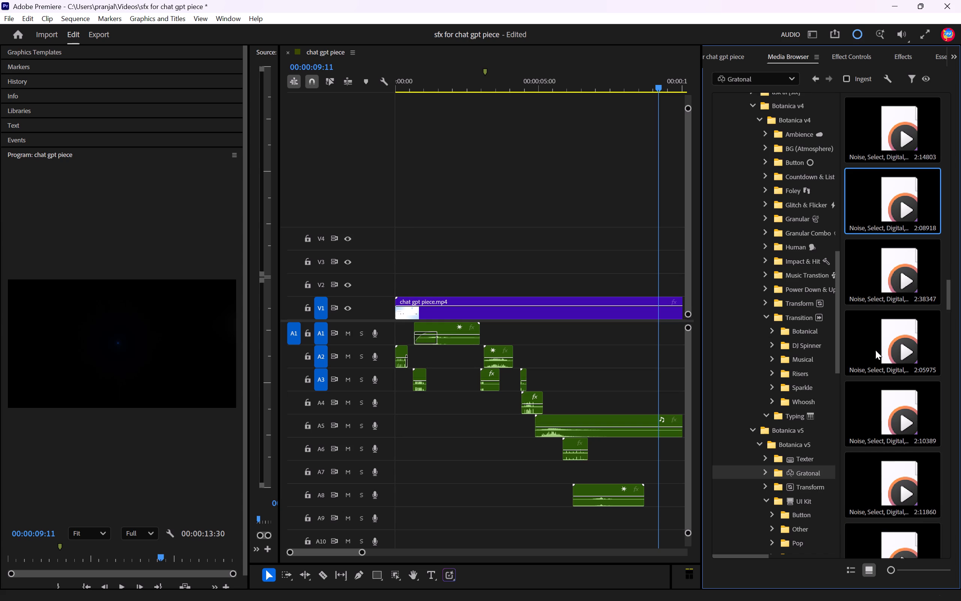
click(875, 350)
key(space)
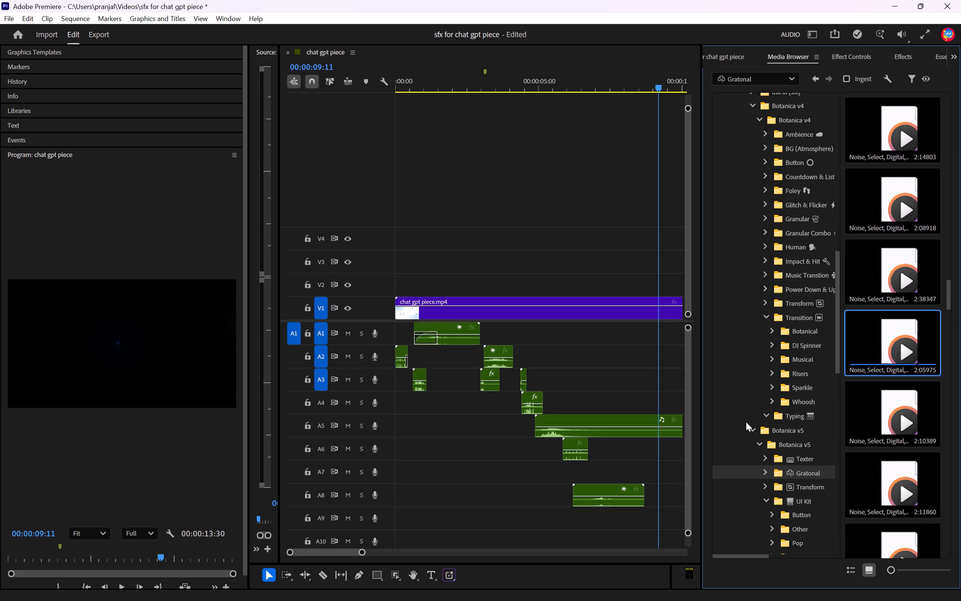
Audition Granular Combo (11) in the Botanica v4 Granular Combo folder.
click(811, 385)
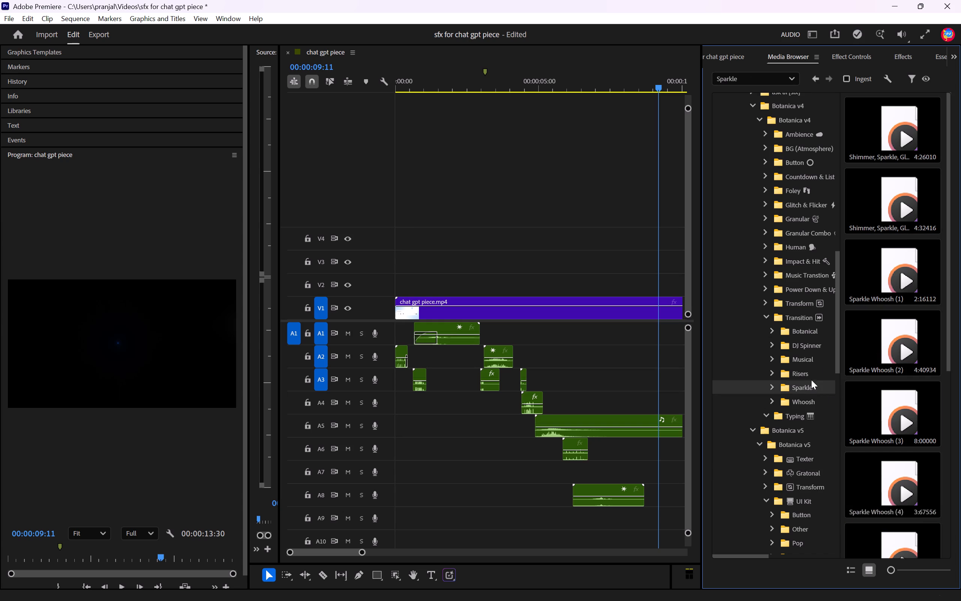
click(798, 226)
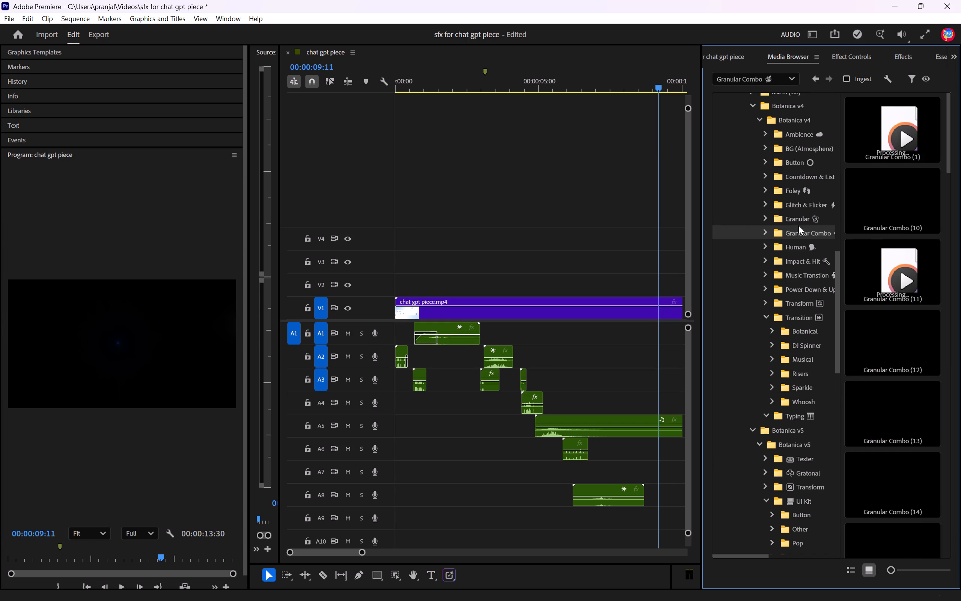
click(895, 270)
key(space)
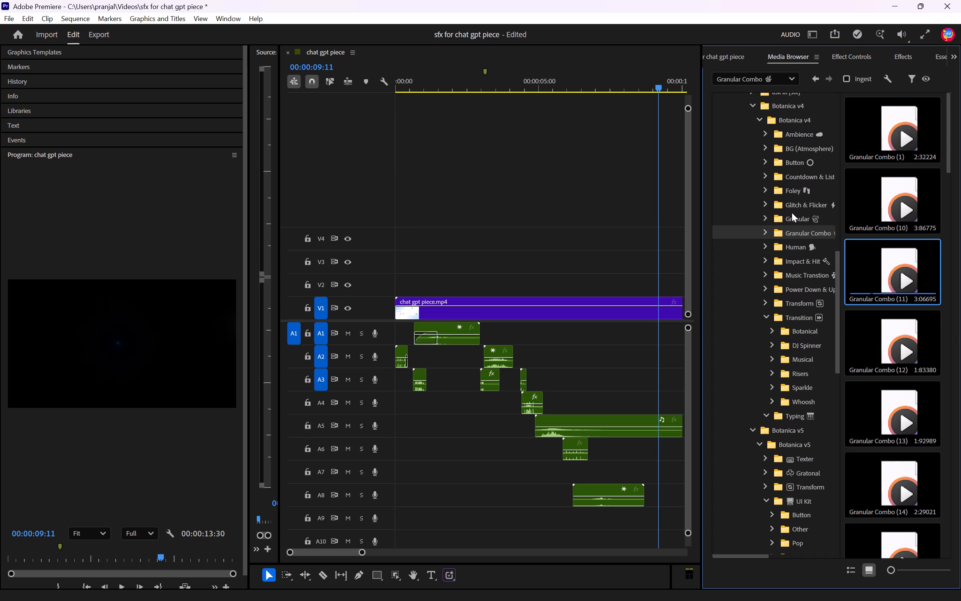
key(space)
Audition the Granular, Glitch sounds 2:06599, 2:54647 and 0:64064 and the 2:07446 Granular, Transform sound in the Botanica v4 Granular folder.
click(799, 222)
click(880, 332)
key(space)
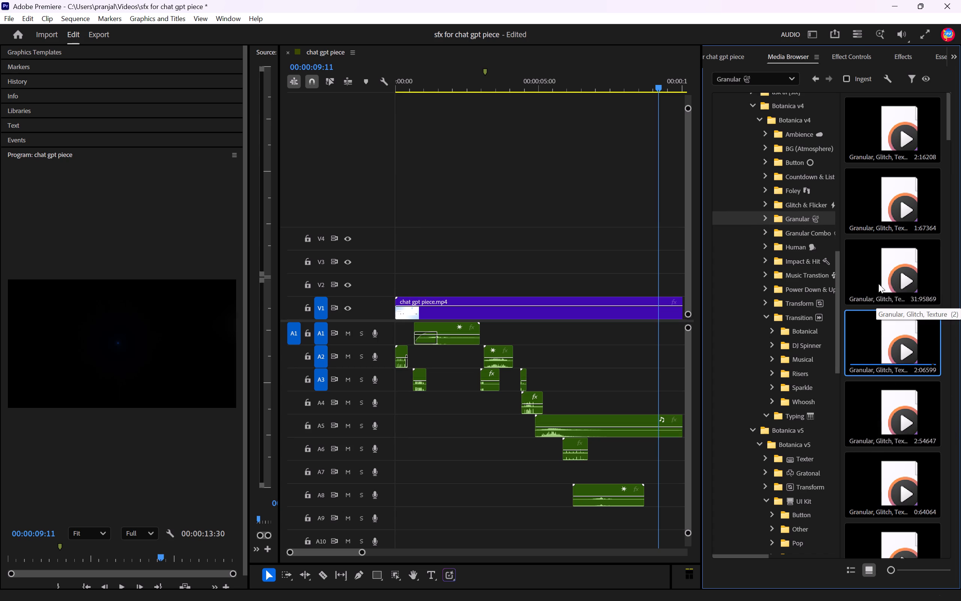
click(883, 404)
key(space)
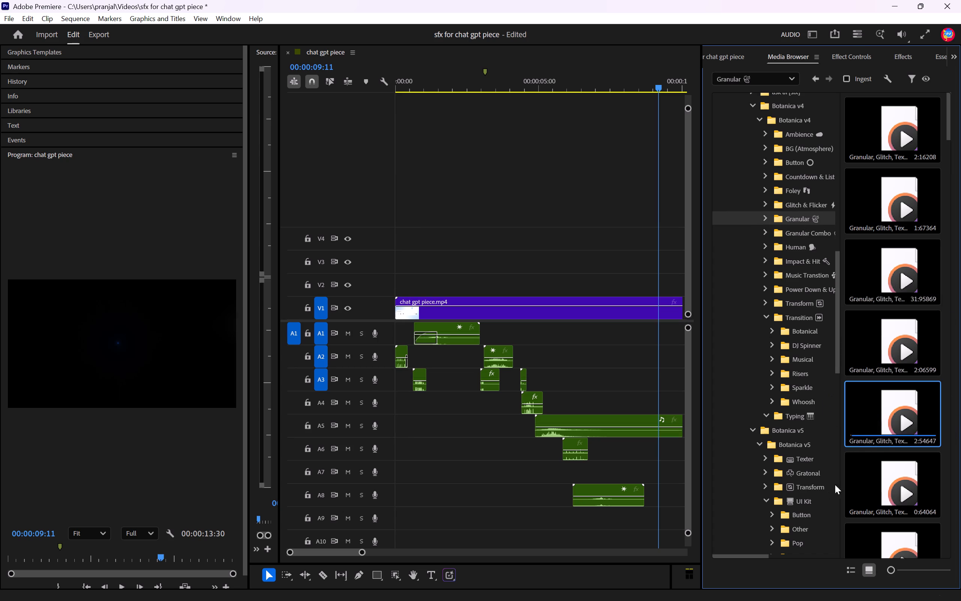
click(862, 473)
key(space)
scroll(877, 441, down, 9)
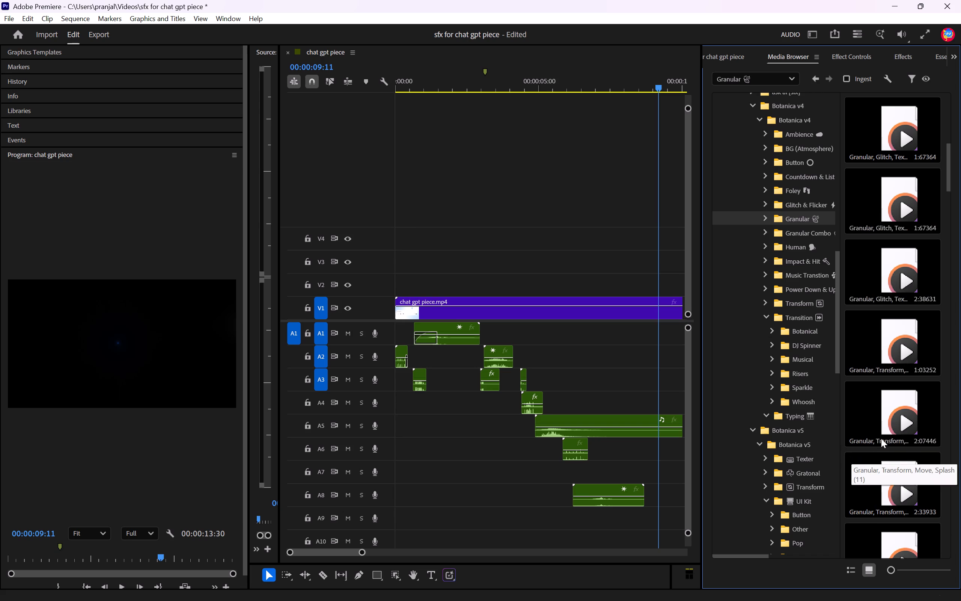
click(876, 386)
key(space)
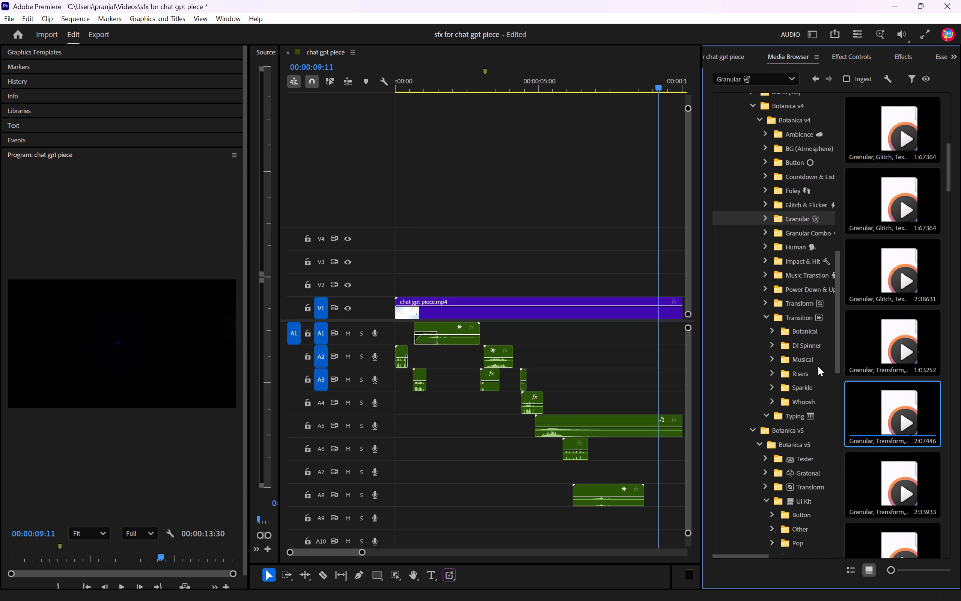
Audition Sparkle Whoosh (4) and Sparkle Whoosh (7) in the Botanica v4 Transition Sparkle folder.
click(809, 388)
click(890, 472)
key(space)
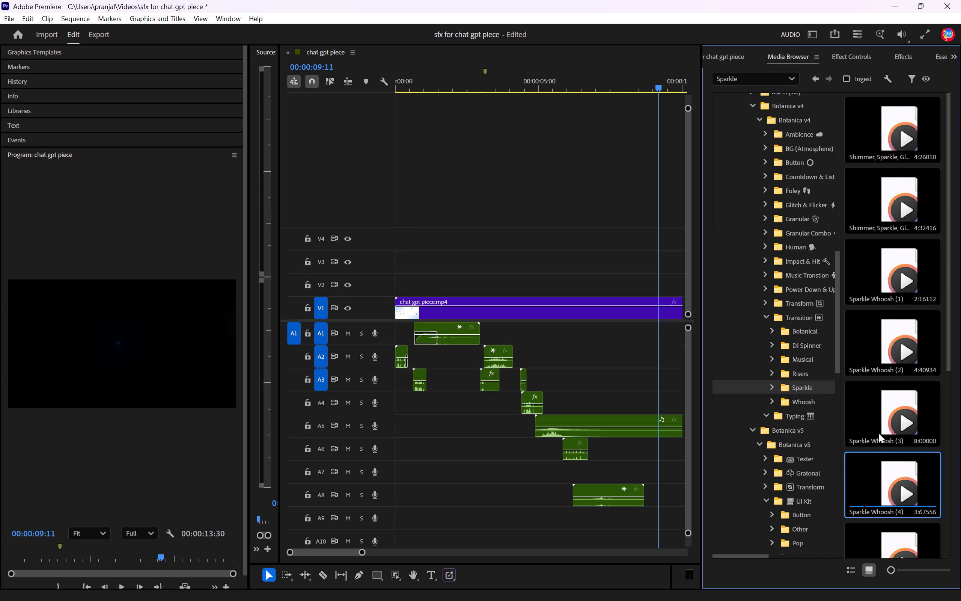
scroll(886, 460, down, 7)
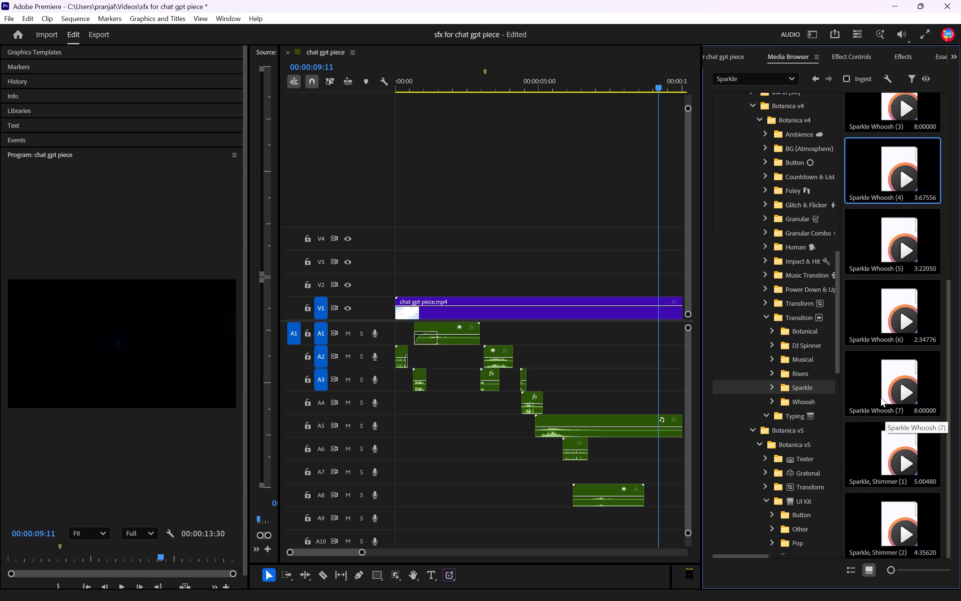
click(881, 397)
key(space)
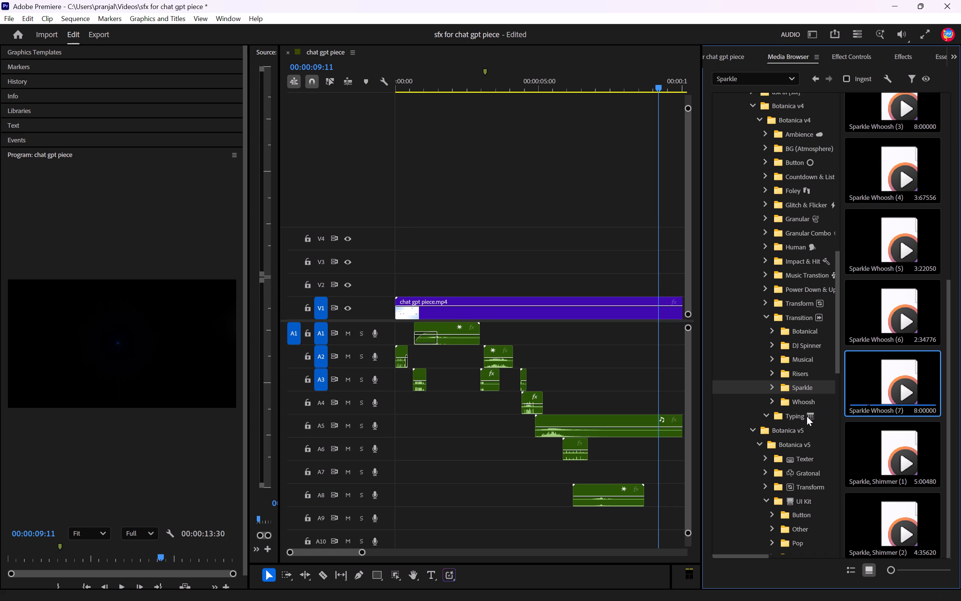
Audition Botanical Whoosh (4), (5) and (3) in the Botanica v4 Transition Botanical folder.
click(798, 335)
click(876, 353)
key(space)
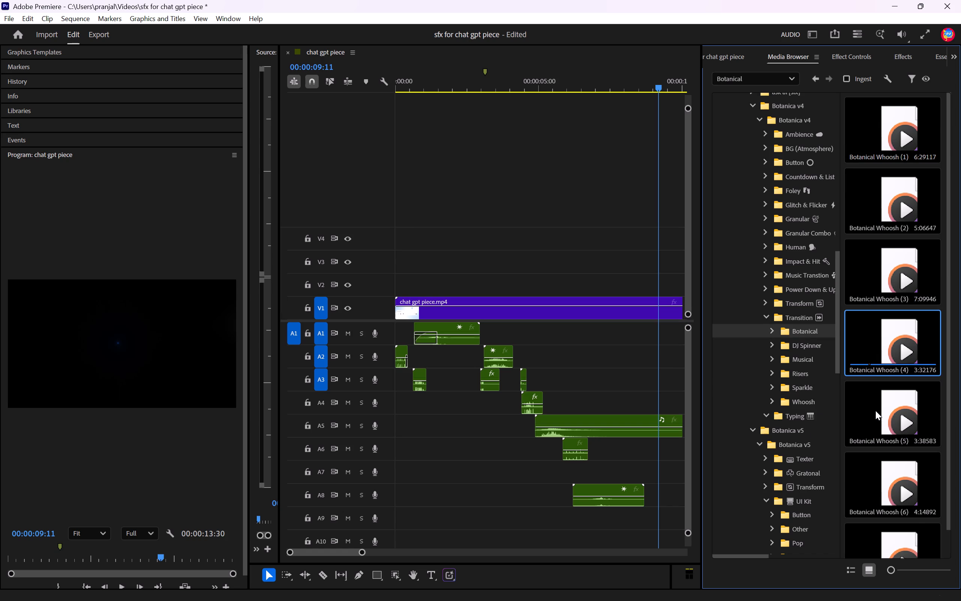
click(875, 411)
key(space)
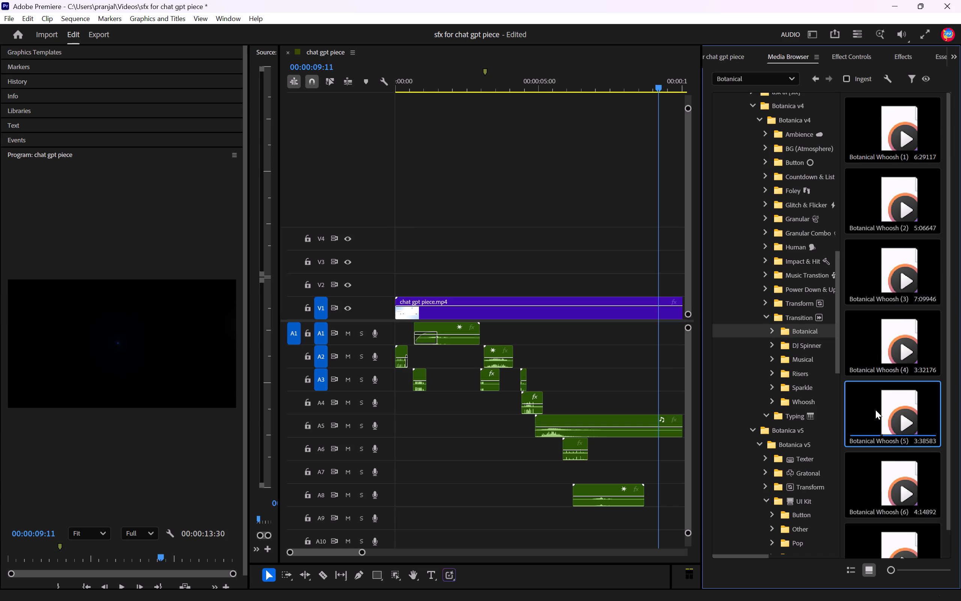
click(871, 284)
key(space)
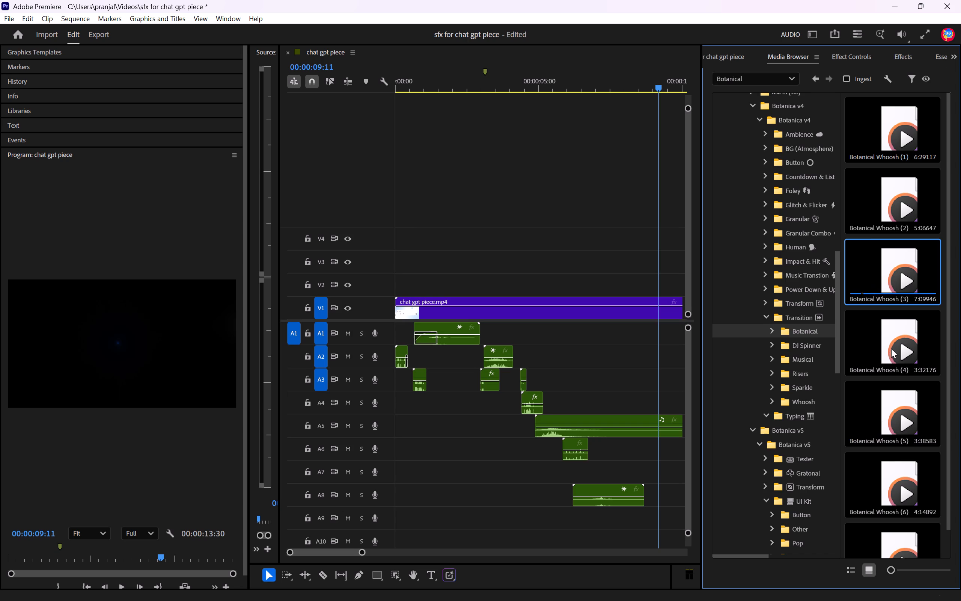
Audition Botanical Whoosh (5), (6) and (7) in the Botanical folder.
scroll(902, 421, down, 3)
click(896, 390)
key(space)
click(892, 454)
key(space)
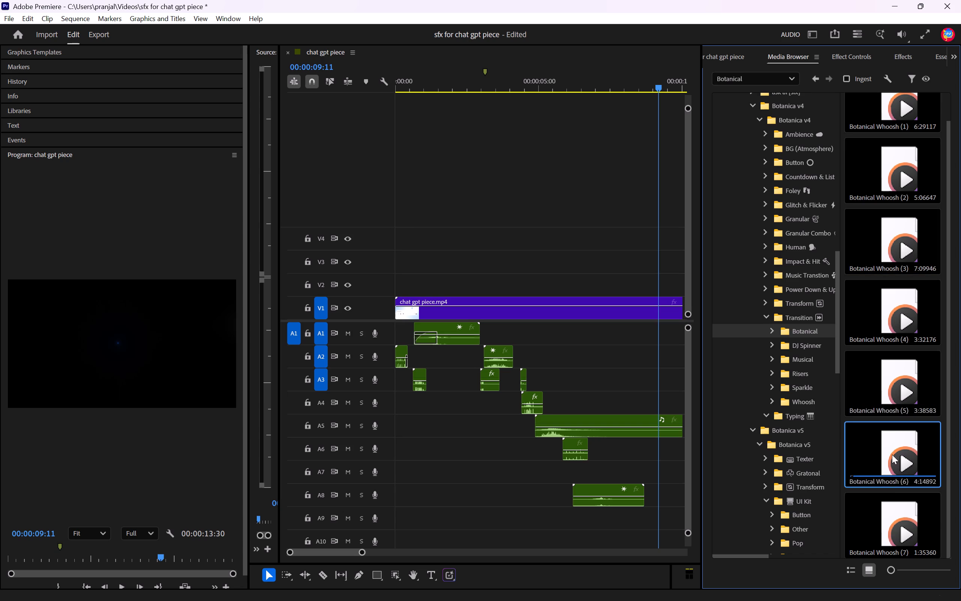
click(889, 515)
key(space)
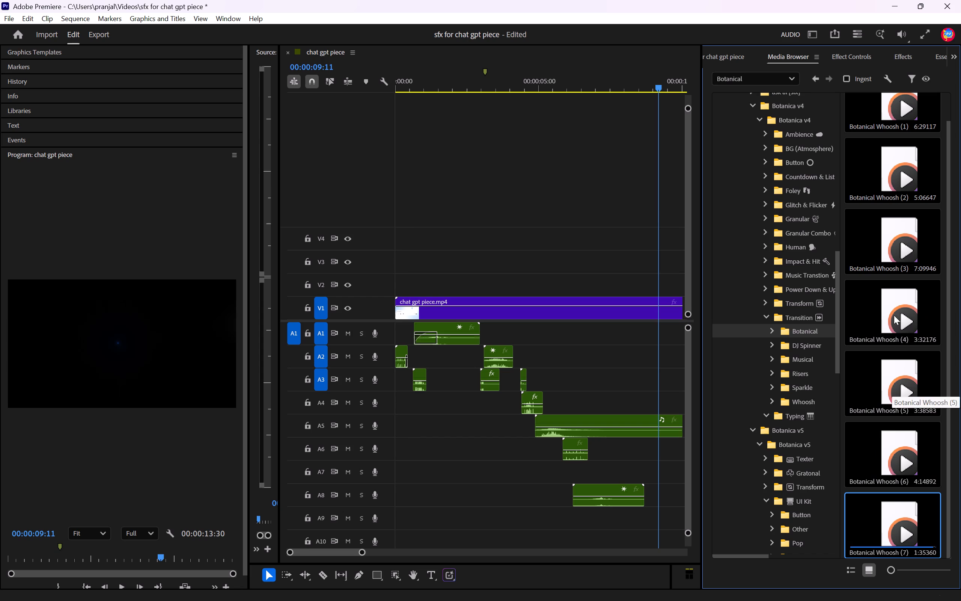
Audition Botanical Whoosh (4), (2) and (1) in the Botanical folder.
click(896, 294)
key(space)
click(887, 162)
key(space)
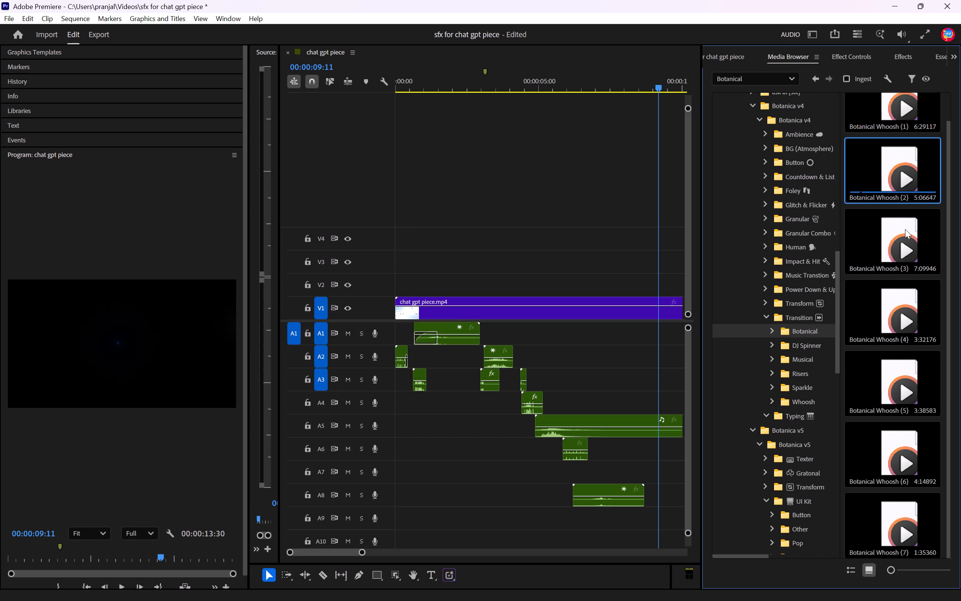
scroll(900, 224, up, 3)
click(899, 133)
key(space)
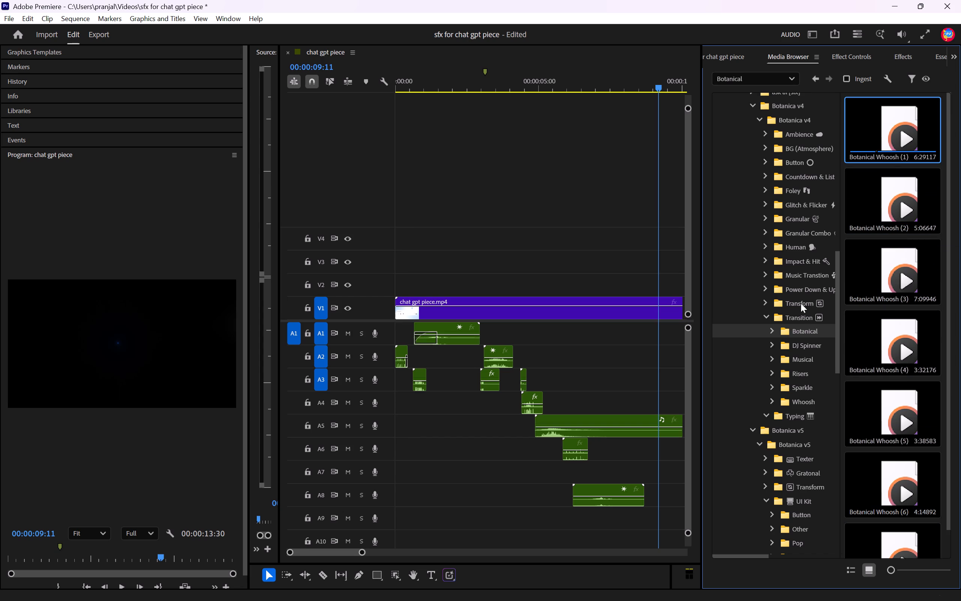
Audition Flip 2, Formation, Free Spiral, Risers and the 4:77261 Shimmer, Sparkle sound in the Botanica v4 Transform folder.
click(768, 302)
click(767, 302)
click(789, 304)
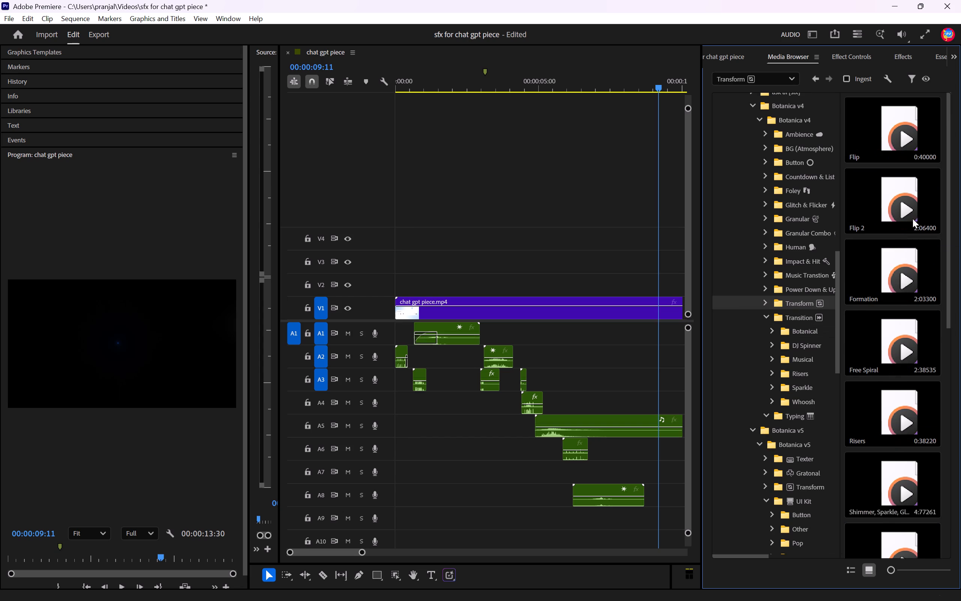
click(906, 192)
key(space)
click(880, 273)
key(space)
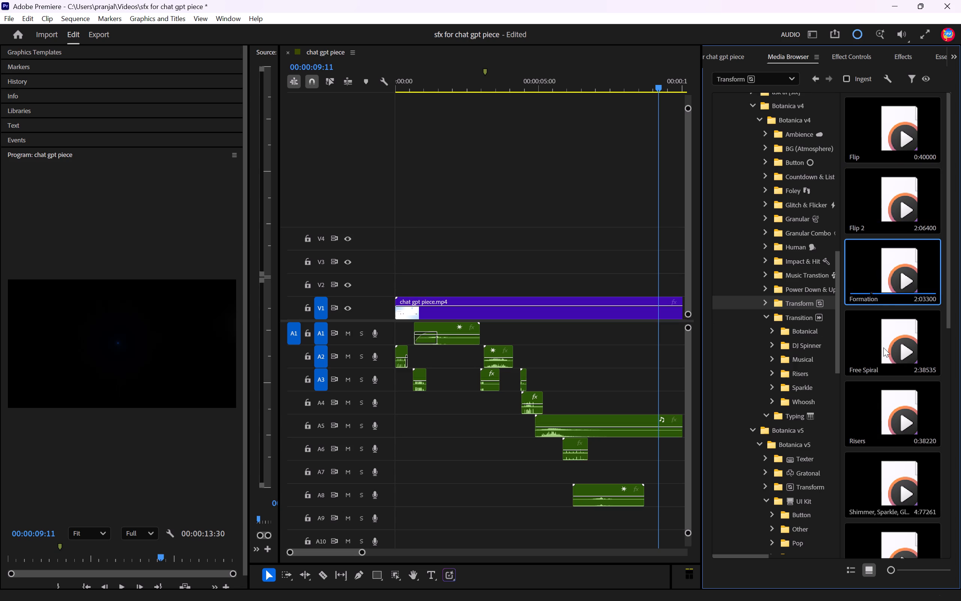
click(883, 347)
key(space)
click(873, 410)
key(space)
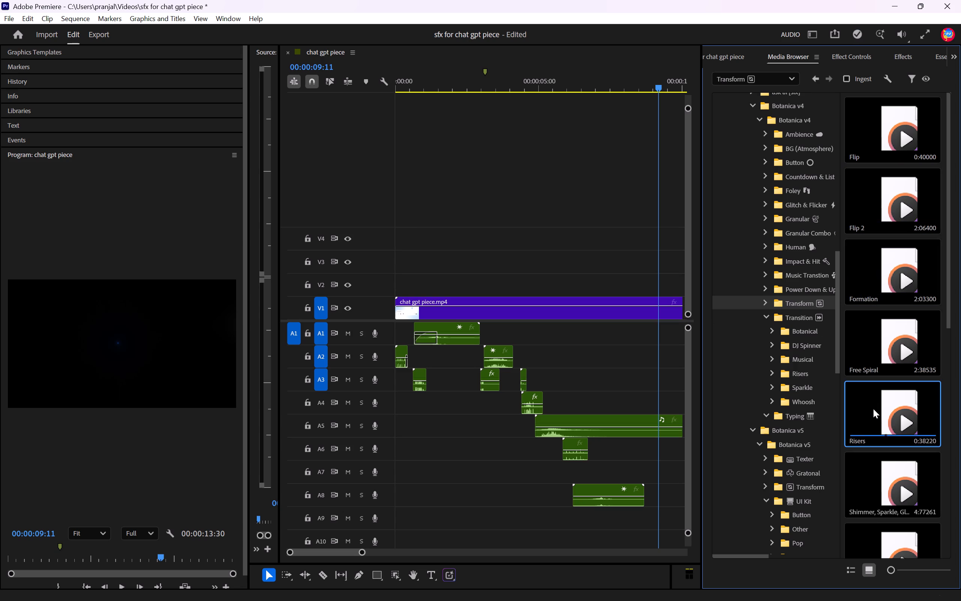
click(881, 469)
key(space)
Audition Sliding Count, Speed Transform and Spin, Rotation, Flip (1) in the Transform folder.
scroll(878, 456, down, 2)
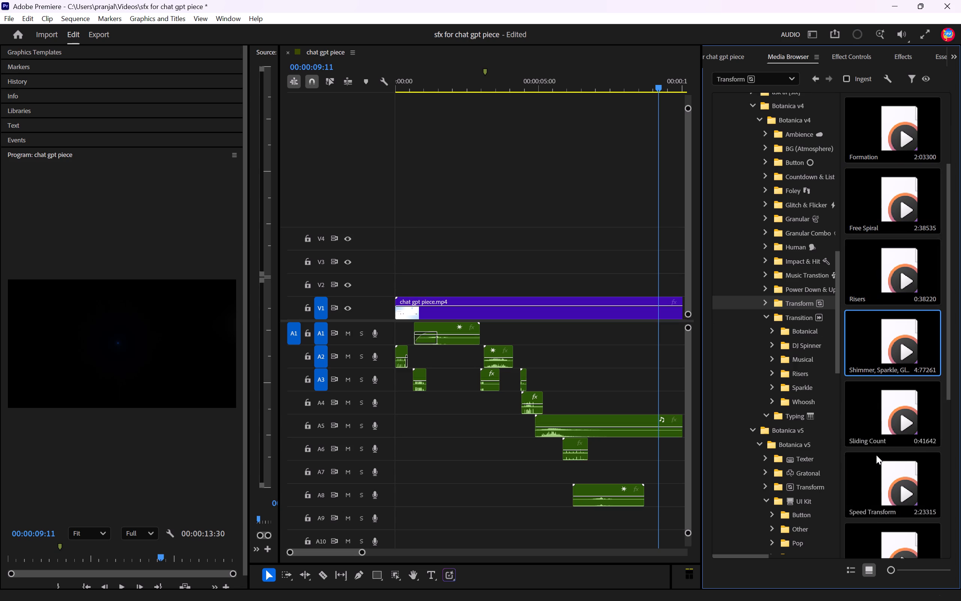
click(874, 412)
key(space)
click(875, 473)
key(space)
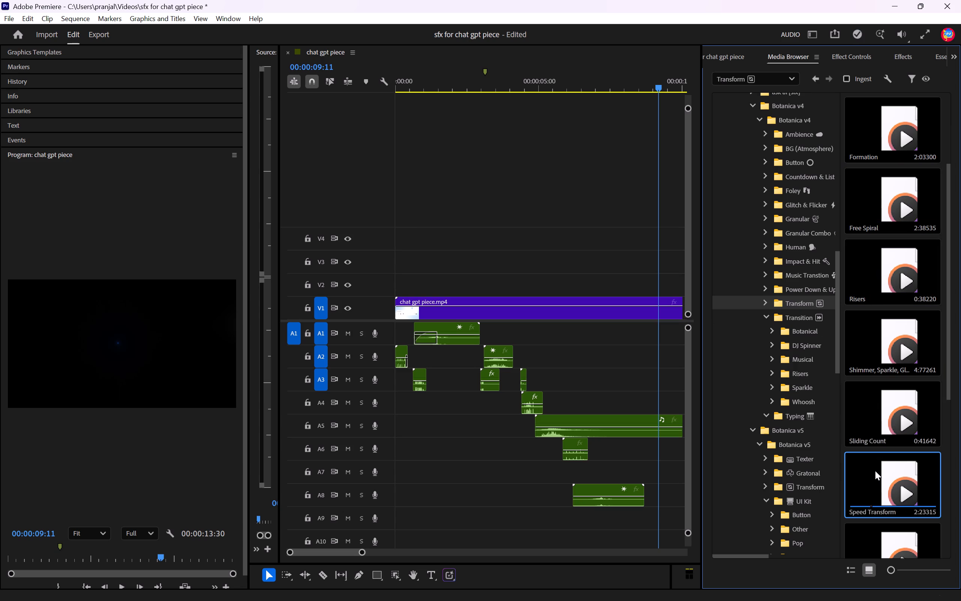
scroll(875, 471, down, 2)
click(872, 424)
key(space)
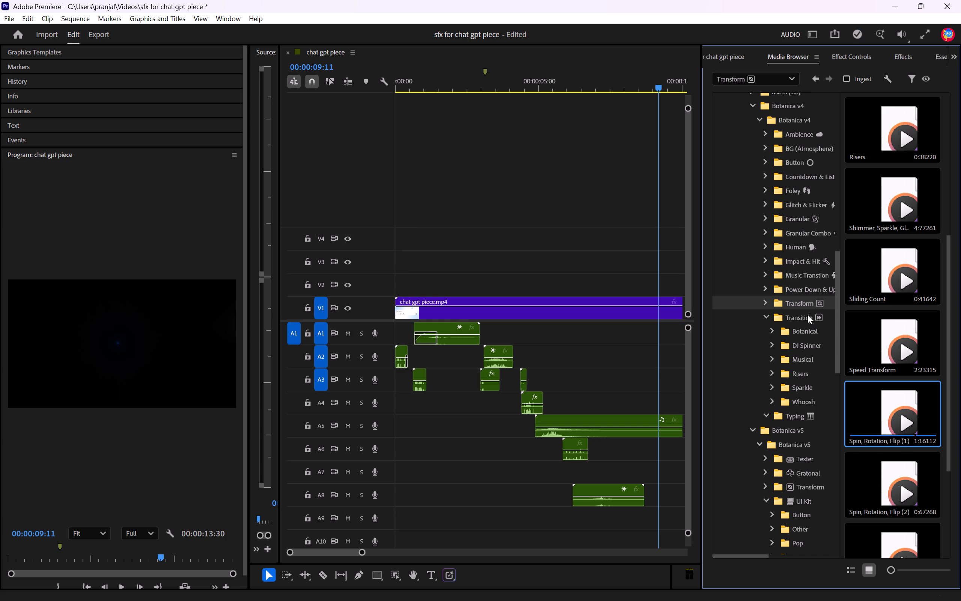
Audition 3 sec Power Up, Music Slow Down, Power down, Power up and Power Up (1 sec) in the Power Down & Up folder.
click(799, 288)
click(870, 278)
key(space)
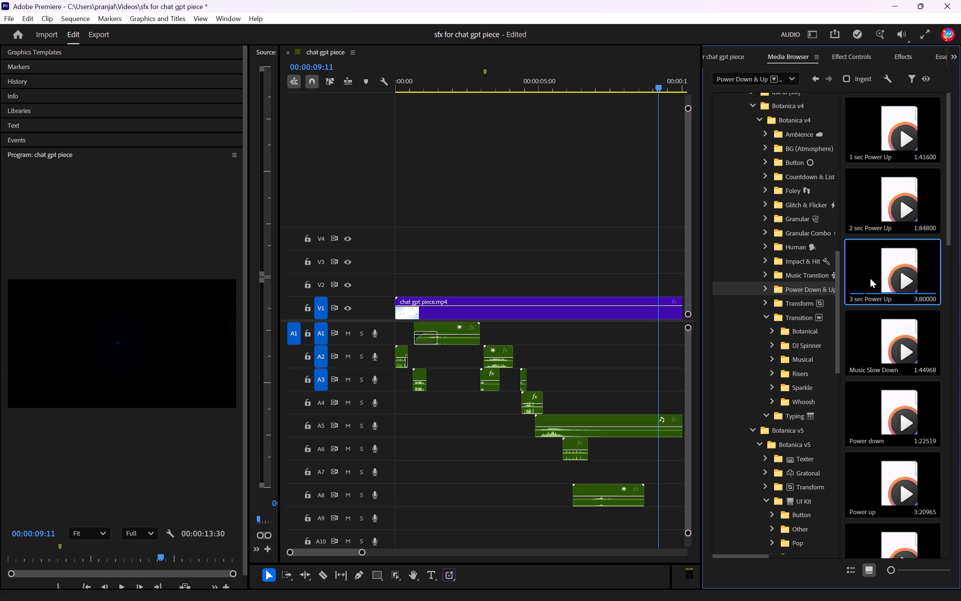
click(883, 343)
key(space)
click(868, 405)
key(space)
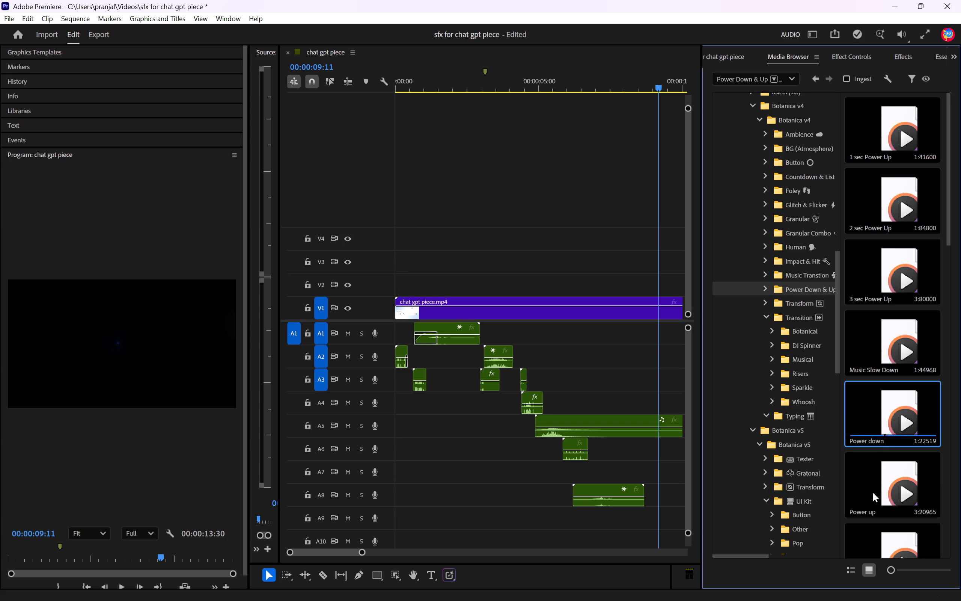
key(space)
click(871, 486)
click(869, 482)
key(space)
scroll(869, 481, down, 4)
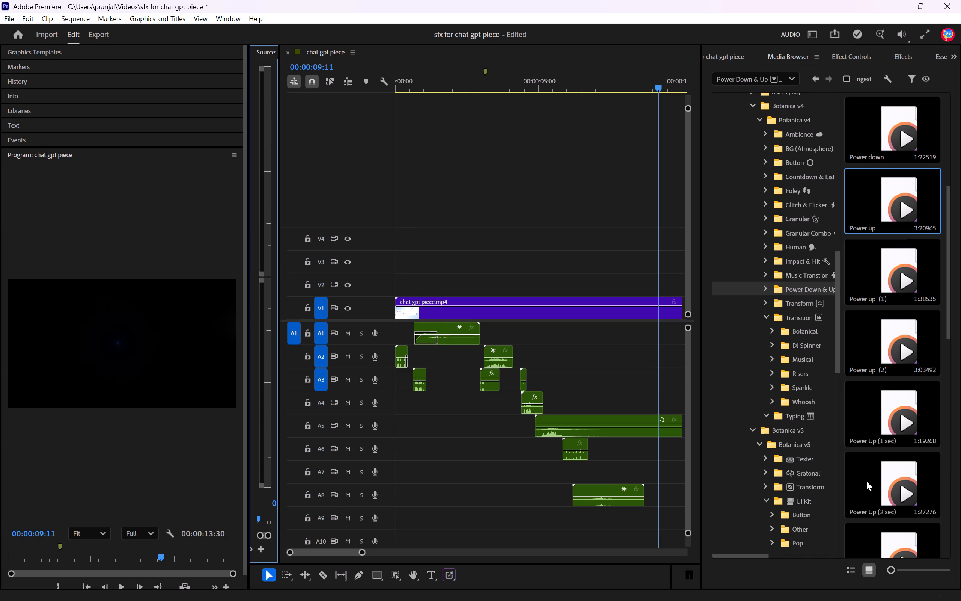
double_click(872, 401)
key(space)
Audition the 9:74538 Faster B.Music transition sound in the Botanica v4 music transition folder.
click(789, 275)
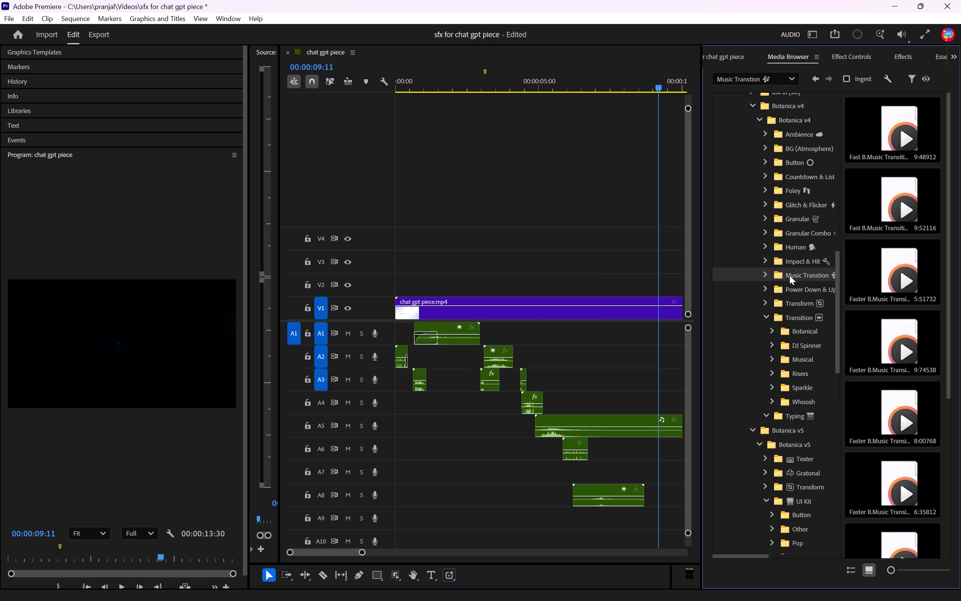
click(879, 332)
key(space)
key(space)
Browse past the Impact & Hit folder and audition the Excited sound in the Botanica v4 Human folder.
click(797, 259)
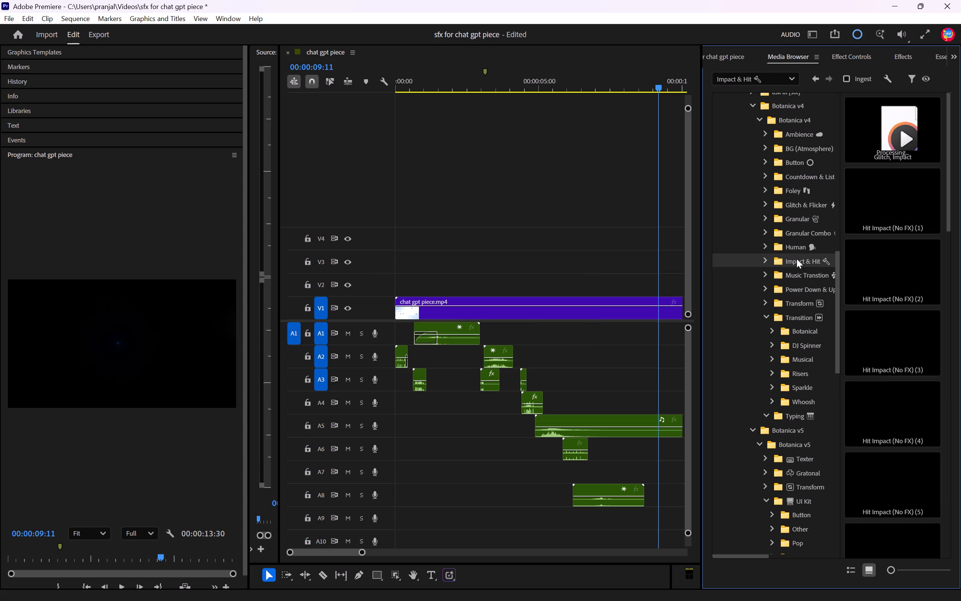
click(809, 250)
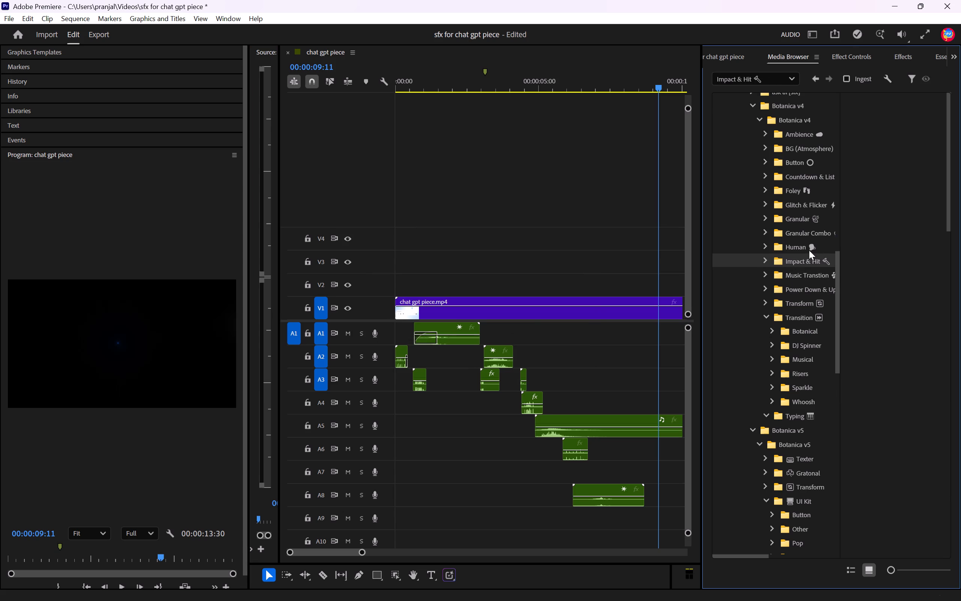
click(896, 259)
key(space)
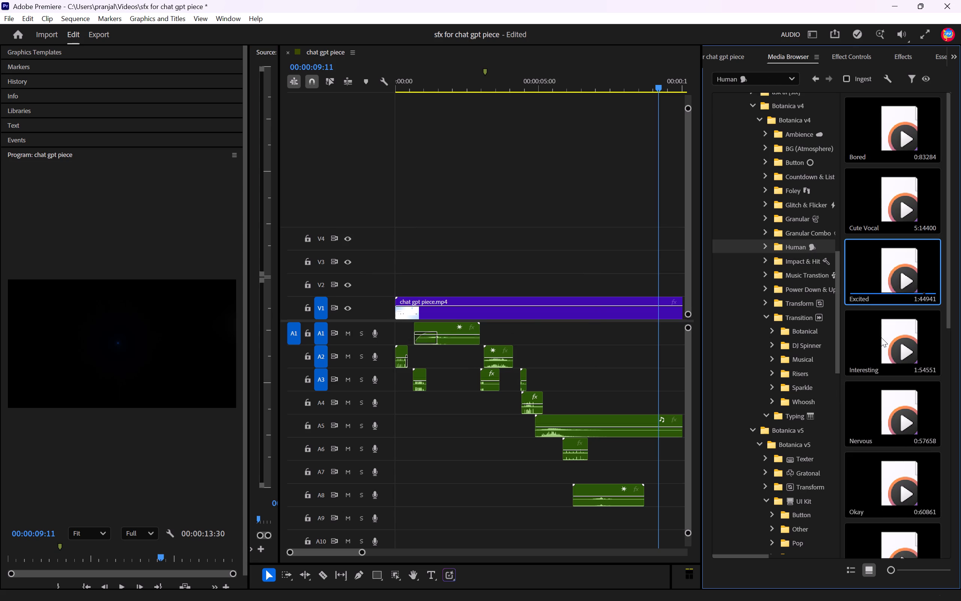
Audition the Interesting sound in the Botanica v4 Human folder.
click(881, 337)
key(space)
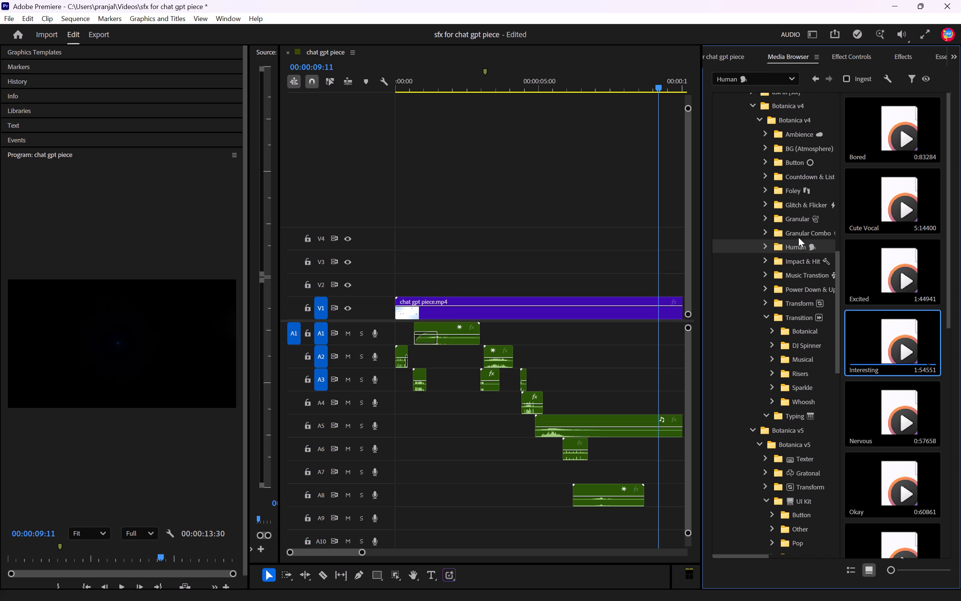
Audition Granular Combo (11), (12), (13), (14), (17) and (18) in the Botanica v4 Granular Combo folder.
click(798, 237)
click(908, 295)
click(896, 278)
key(space)
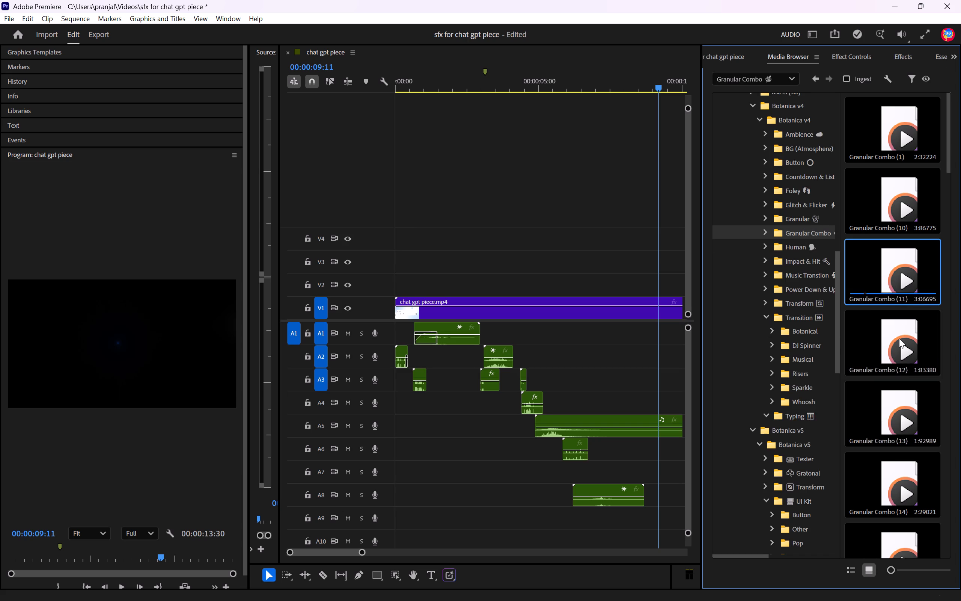
click(899, 338)
key(space)
click(904, 407)
key(space)
click(899, 483)
key(space)
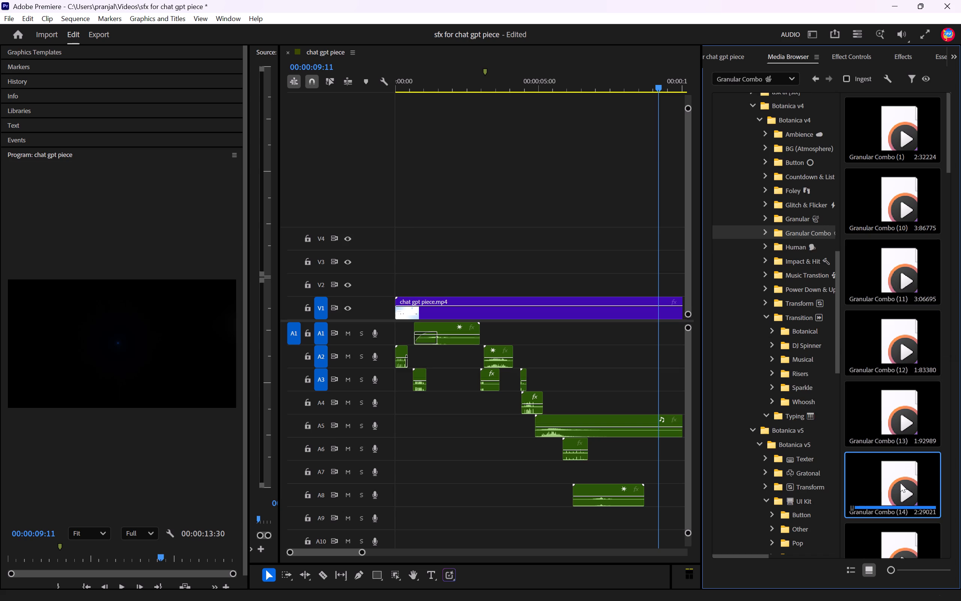
scroll(900, 482, down, 4)
click(896, 427)
key(space)
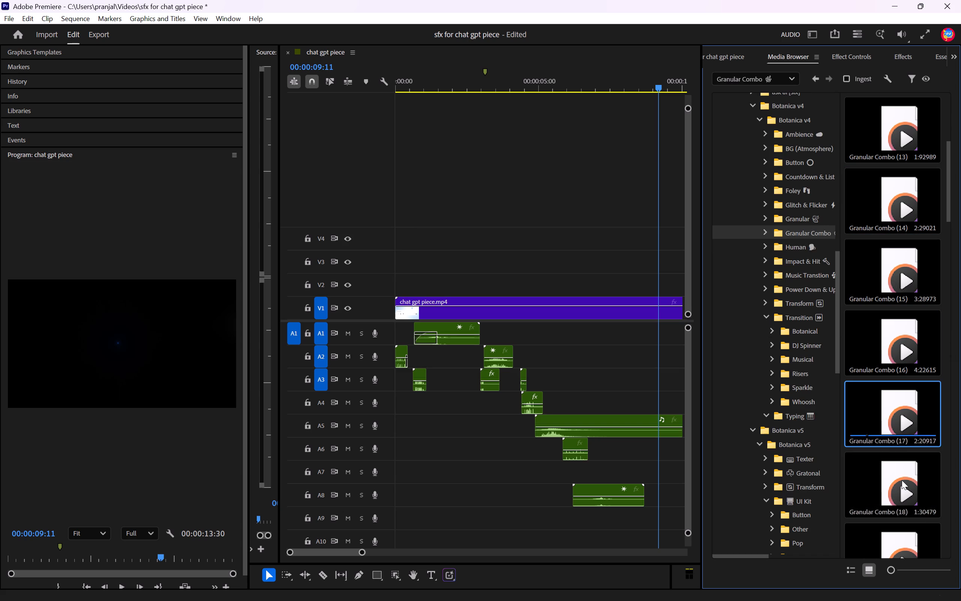
click(894, 467)
key(space)
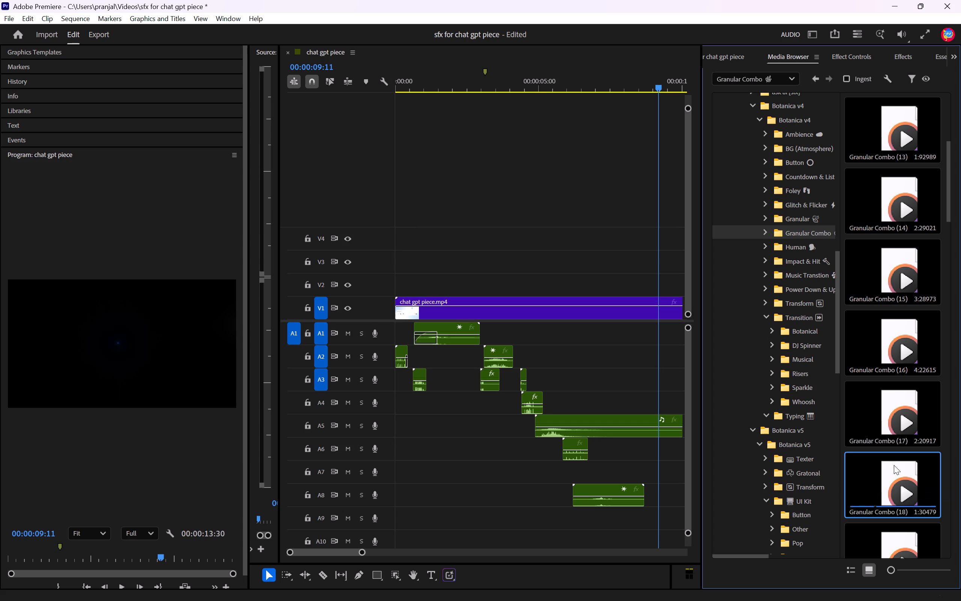
Audition Granular Combo (23), (24) and (29) in the same Granular Combo folder.
scroll(894, 465, down, 7)
click(892, 445)
click(892, 423)
key(space)
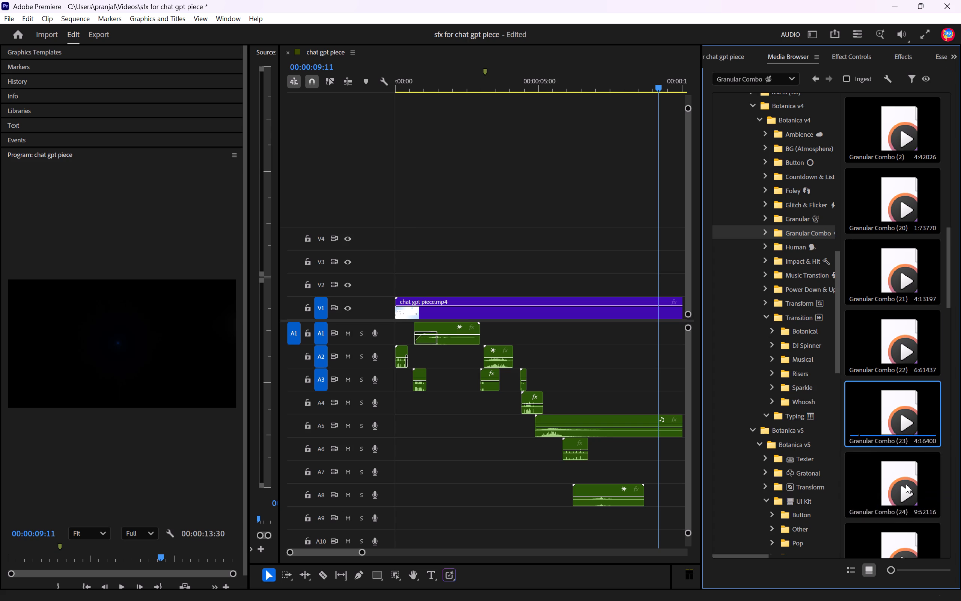
click(905, 484)
key(space)
click(889, 483)
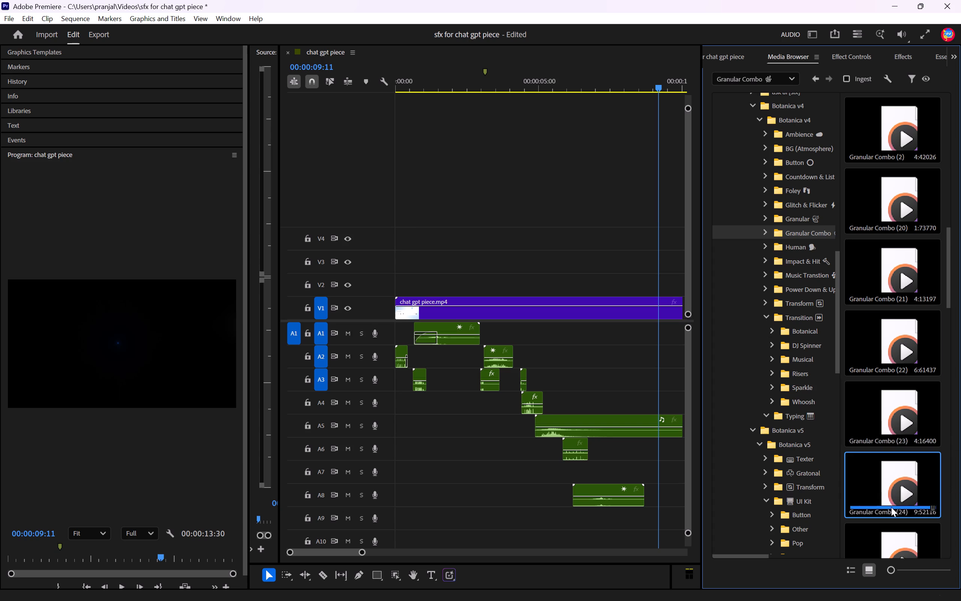
key(space)
scroll(893, 521, down, 7)
click(887, 409)
key(space)
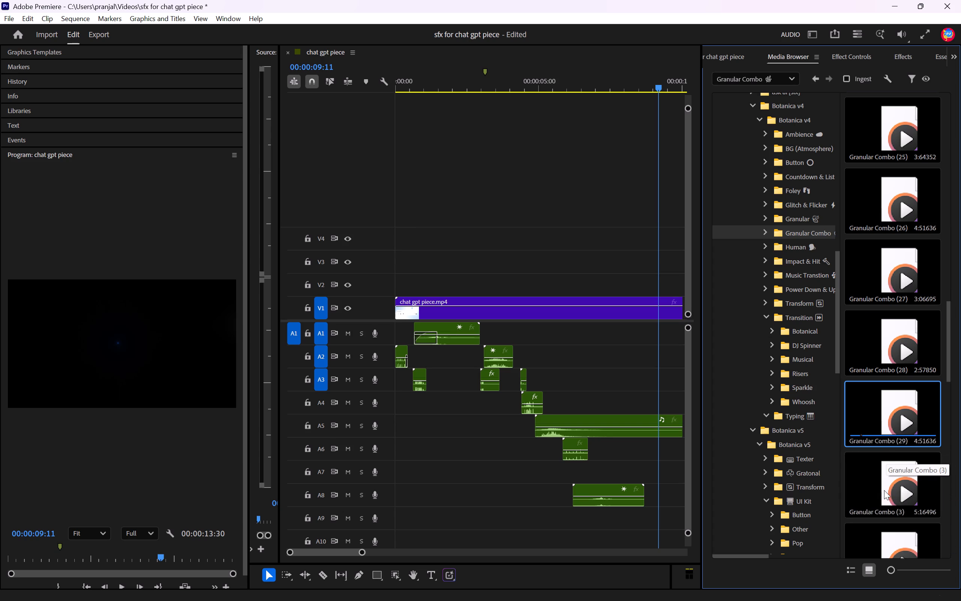
Browse past Whoosh to the Botanica v5 Gratonal folder and audition the 2:39818 Digital, Pulse, Error and 0:23544 Gratonal Button sounds.
click(800, 397)
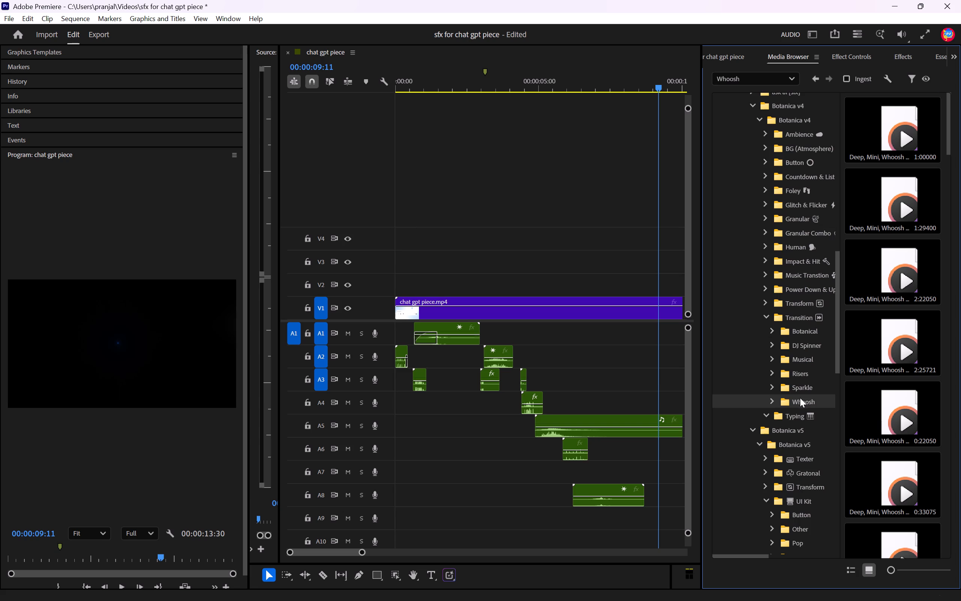
scroll(807, 450, down, 1)
click(807, 465)
click(807, 458)
click(812, 465)
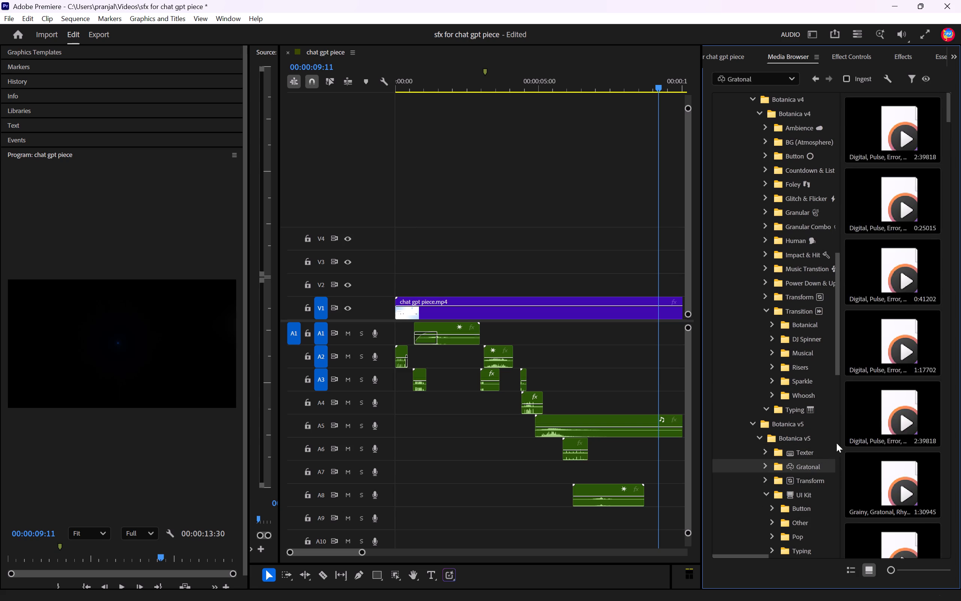
click(874, 393)
key(space)
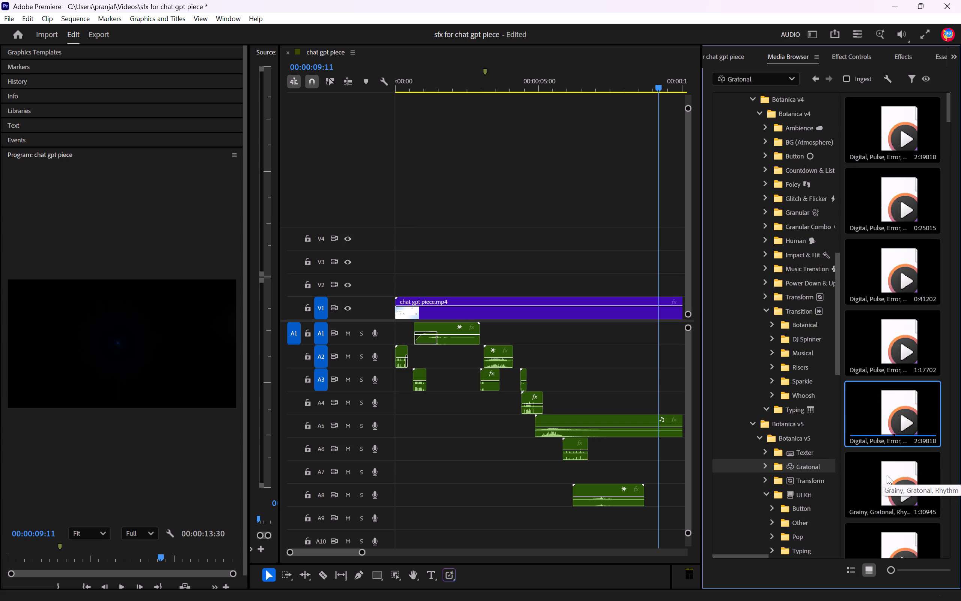
scroll(887, 475, down, 15)
click(884, 414)
key(space)
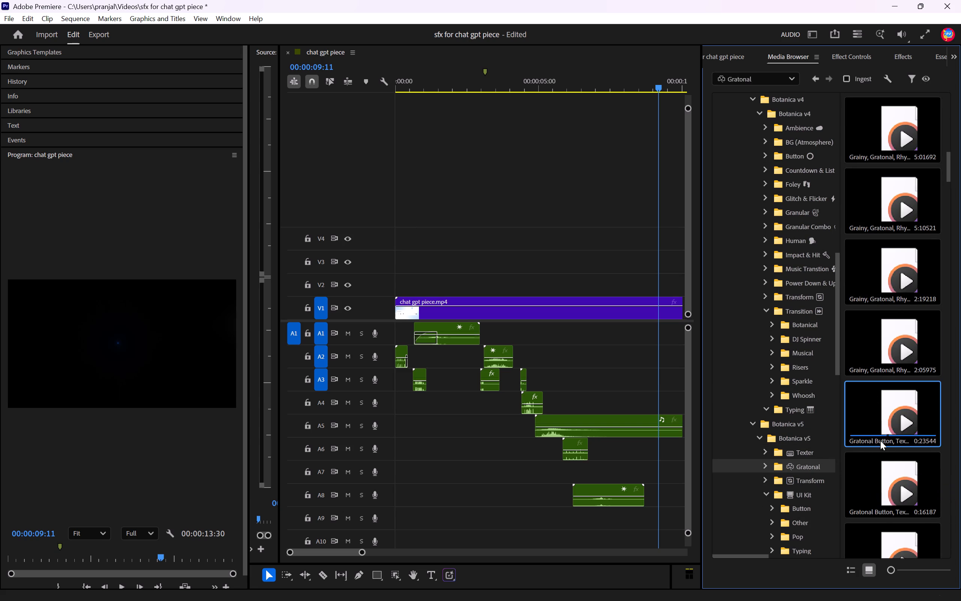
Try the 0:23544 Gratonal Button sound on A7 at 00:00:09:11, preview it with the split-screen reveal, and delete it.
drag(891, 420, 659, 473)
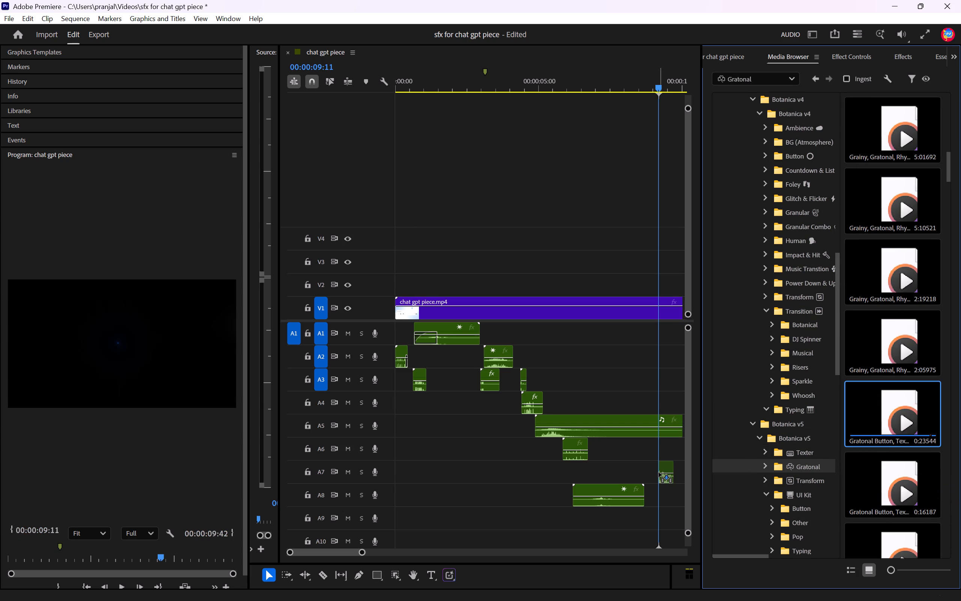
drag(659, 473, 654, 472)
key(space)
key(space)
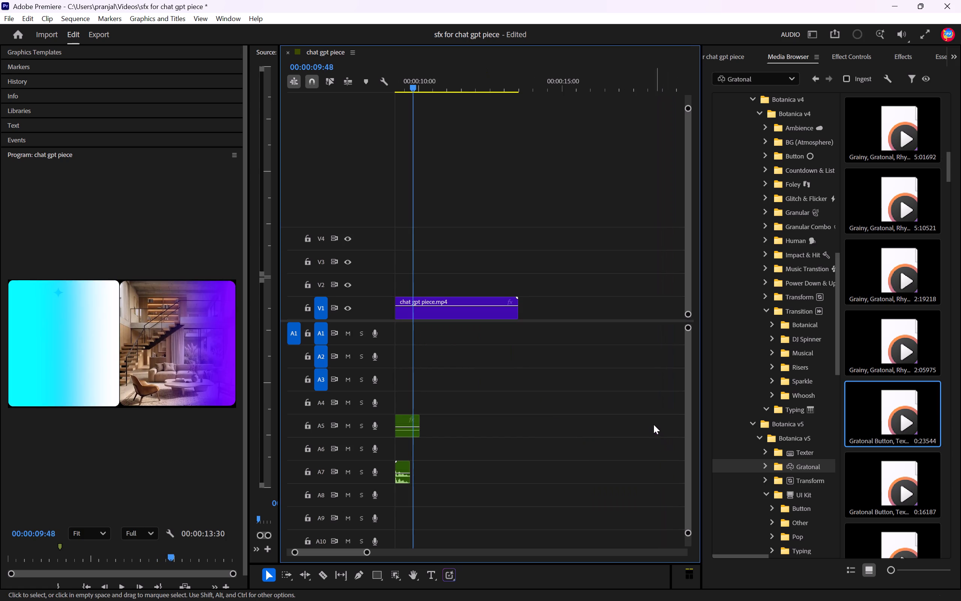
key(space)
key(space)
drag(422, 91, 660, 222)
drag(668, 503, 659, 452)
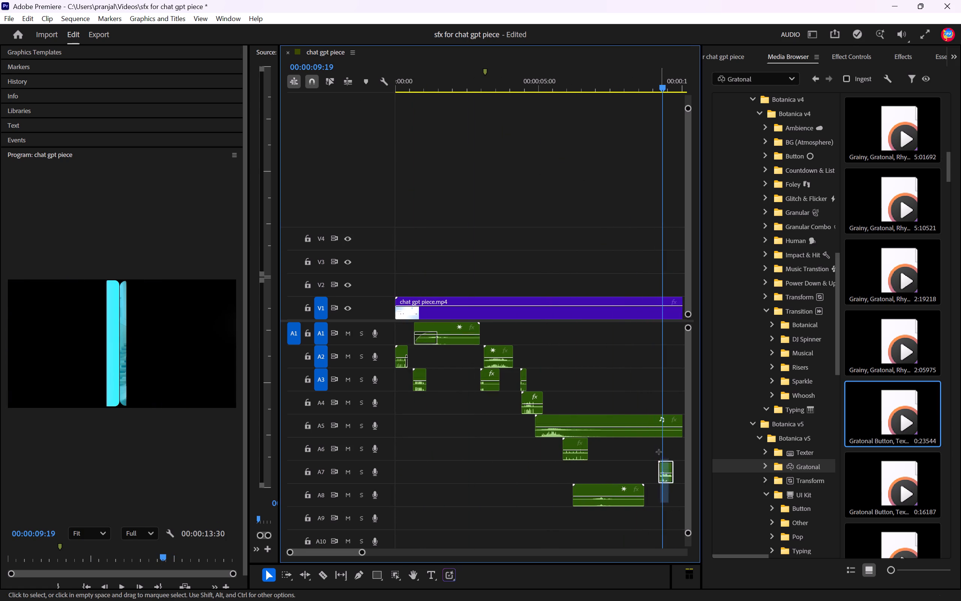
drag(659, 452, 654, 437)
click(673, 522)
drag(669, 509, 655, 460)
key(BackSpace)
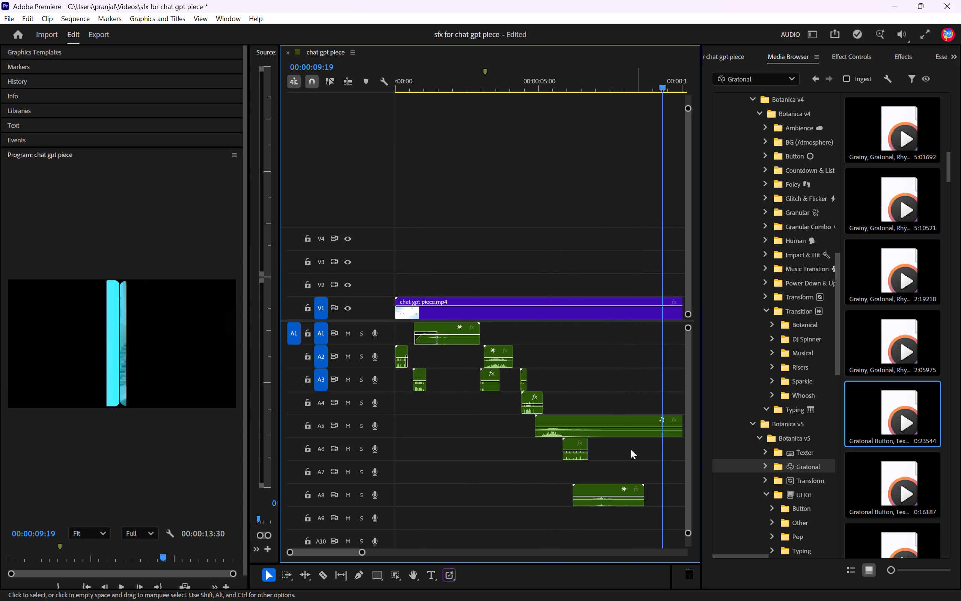
Play the sequence from near its start through the model menu section to review the sounds already placed.
drag(575, 84, 417, 92)
key(space)
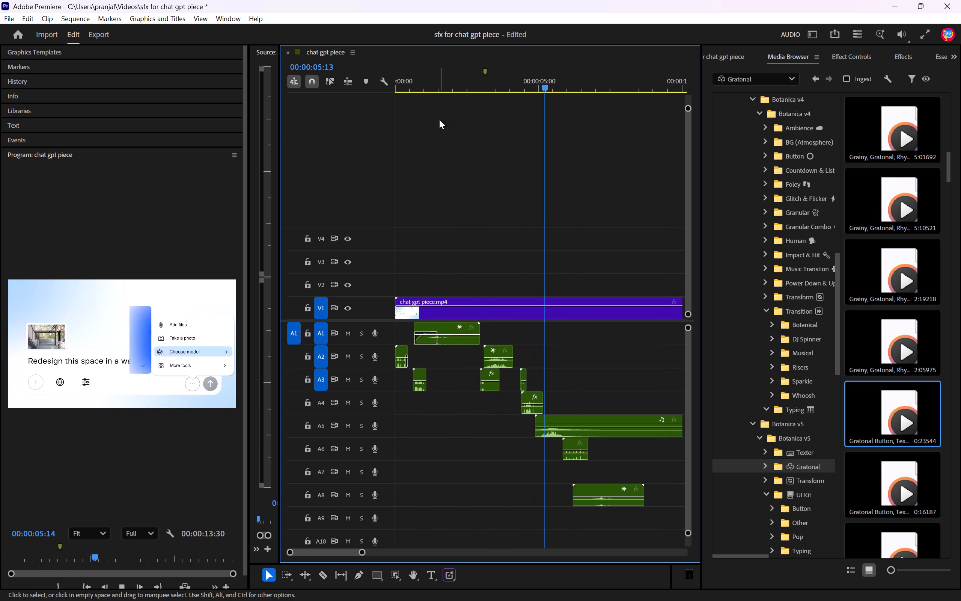
key(space)
Duplicate the long A5 sound onto A8 directly after the existing A8 clip and preview it with the split-screen reveal.
click(592, 418)
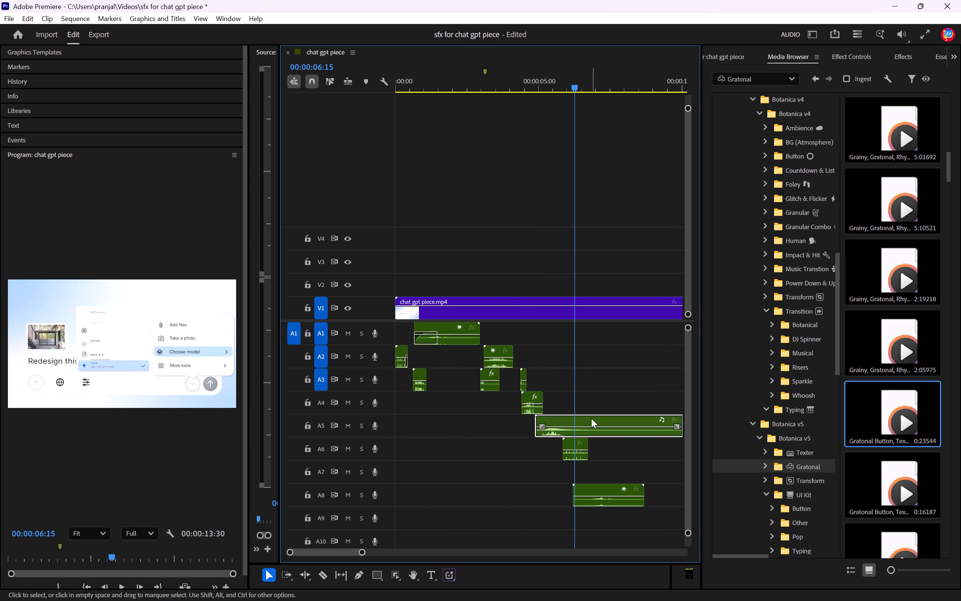
alt+drag(588, 421, 670, 502)
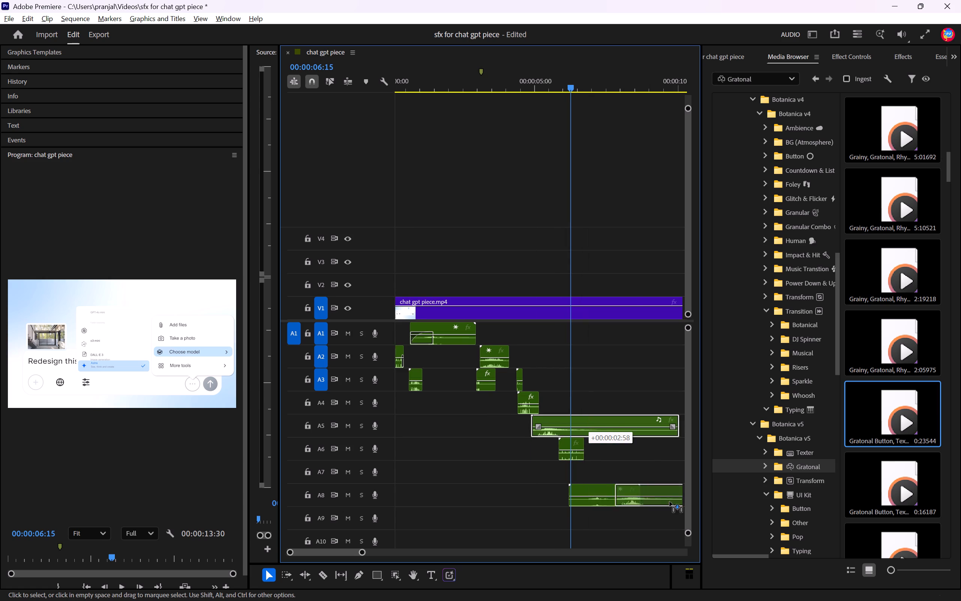
alt+drag(670, 502, 485, 497)
key(space)
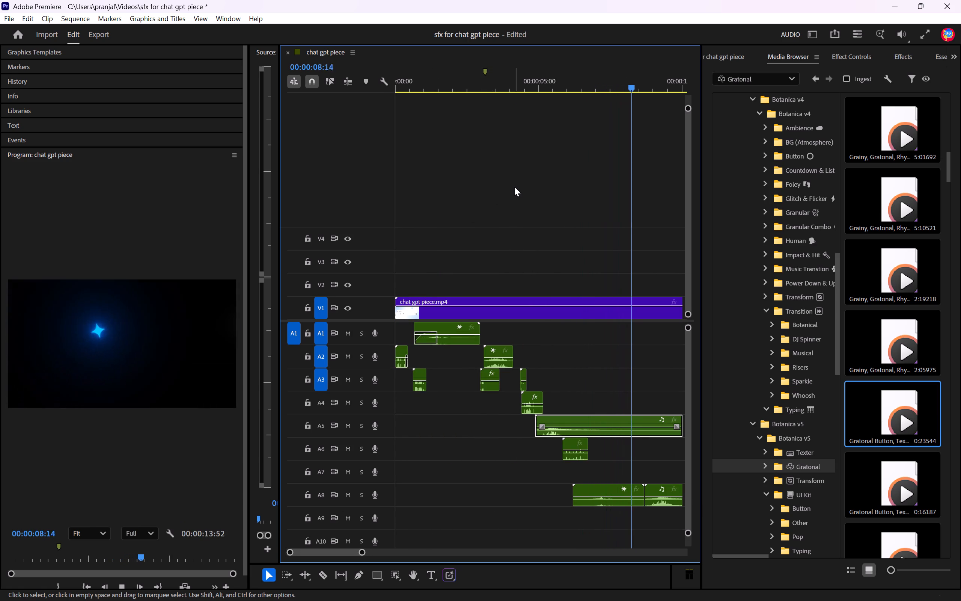
key(space)
key(space)
key(space)
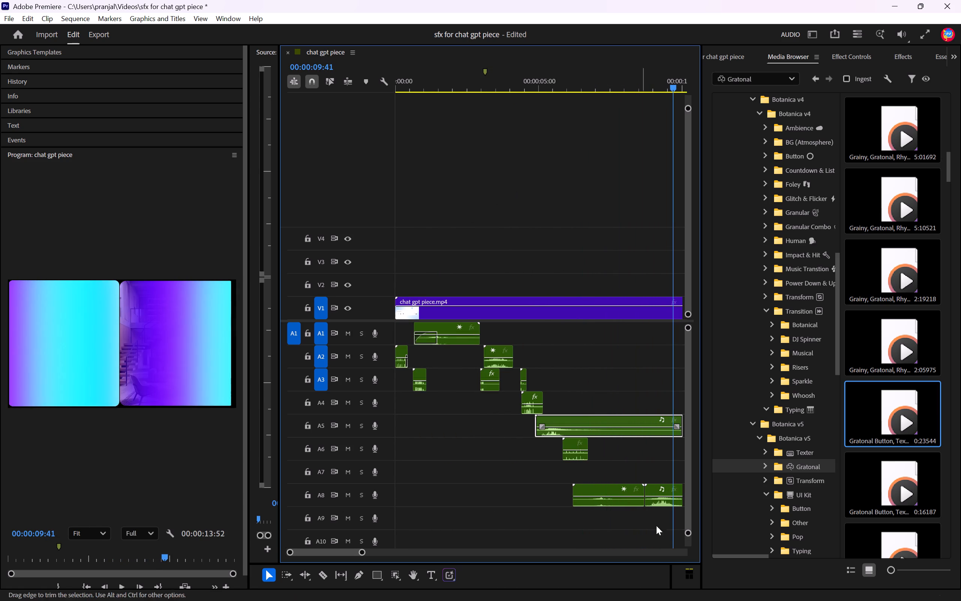
Move the copied sound on A8 to start at about 00:00:09:09 and preview its timing against the split-screen reveal.
click(656, 492)
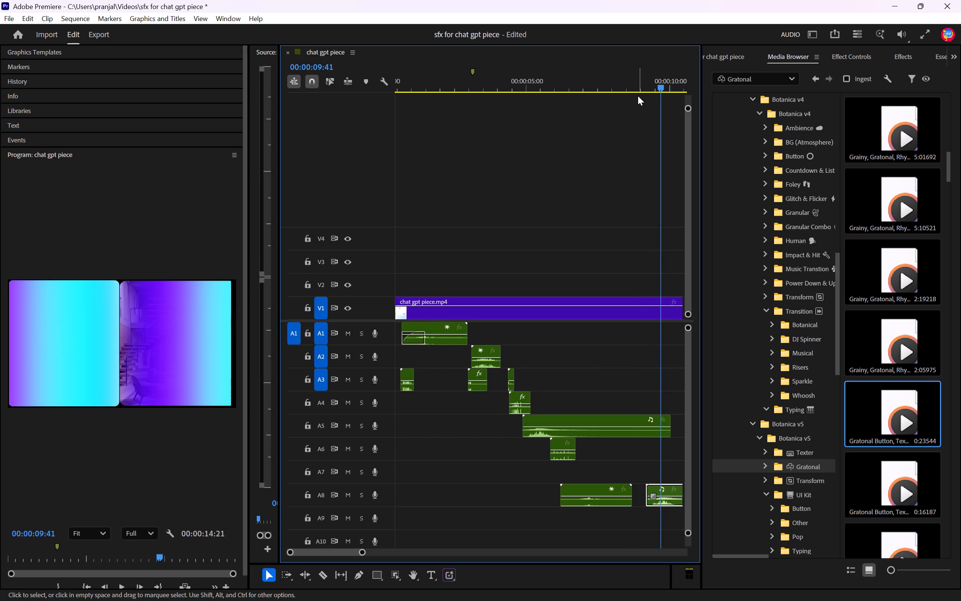
drag(641, 89, 646, 90)
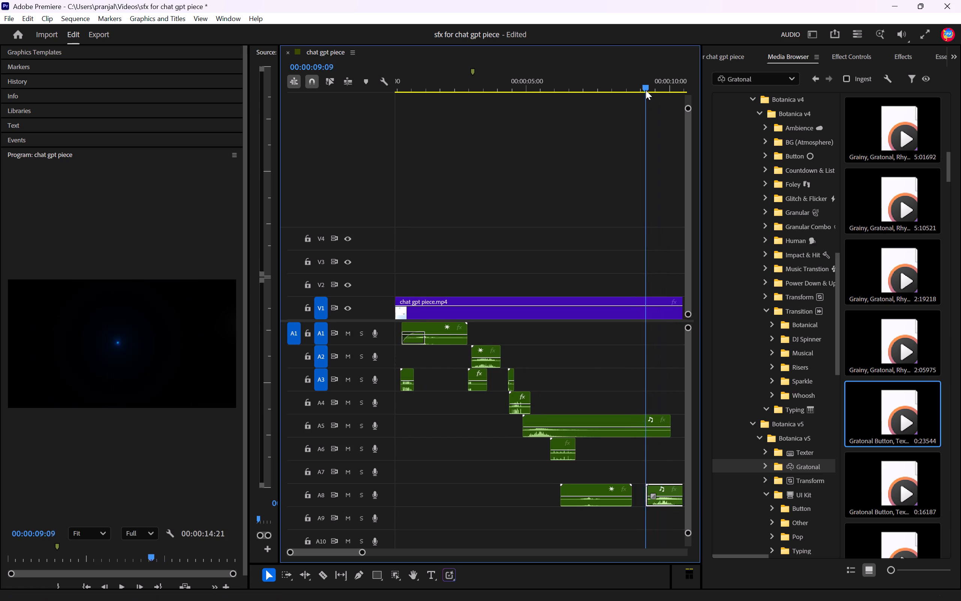
drag(646, 90, 636, 94)
key(space)
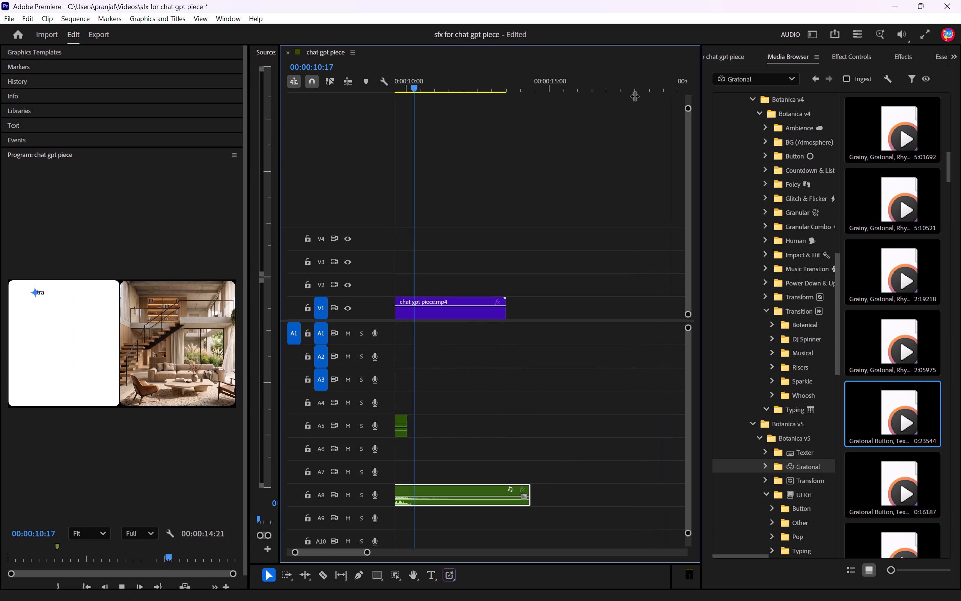
key(space)
drag(417, 86, 543, 116)
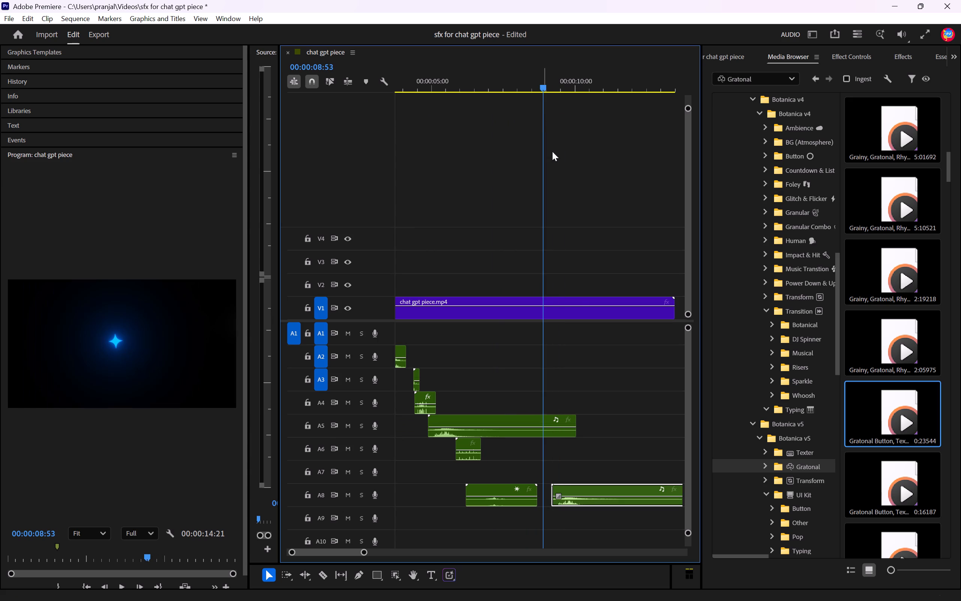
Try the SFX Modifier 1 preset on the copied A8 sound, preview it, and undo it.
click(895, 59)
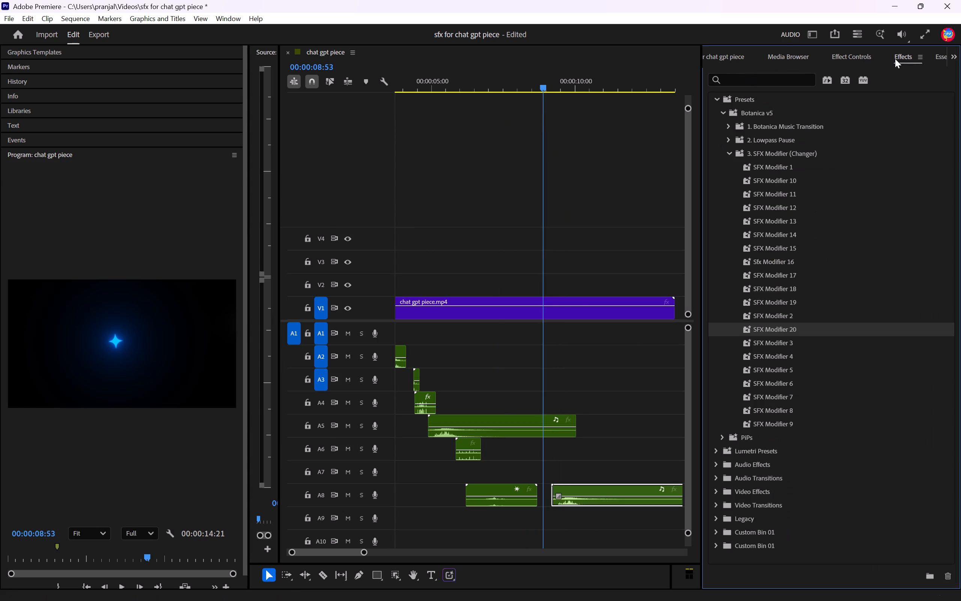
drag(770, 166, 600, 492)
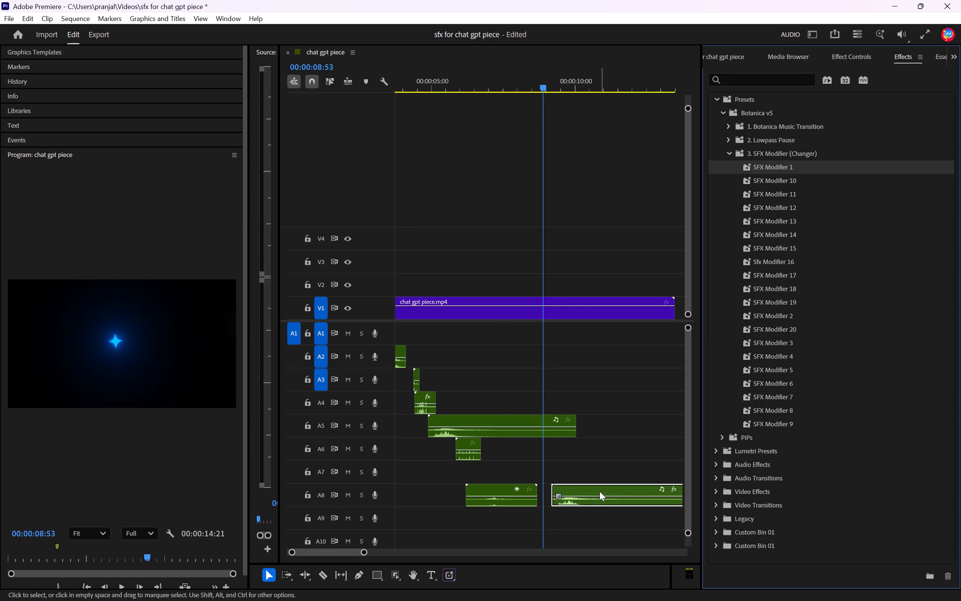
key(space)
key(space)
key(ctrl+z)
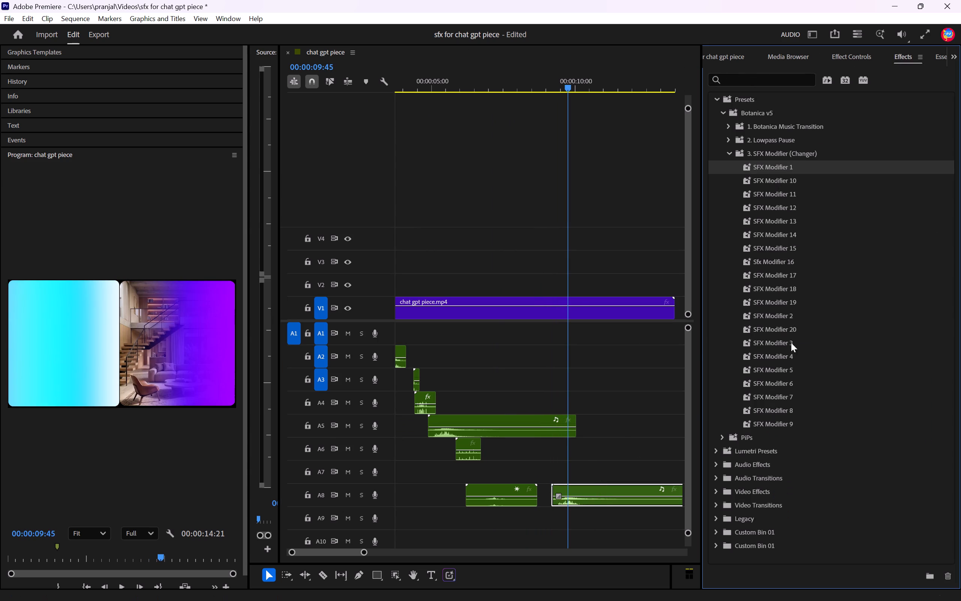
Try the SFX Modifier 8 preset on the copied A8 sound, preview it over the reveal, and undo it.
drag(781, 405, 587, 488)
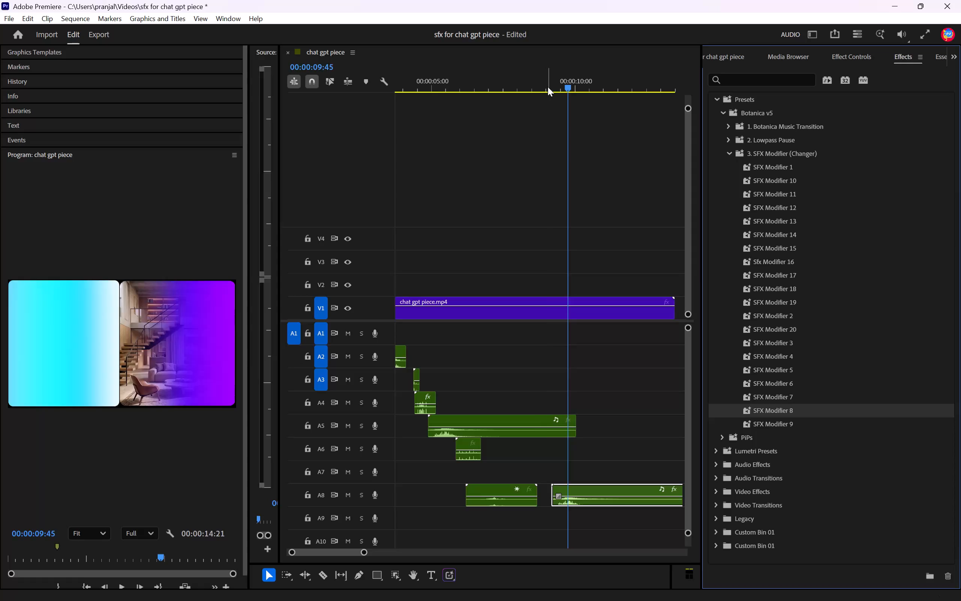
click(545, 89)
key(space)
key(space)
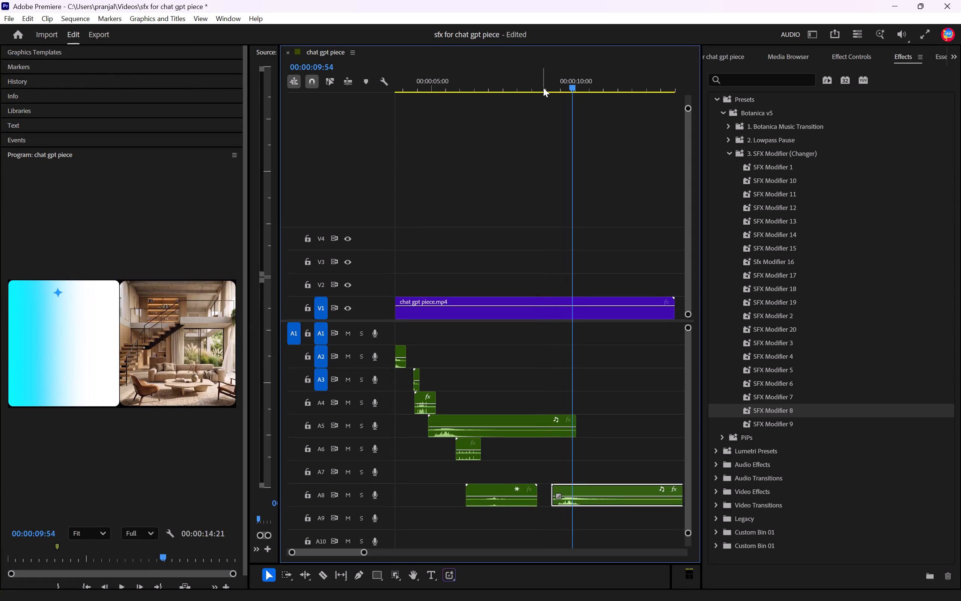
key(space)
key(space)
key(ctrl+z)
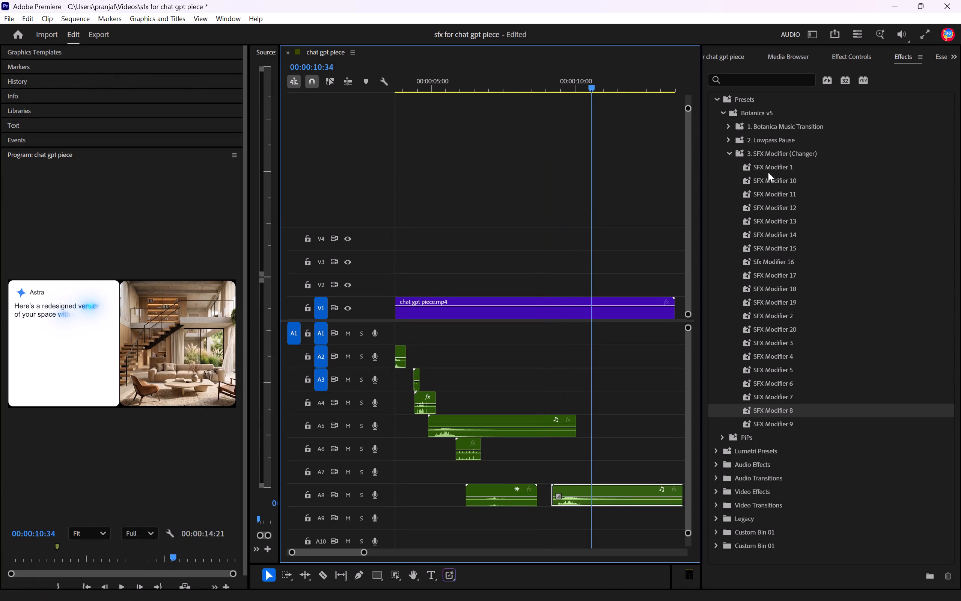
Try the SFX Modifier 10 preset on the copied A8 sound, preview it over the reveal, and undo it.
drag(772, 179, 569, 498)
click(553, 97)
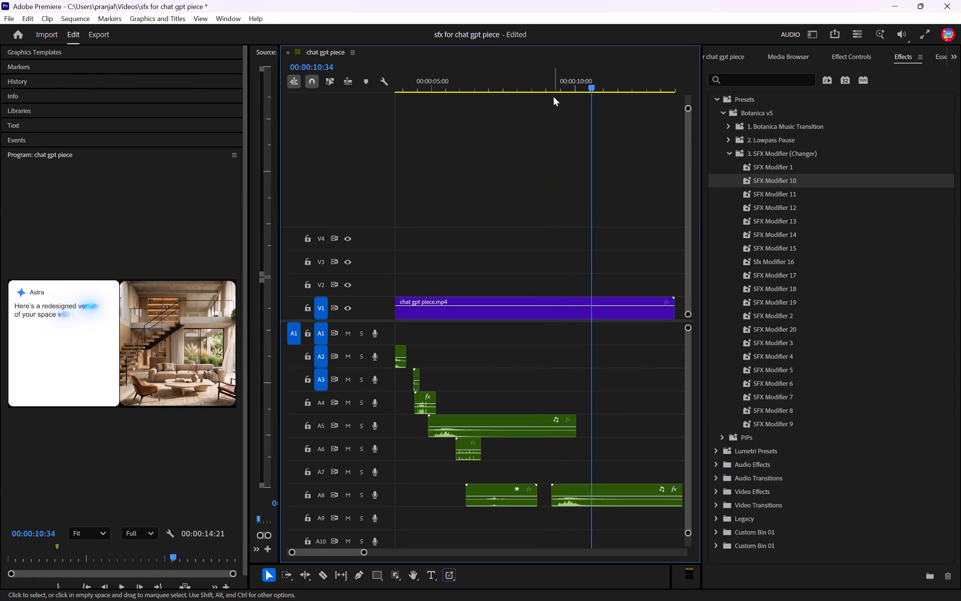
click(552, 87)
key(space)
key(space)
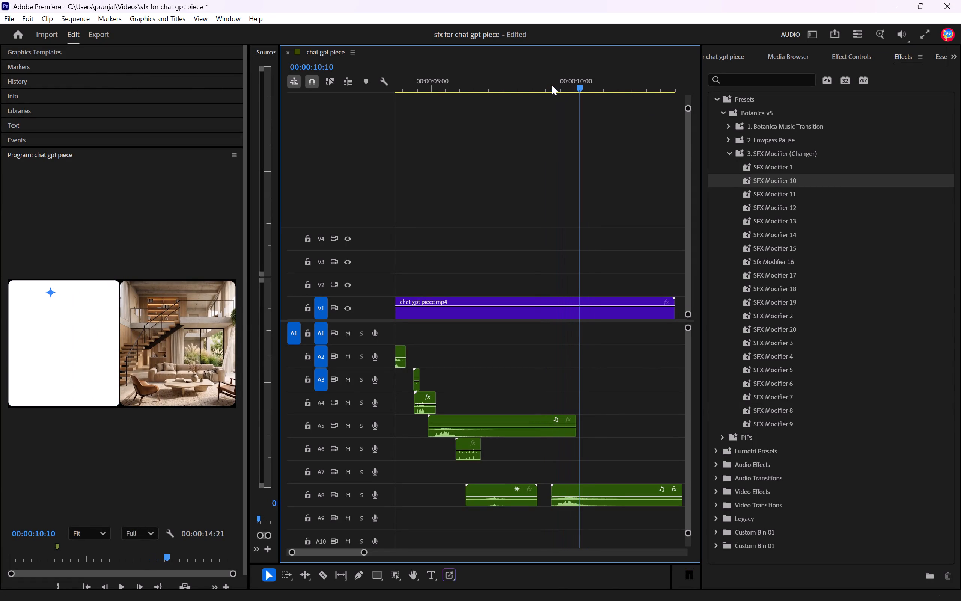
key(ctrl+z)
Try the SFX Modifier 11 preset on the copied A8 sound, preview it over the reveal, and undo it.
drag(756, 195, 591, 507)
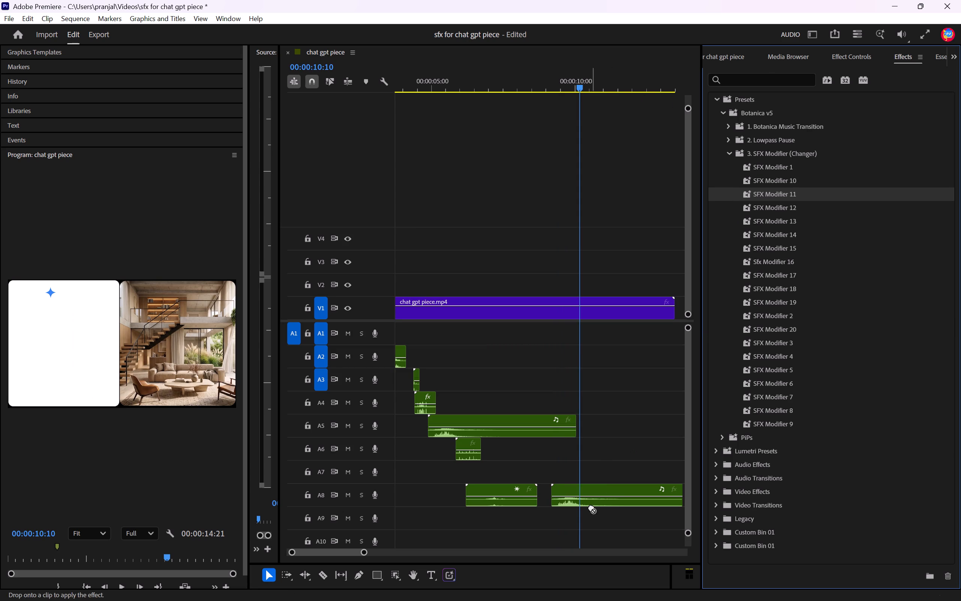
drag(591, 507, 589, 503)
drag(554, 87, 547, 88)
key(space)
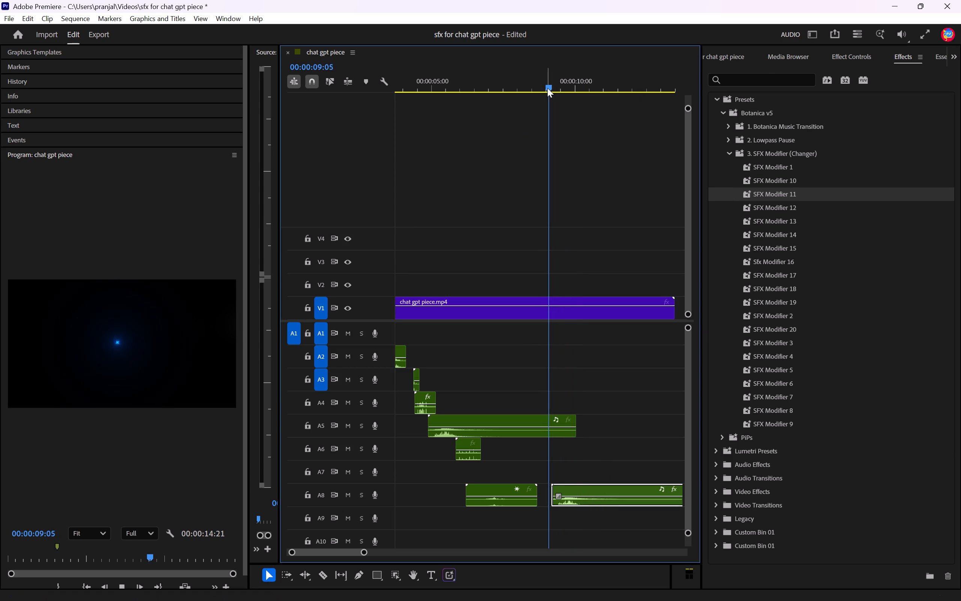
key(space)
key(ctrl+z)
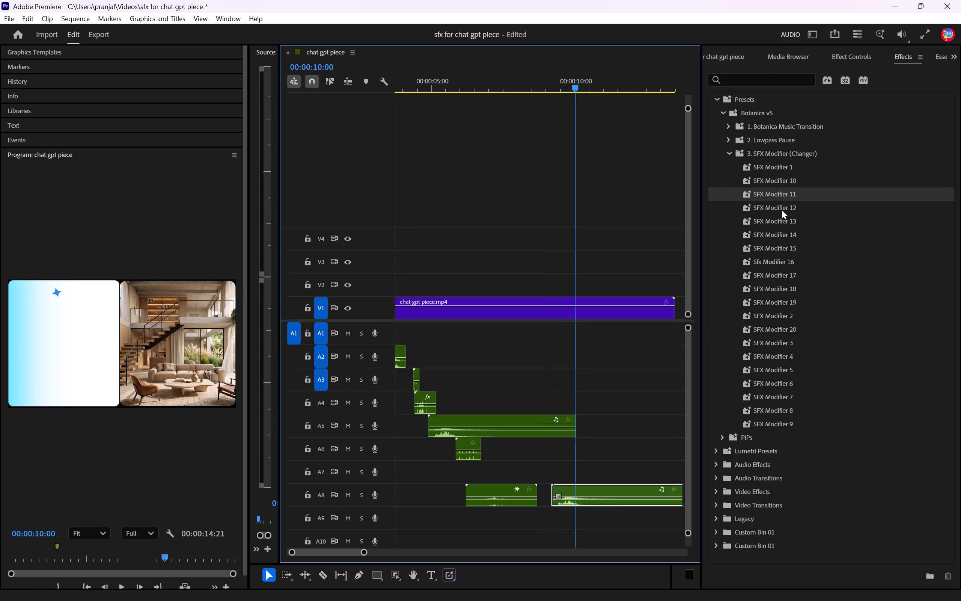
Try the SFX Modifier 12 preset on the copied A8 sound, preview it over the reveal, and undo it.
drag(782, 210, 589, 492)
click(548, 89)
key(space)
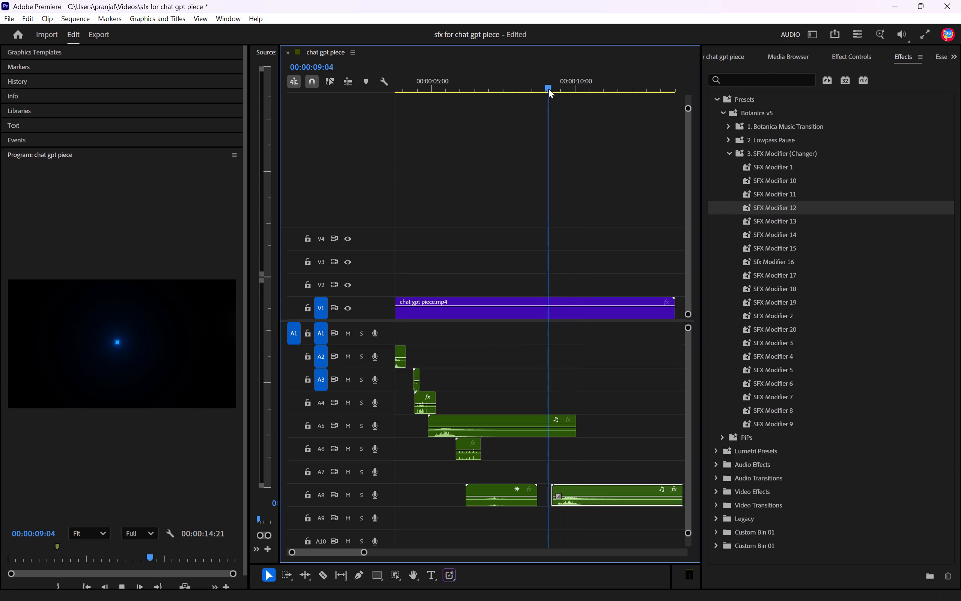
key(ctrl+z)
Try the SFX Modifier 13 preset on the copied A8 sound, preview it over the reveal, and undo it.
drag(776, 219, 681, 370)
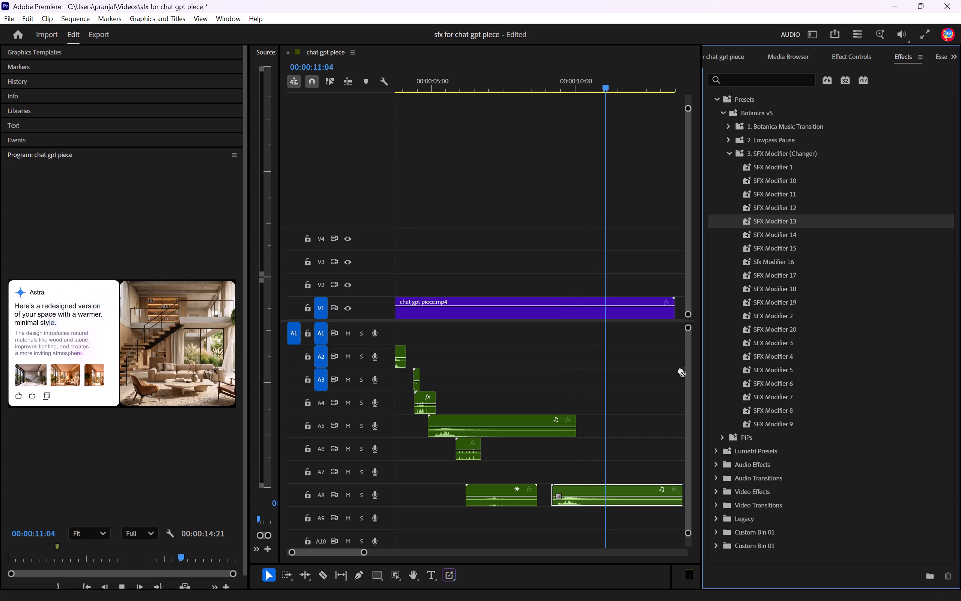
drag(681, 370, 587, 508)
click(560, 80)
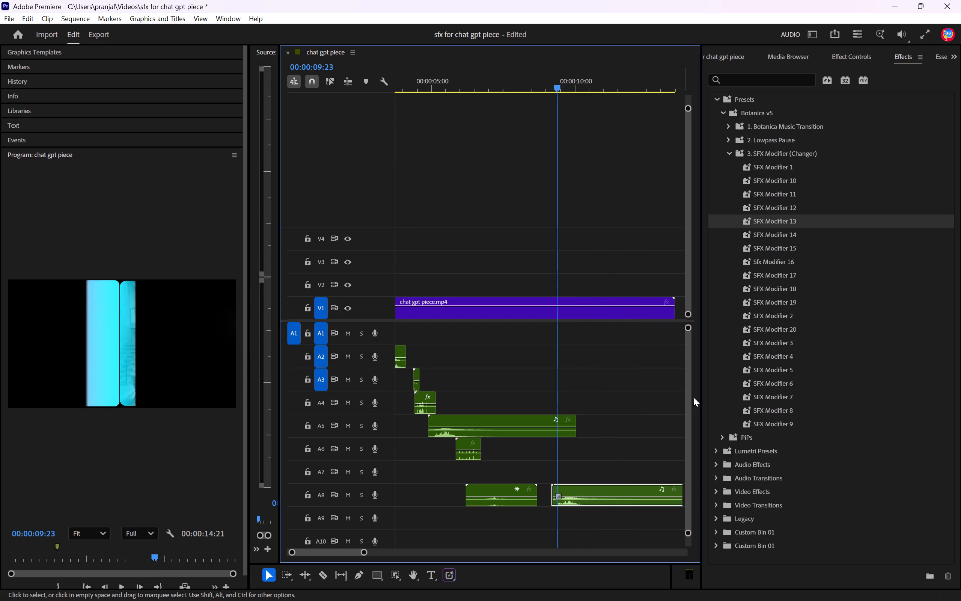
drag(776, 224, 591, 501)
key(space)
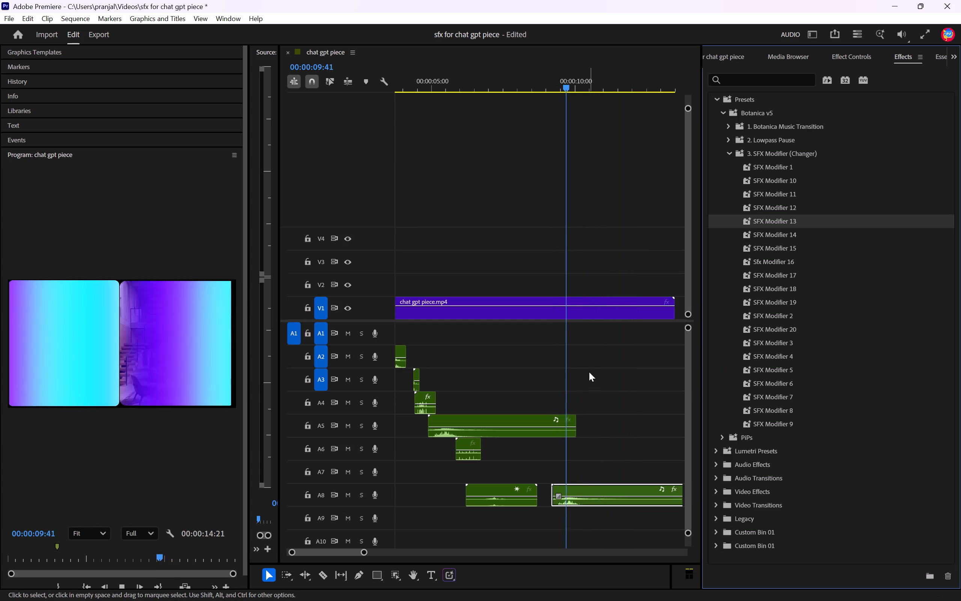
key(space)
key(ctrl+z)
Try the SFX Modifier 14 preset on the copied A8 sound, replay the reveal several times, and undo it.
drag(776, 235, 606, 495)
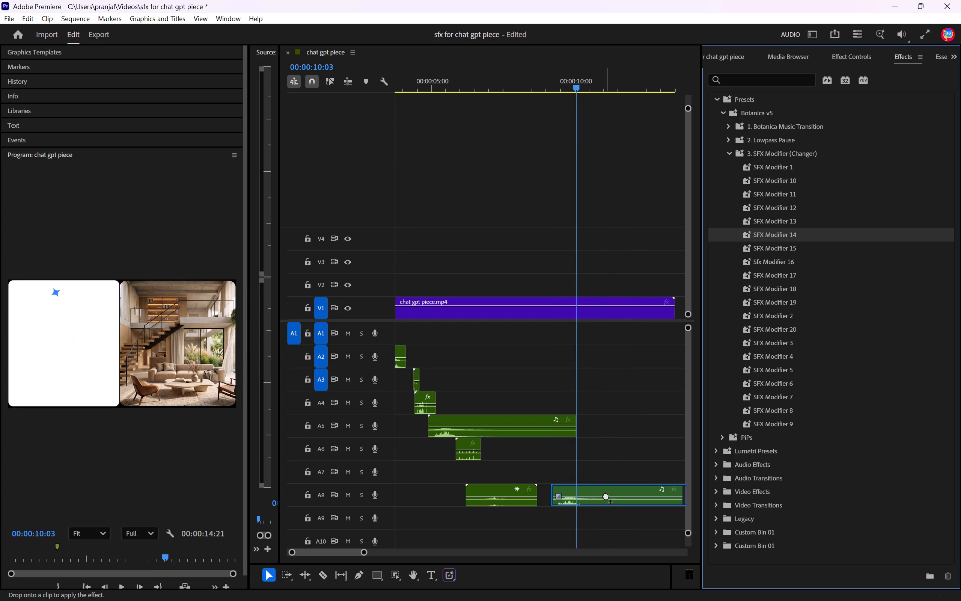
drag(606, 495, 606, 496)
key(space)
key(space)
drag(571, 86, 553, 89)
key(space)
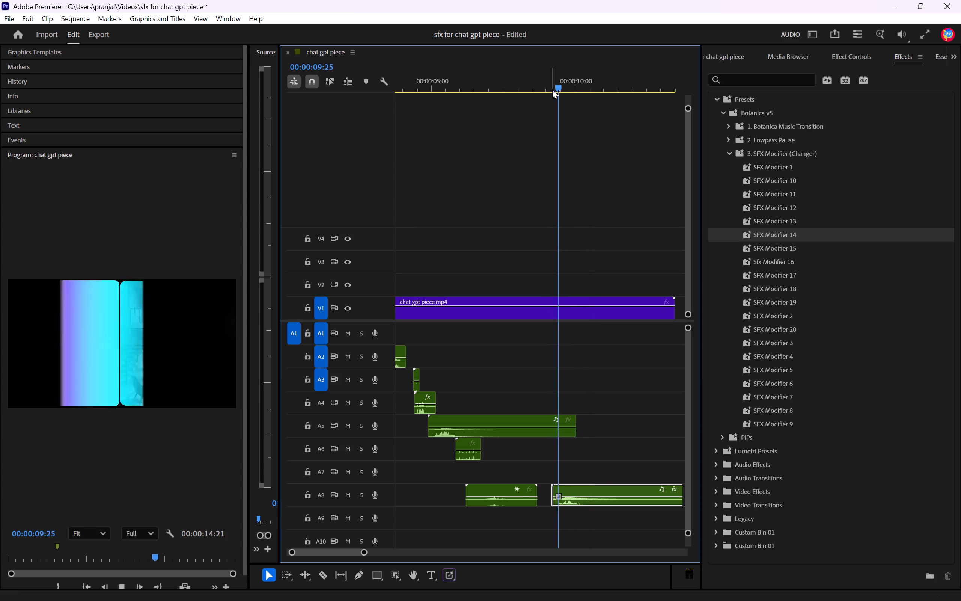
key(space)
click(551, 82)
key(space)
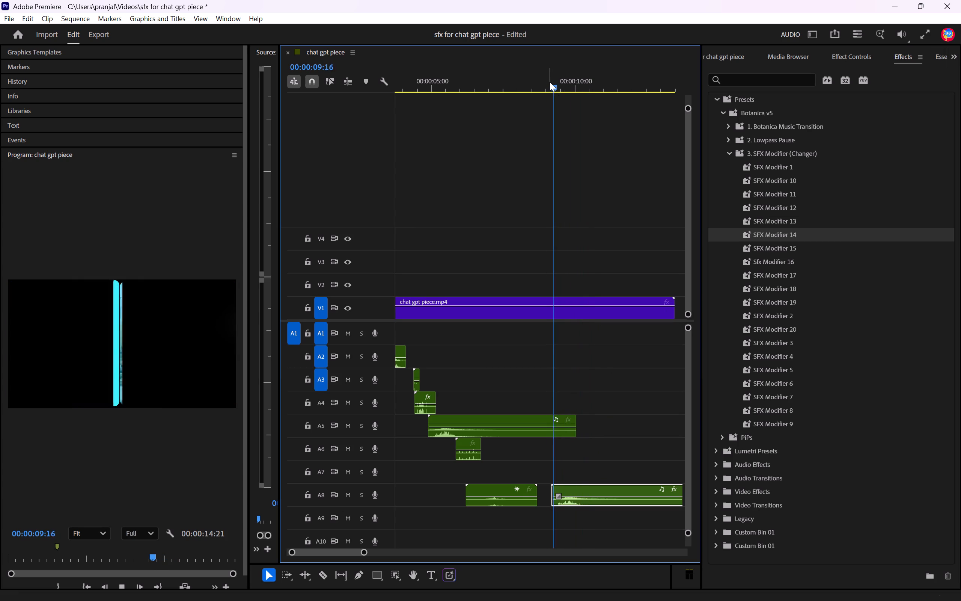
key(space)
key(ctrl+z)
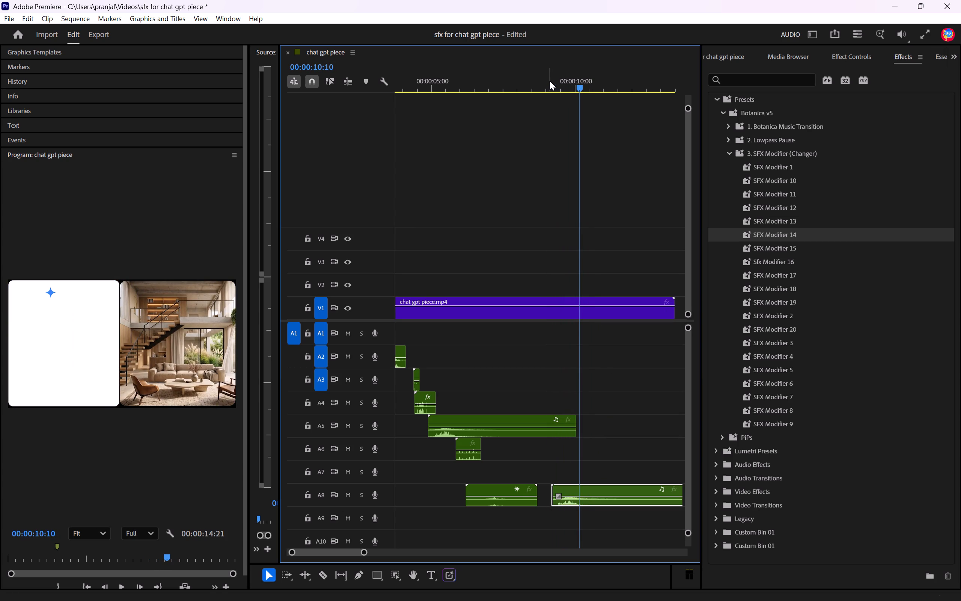
Play back the split-screen reveal from about 00:00:09:05 with the unmodified A8 sound to judge how it fits.
drag(554, 90, 549, 89)
key(space)
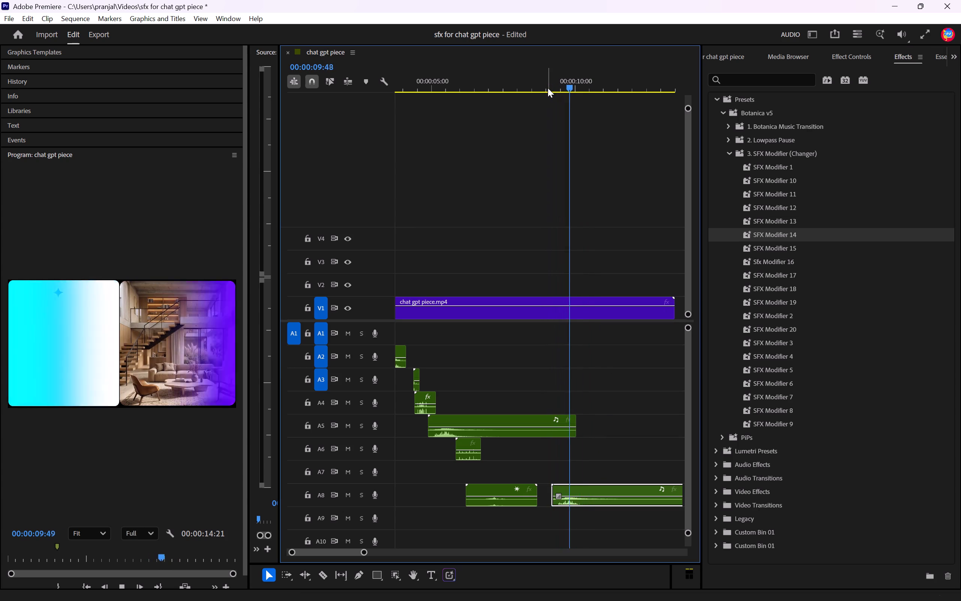
key(space)
click(548, 88)
key(space)
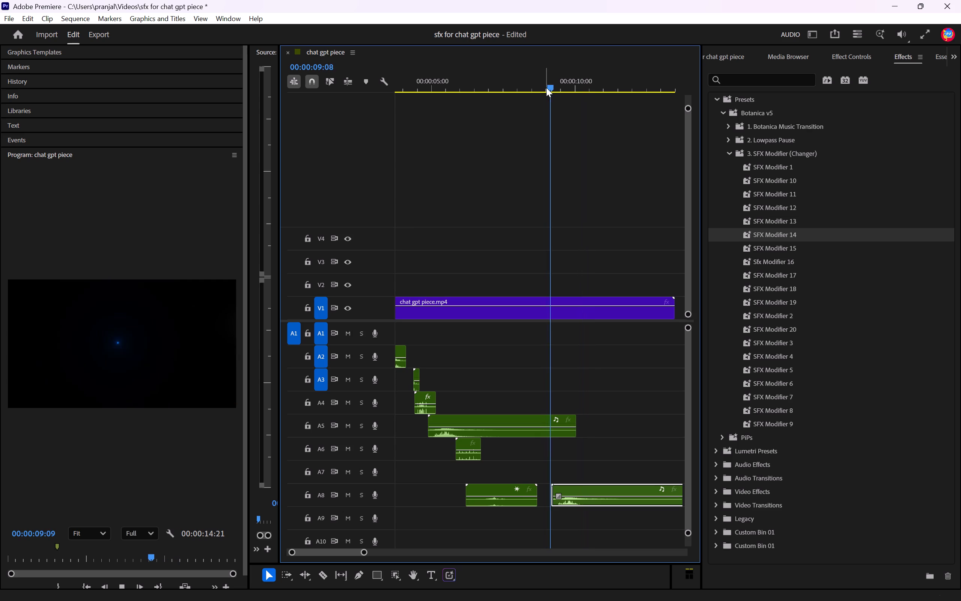
key(space)
key(space)
key(space)
key(space)
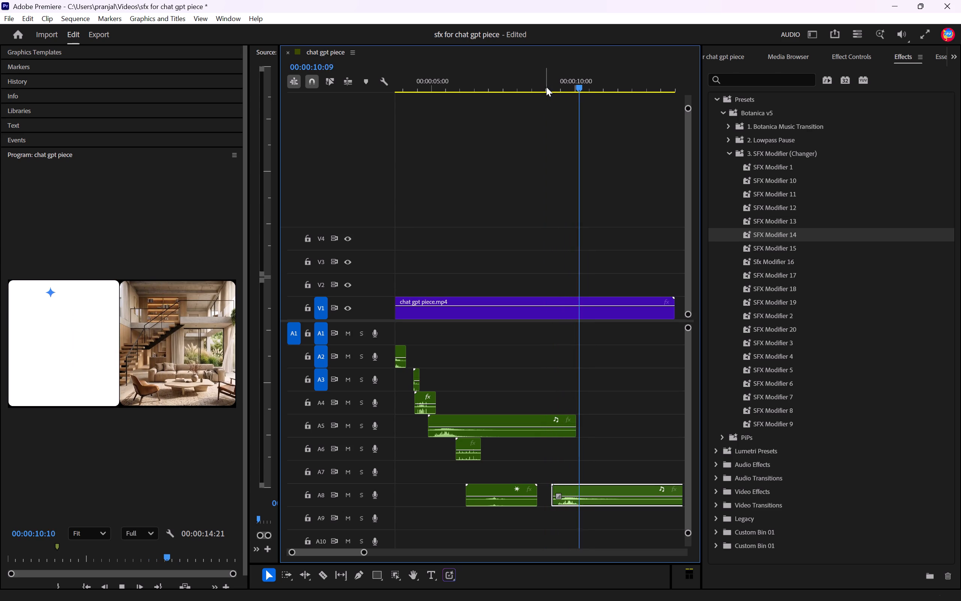
key(space)
key(space)
key(space)
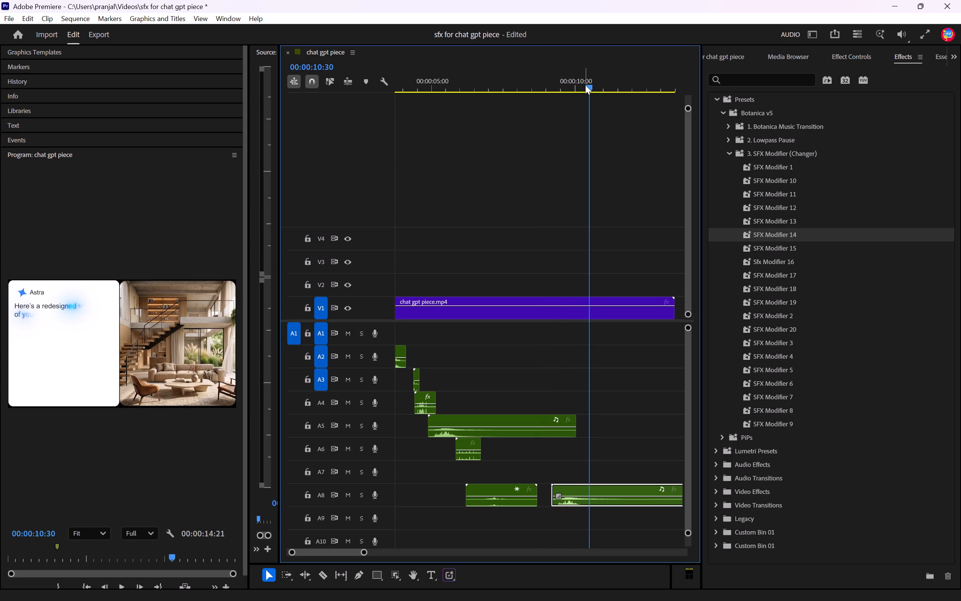
Review the Astra text animation after the reveal to locate where its text begins to appear.
drag(585, 85, 570, 88)
key(space)
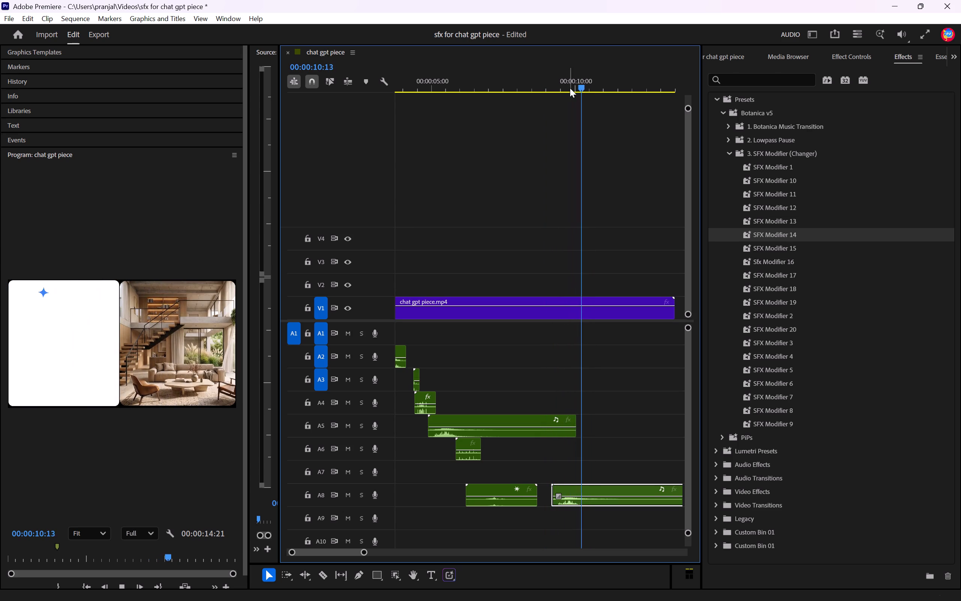
key(space)
key(space)
key(space)
drag(593, 86, 589, 86)
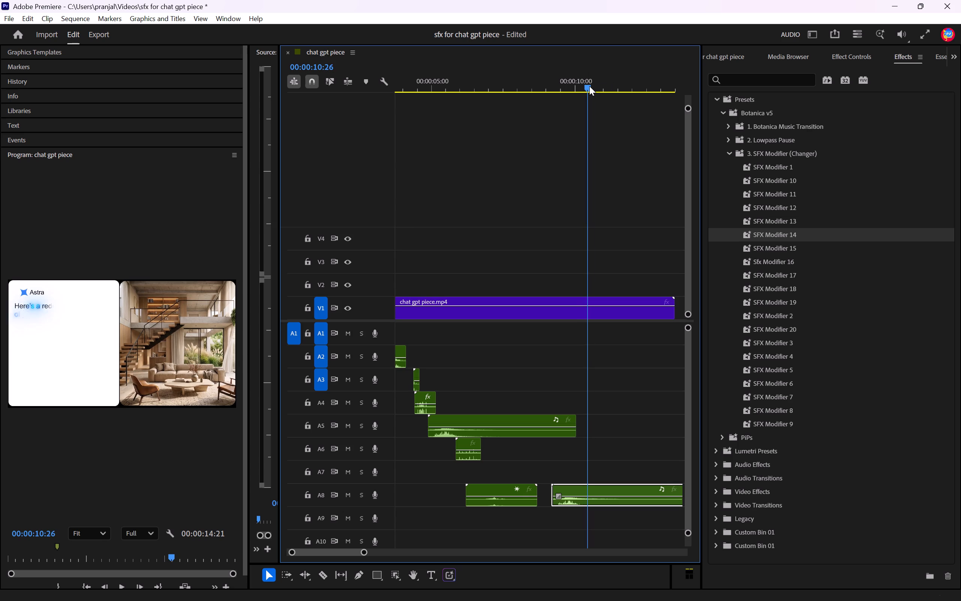
drag(589, 86, 588, 86)
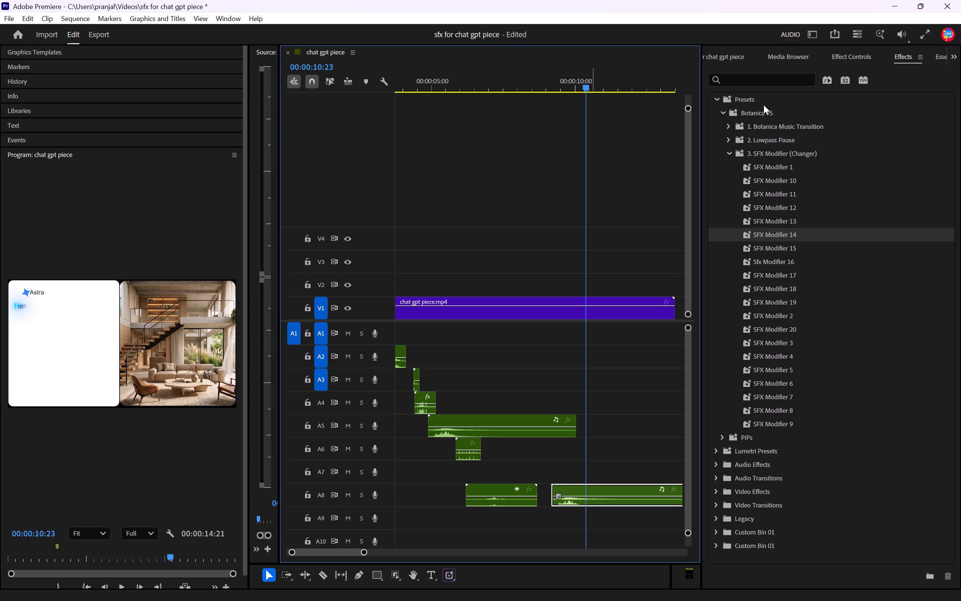
Audition the v1 typing sounds in the Botanica v4 Typing folder for the Astra text animation.
click(790, 54)
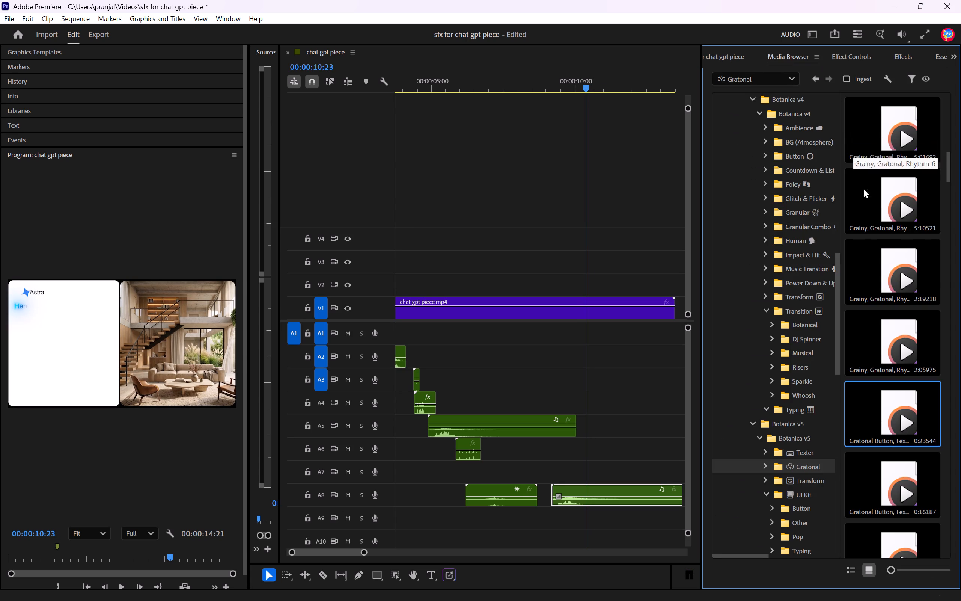
click(802, 411)
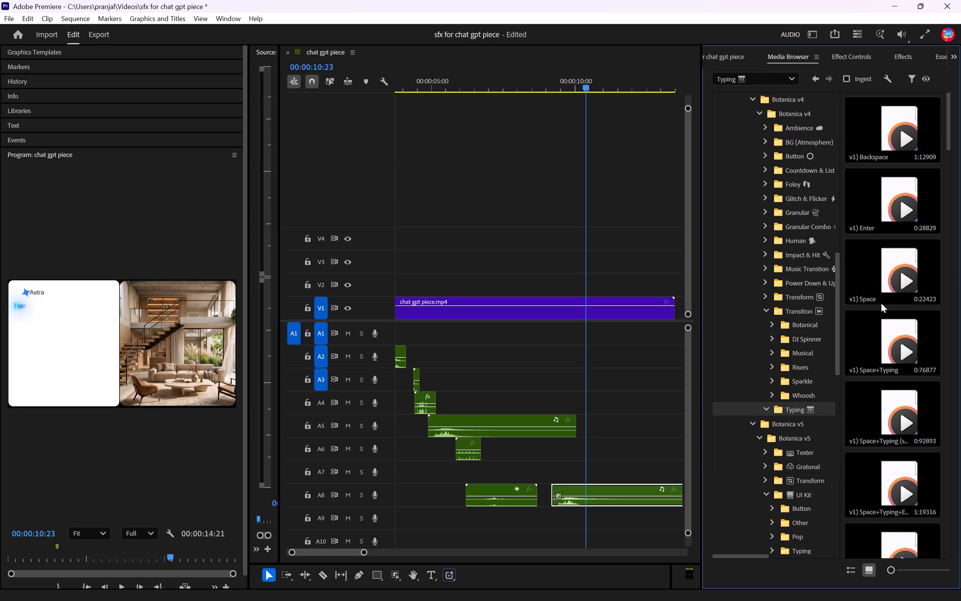
click(891, 279)
click(884, 361)
key(space)
scroll(878, 420, down, 4)
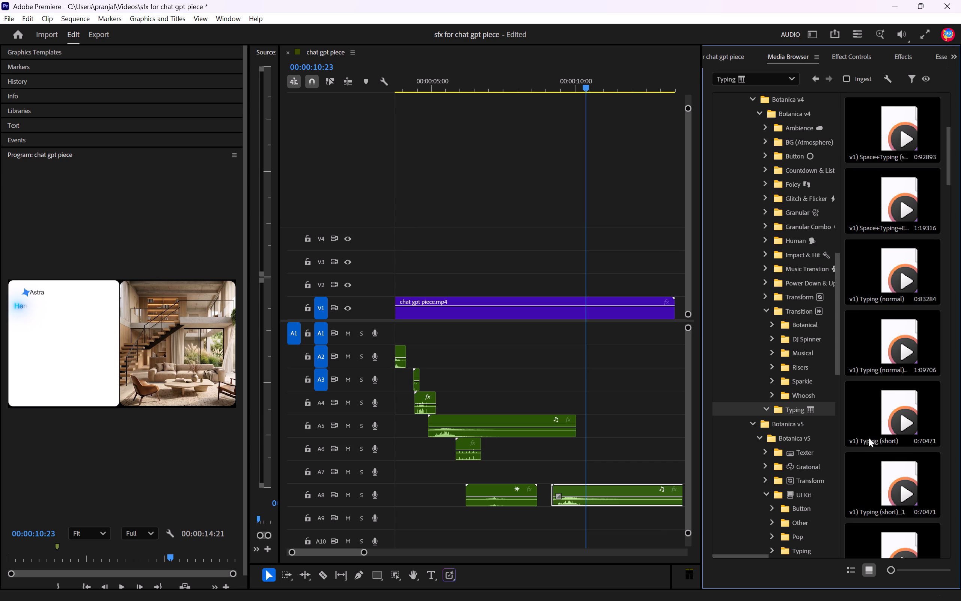
scroll(869, 438, down, 2)
click(889, 375)
drag(883, 333, 880, 322)
key(space)
click(879, 335)
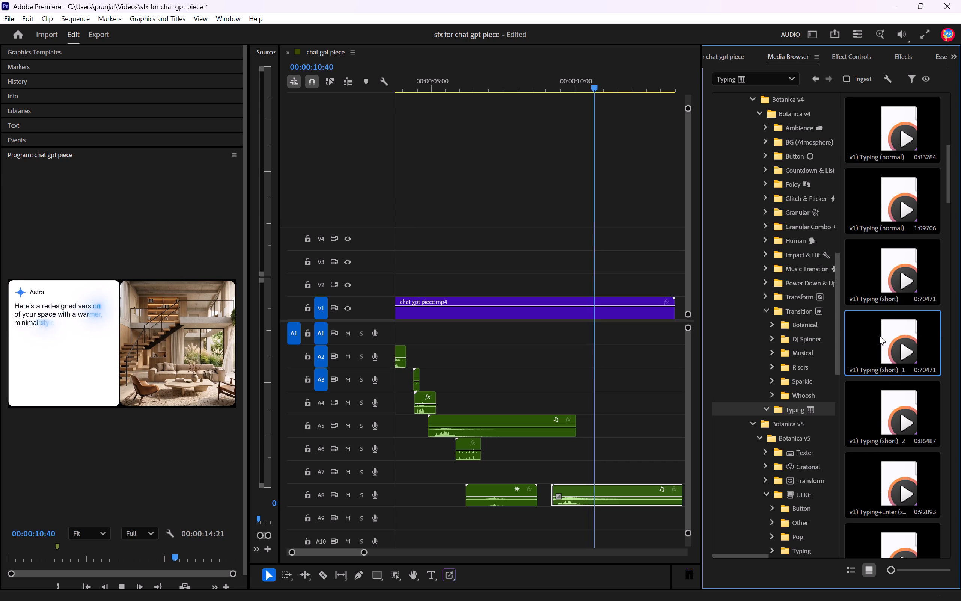
key(space)
scroll(890, 408, down, 2)
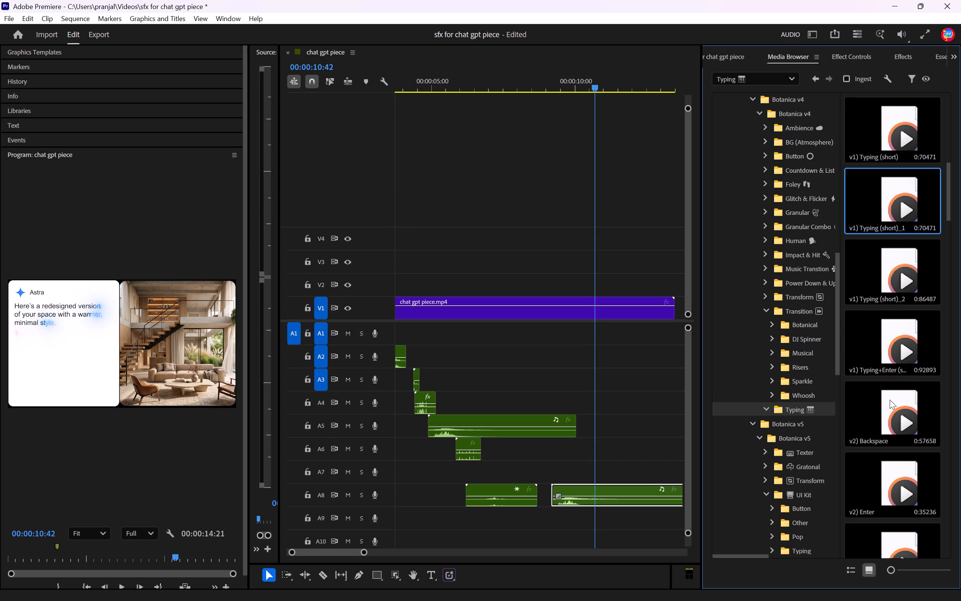
click(892, 356)
key(space)
click(888, 285)
key(space)
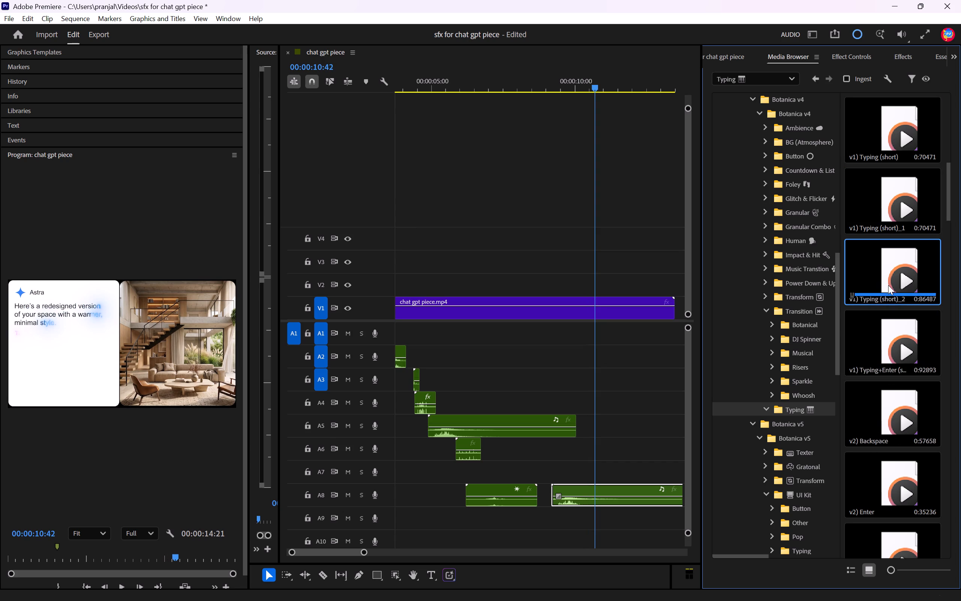
Audition the v2 typing sounds in the Typing folder, including the normal, short and faster variants.
scroll(893, 361, down, 4)
click(892, 340)
key(space)
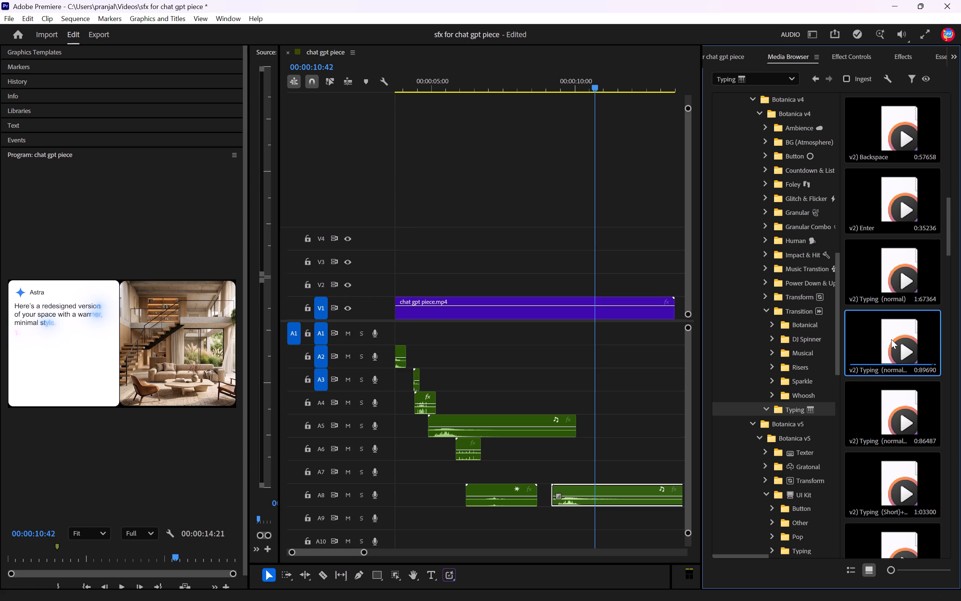
click(890, 413)
key(space)
click(891, 481)
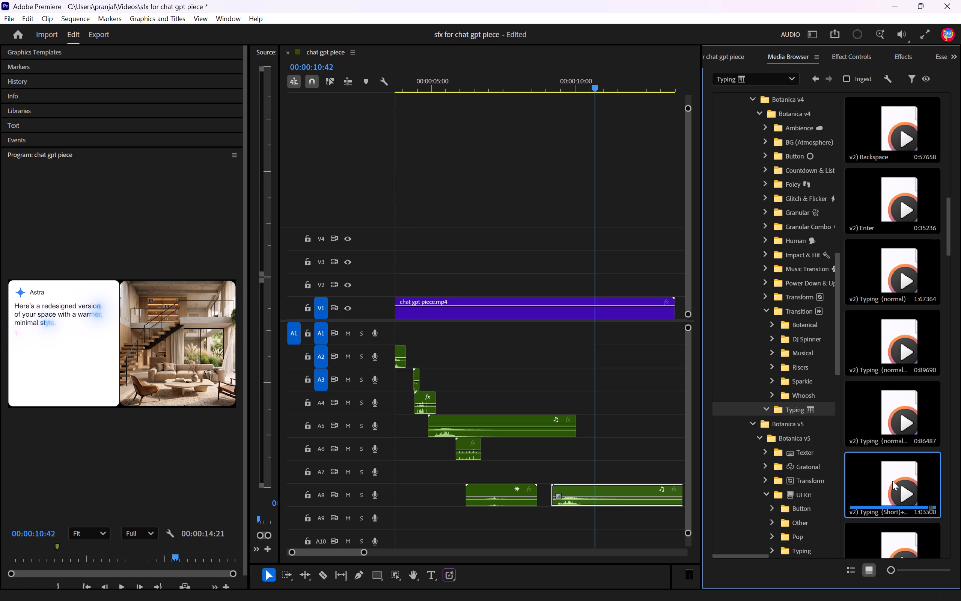
key(space)
scroll(886, 466, down, 2)
click(878, 427)
key(space)
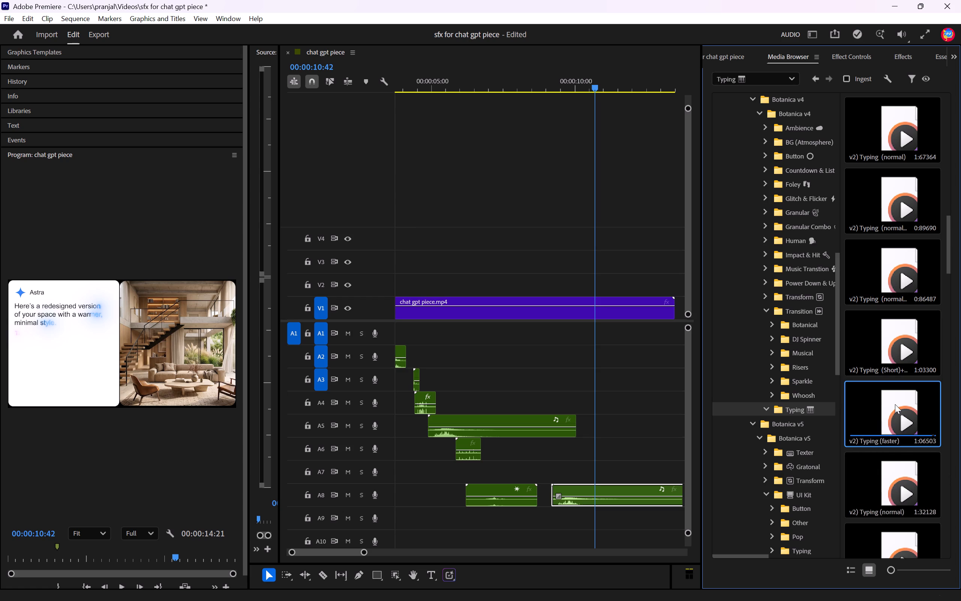
Place v2) Typing (faster) on track A9 just after 00:00:10:00 and preview it against the Astra text animation.
drag(895, 404, 577, 512)
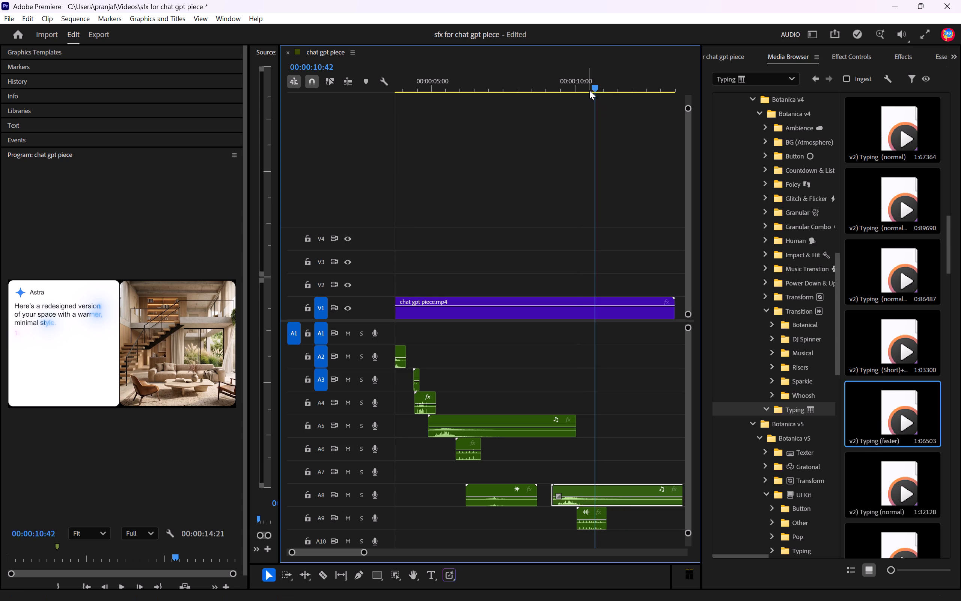
drag(590, 85, 560, 88)
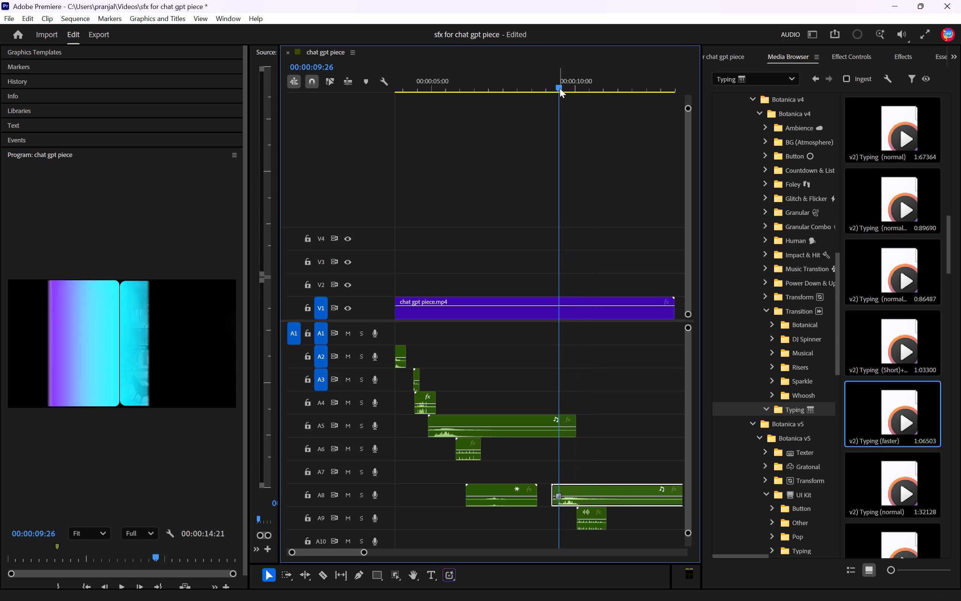
key(space)
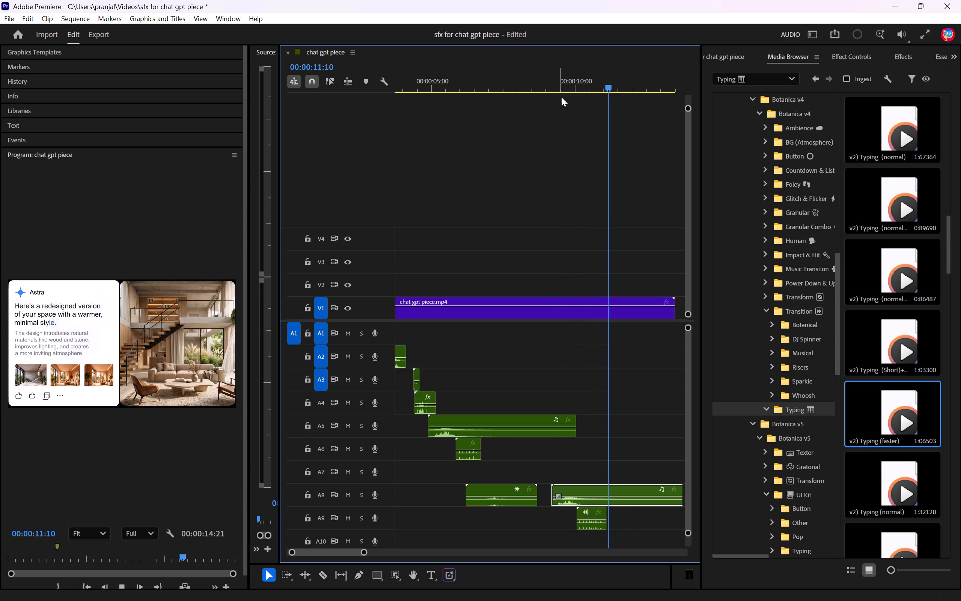
key(space)
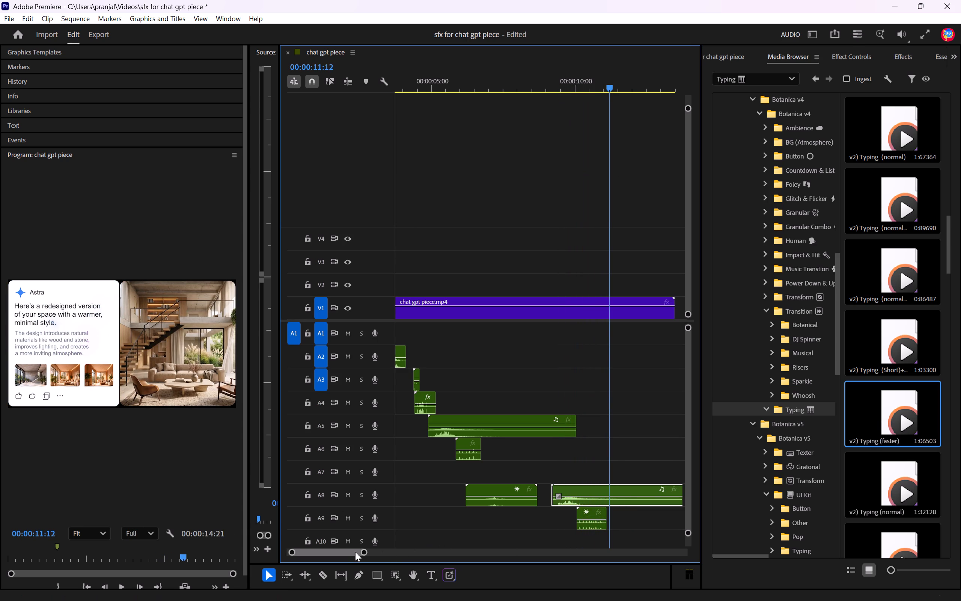
Shift the typing clip on A9 slightly later, to start at about 00:00:10:10, and check its sync with the text.
click(360, 552)
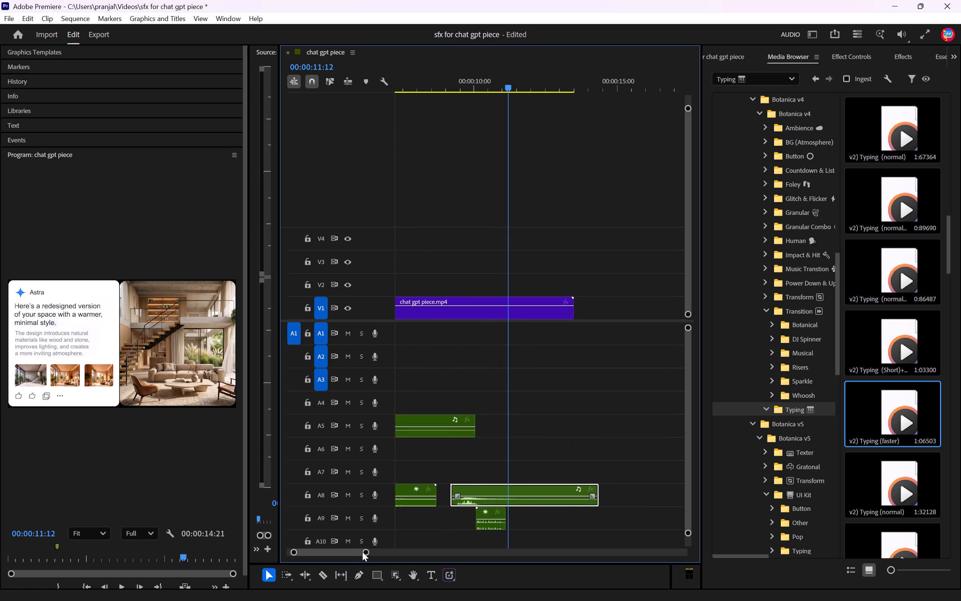
click(489, 514)
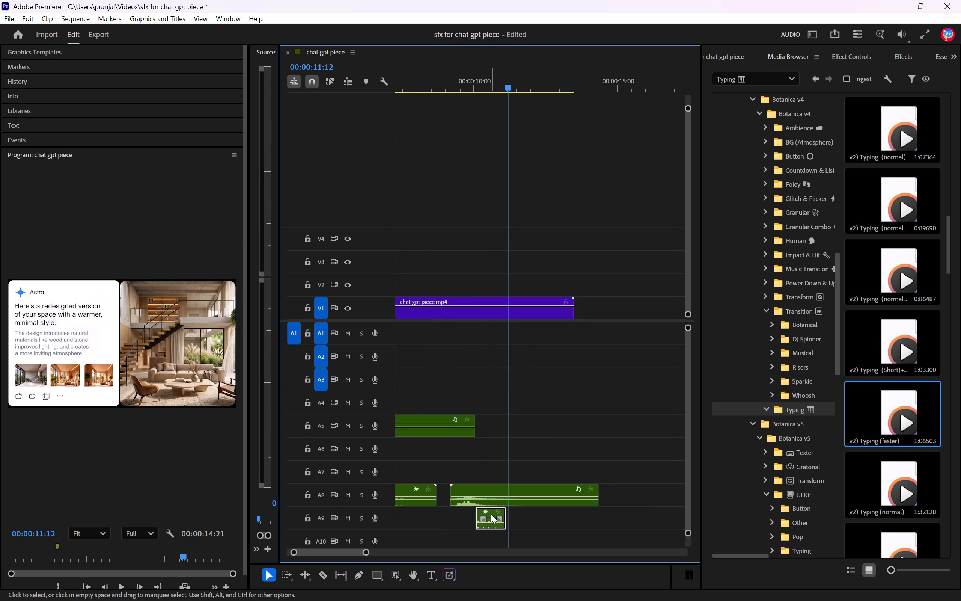
click(474, 82)
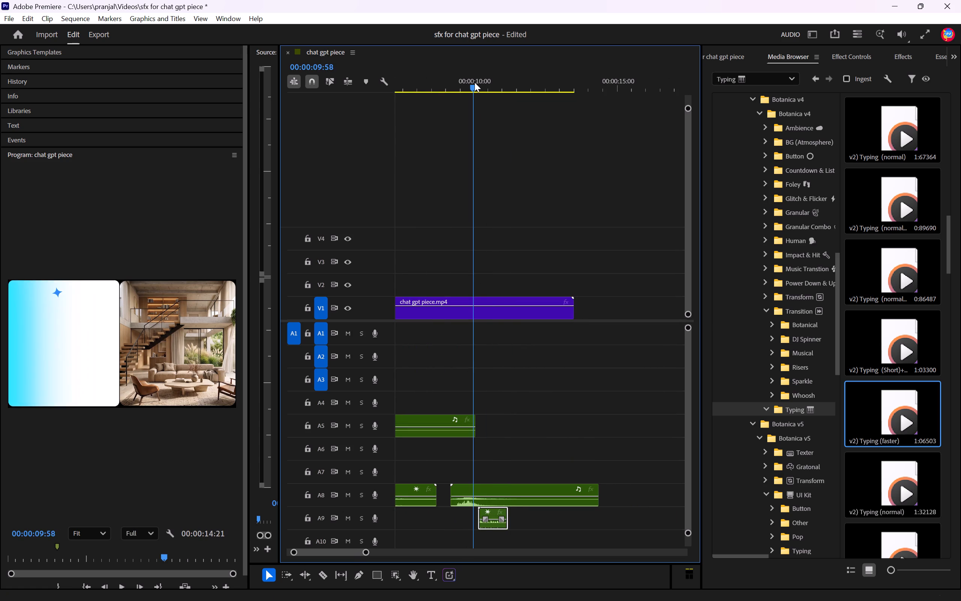
key(space)
key(space)
click(485, 90)
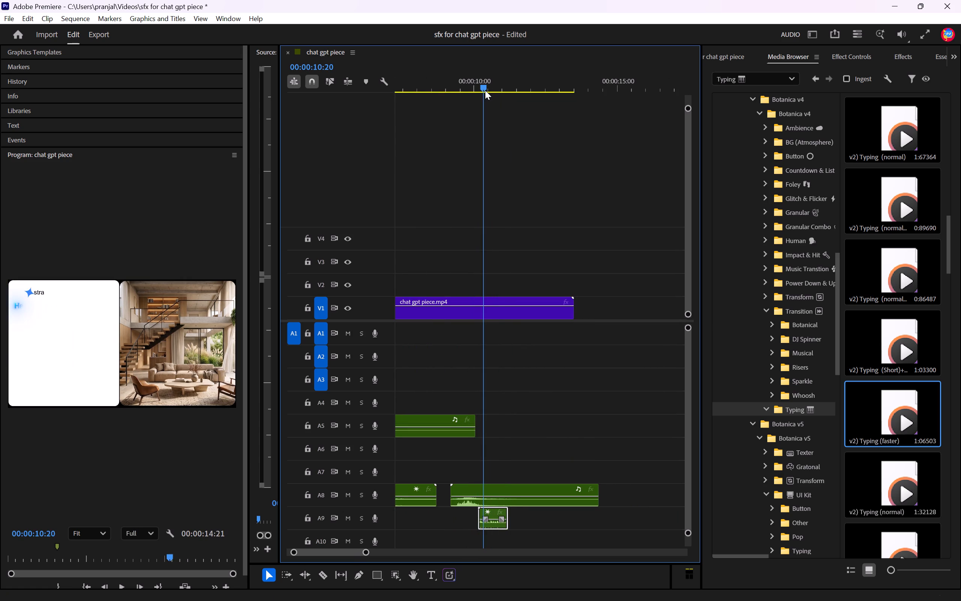
Move the typing clip on A9 slightly later to start at about 00:00:10:19 and preview it against the text.
click(492, 516)
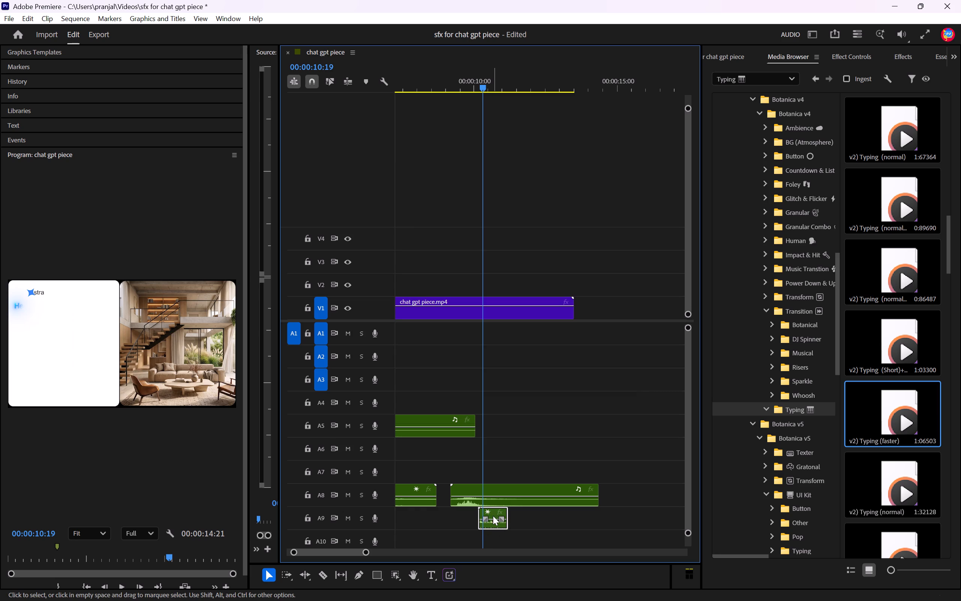
key(space)
key(space)
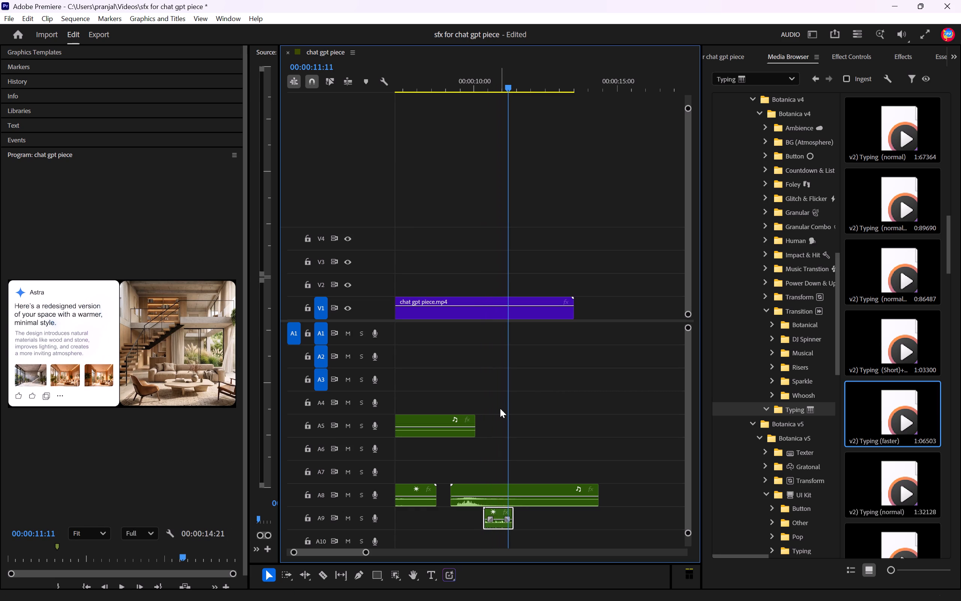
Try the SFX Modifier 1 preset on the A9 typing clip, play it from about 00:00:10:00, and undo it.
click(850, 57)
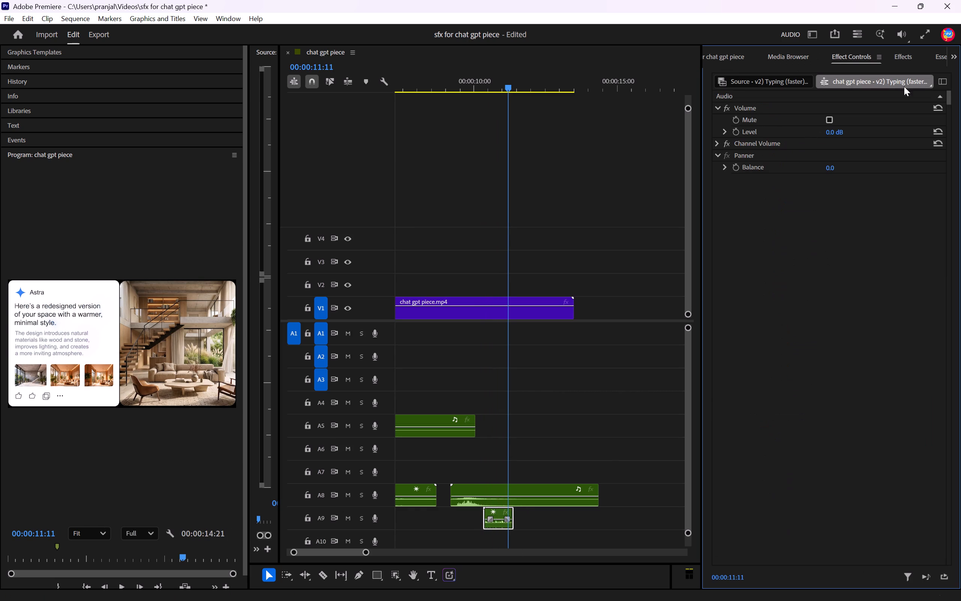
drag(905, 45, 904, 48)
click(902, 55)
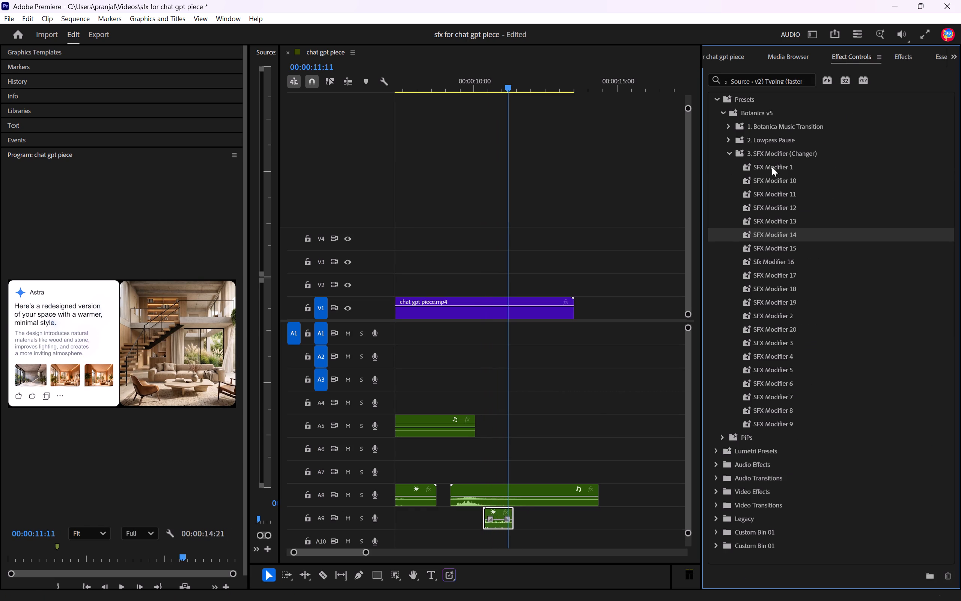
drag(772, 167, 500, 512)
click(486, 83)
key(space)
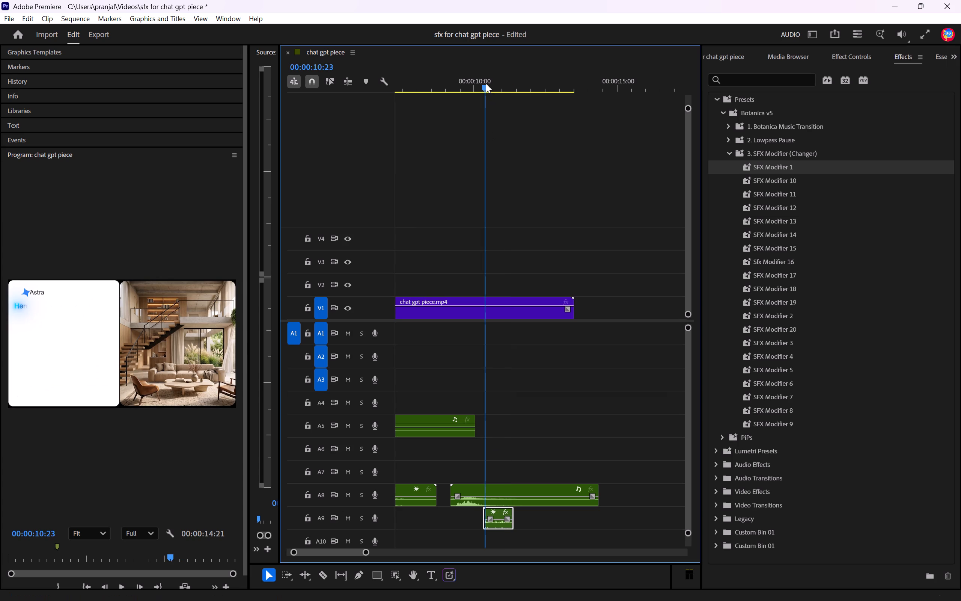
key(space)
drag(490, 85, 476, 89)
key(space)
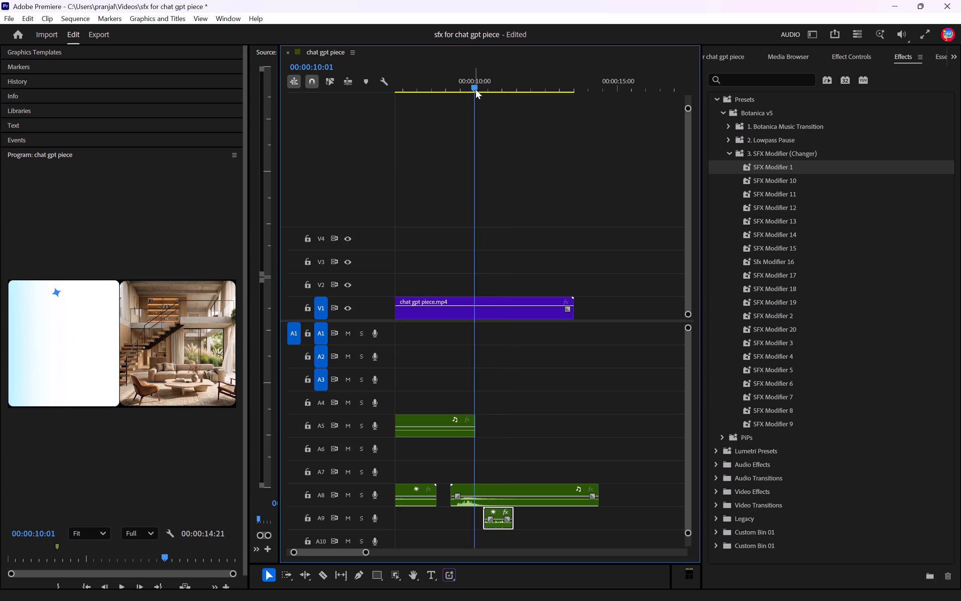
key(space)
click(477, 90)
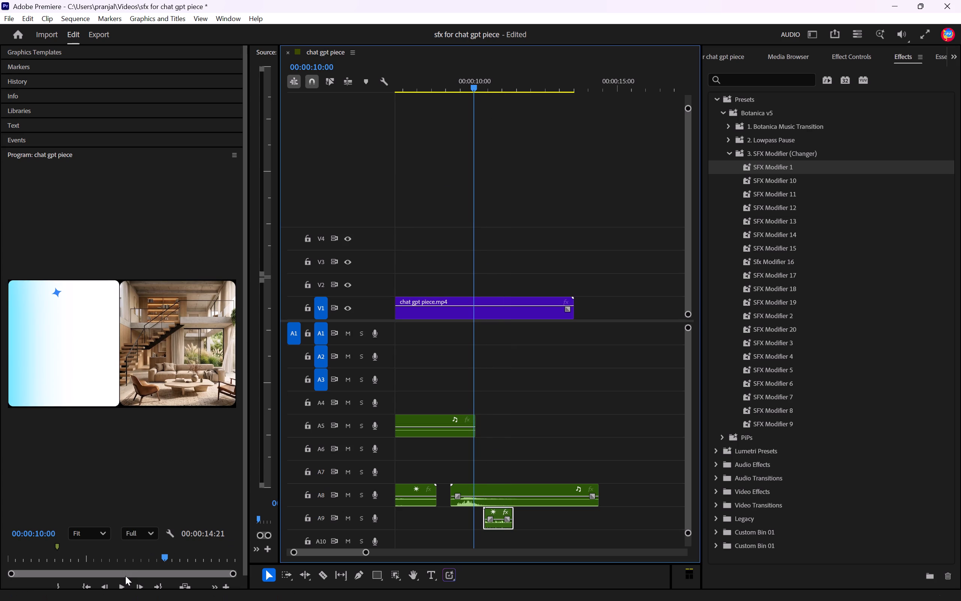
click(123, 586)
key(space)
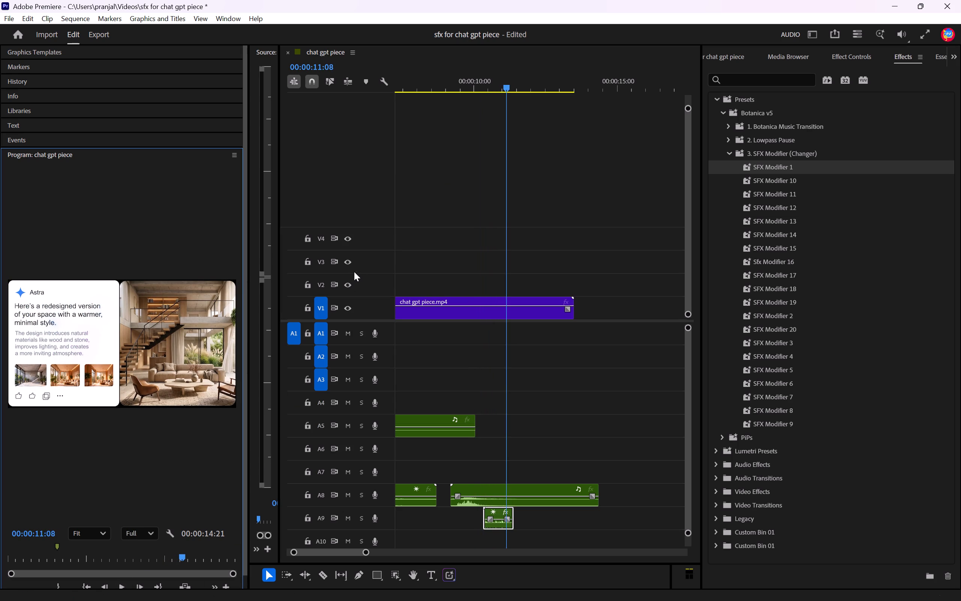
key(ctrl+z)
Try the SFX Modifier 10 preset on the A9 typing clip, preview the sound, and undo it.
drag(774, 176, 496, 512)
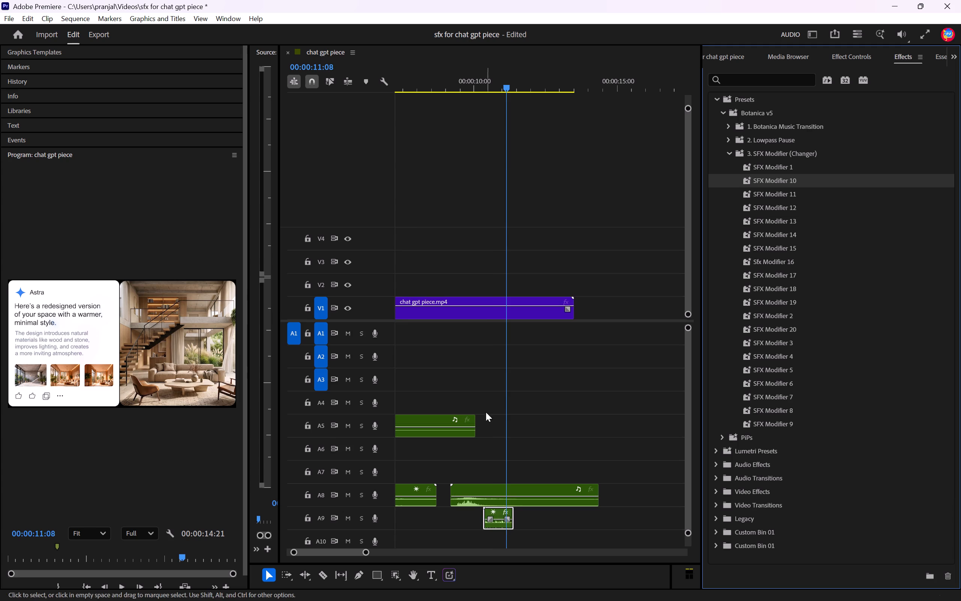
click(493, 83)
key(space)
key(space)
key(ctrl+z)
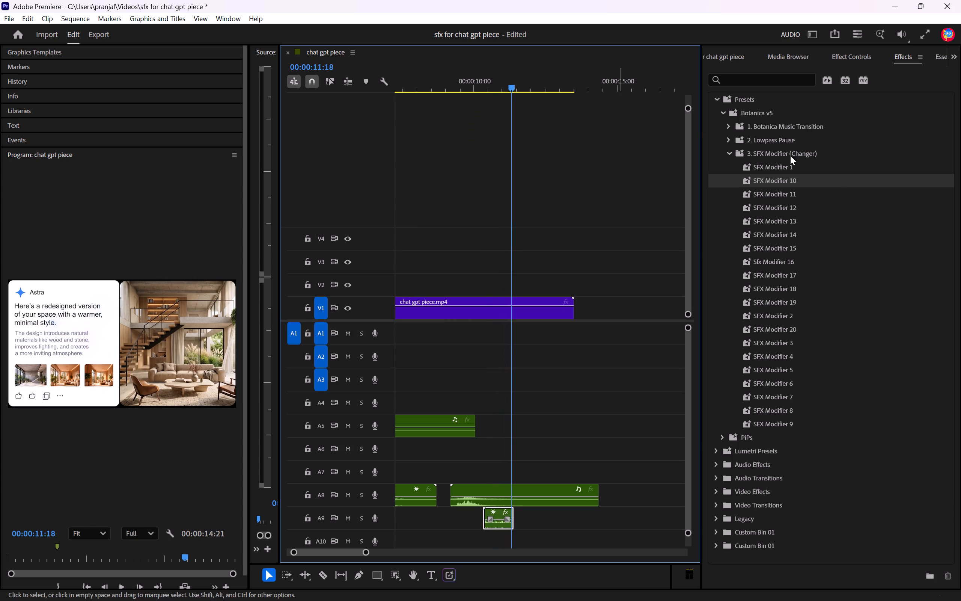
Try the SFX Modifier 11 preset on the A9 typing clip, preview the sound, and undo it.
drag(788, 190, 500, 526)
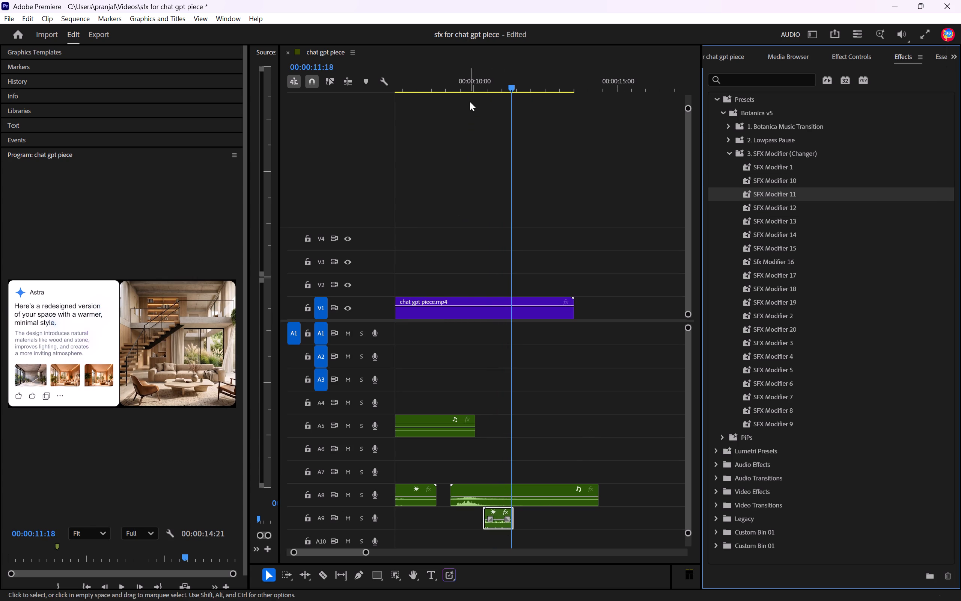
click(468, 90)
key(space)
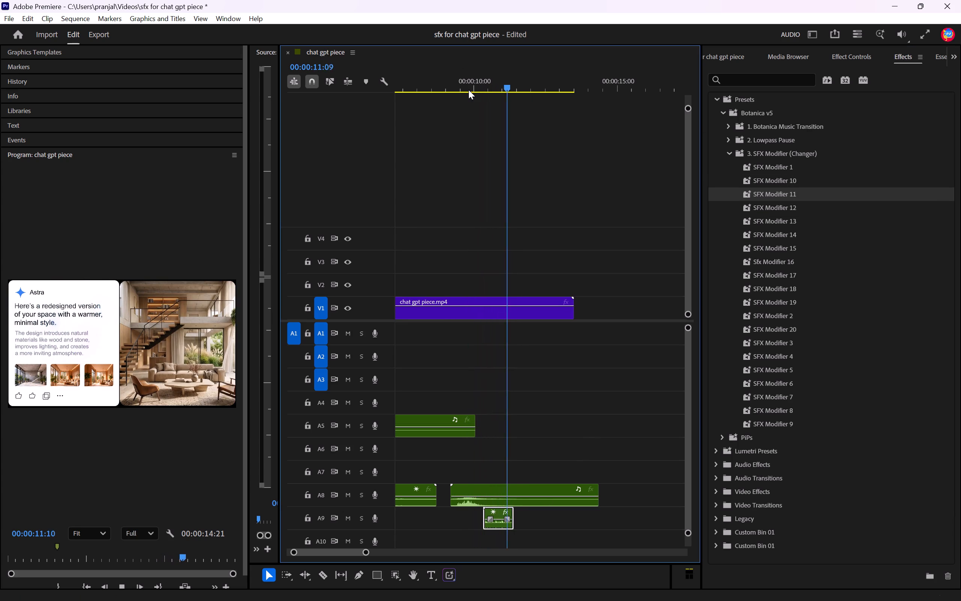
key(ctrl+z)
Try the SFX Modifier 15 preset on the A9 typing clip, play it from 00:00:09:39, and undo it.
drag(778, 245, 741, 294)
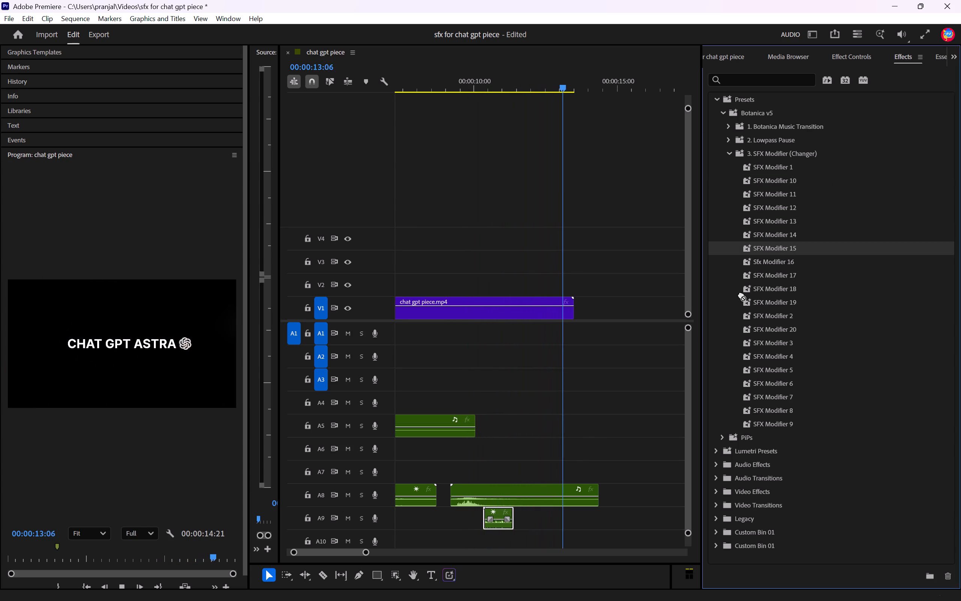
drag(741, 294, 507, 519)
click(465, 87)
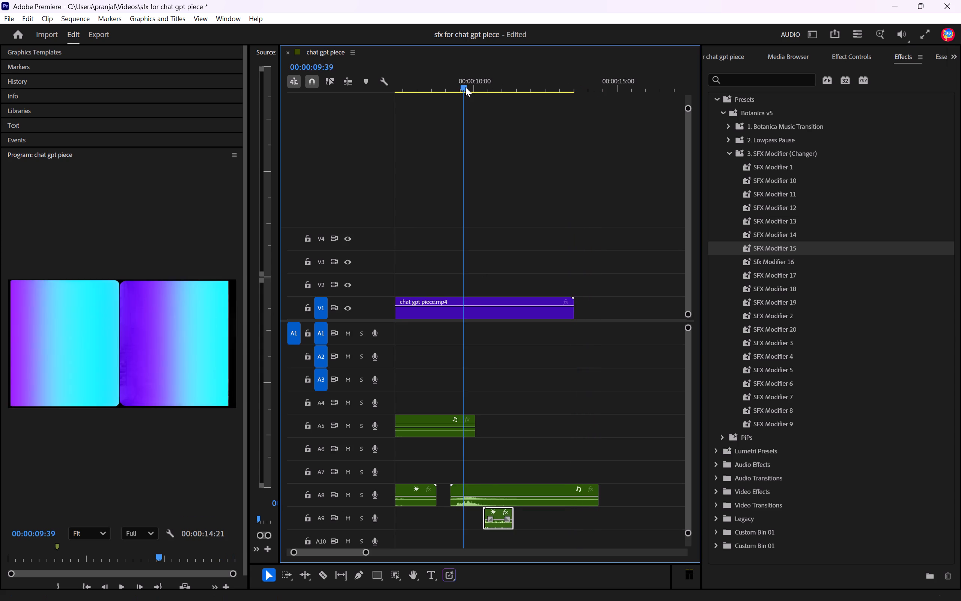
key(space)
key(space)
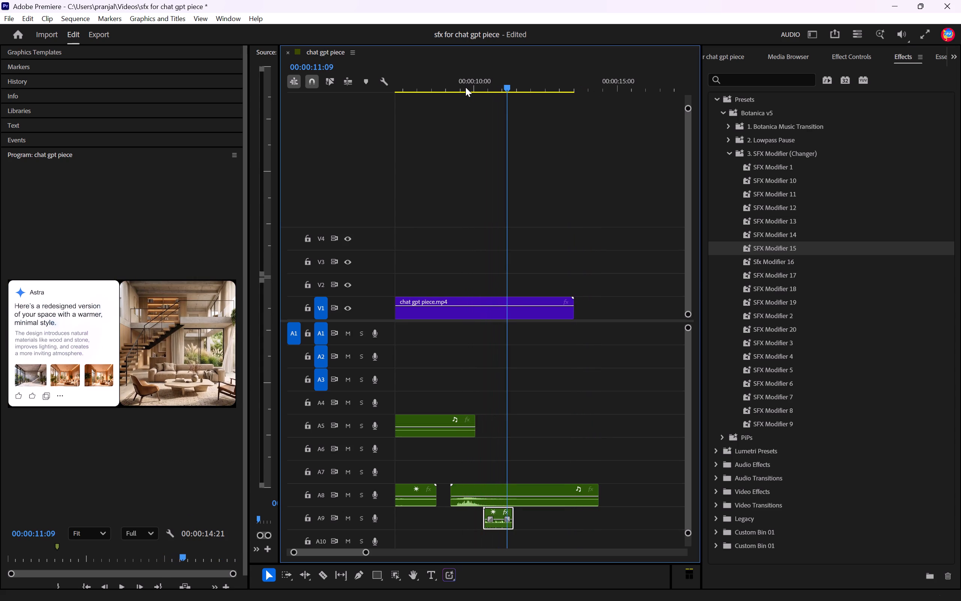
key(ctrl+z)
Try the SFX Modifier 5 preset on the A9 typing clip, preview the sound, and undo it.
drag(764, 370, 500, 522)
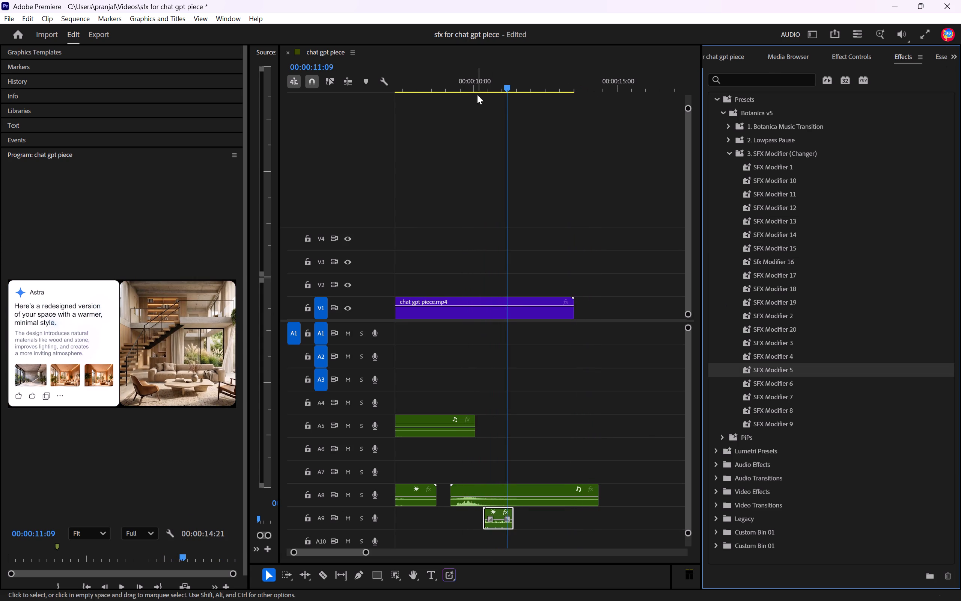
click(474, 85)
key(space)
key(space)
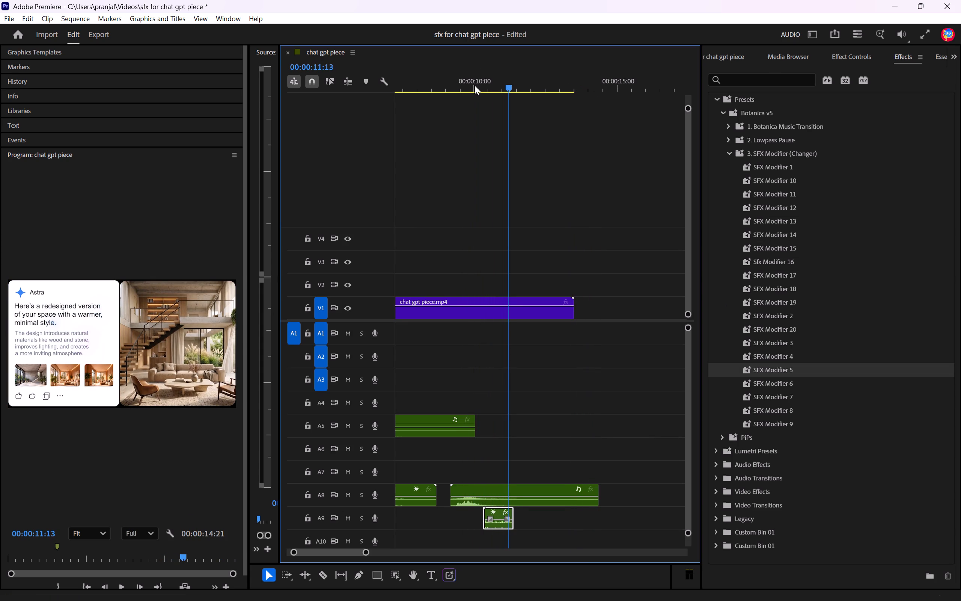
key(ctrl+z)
Review the unmodified typing sound around 00:00:10:00, play the whole sequence from the start, and recheck the Astra section.
click(473, 76)
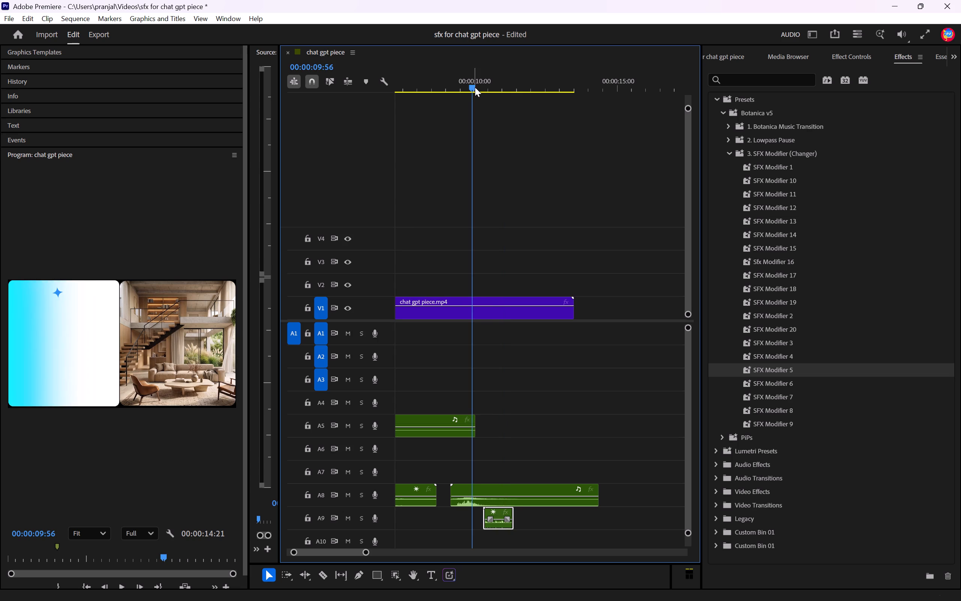
key(space)
key(space)
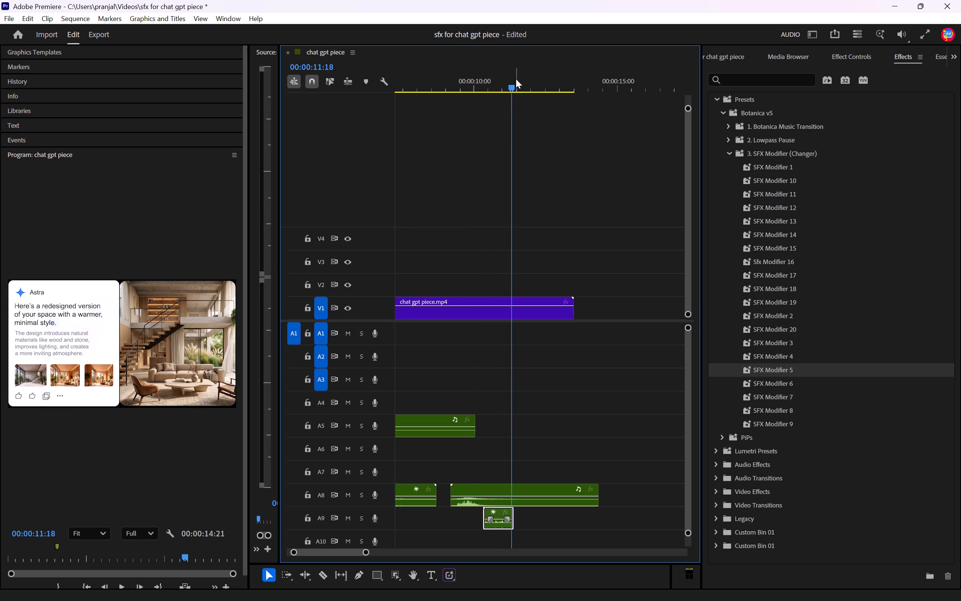
drag(506, 85, 0, 169)
key(space)
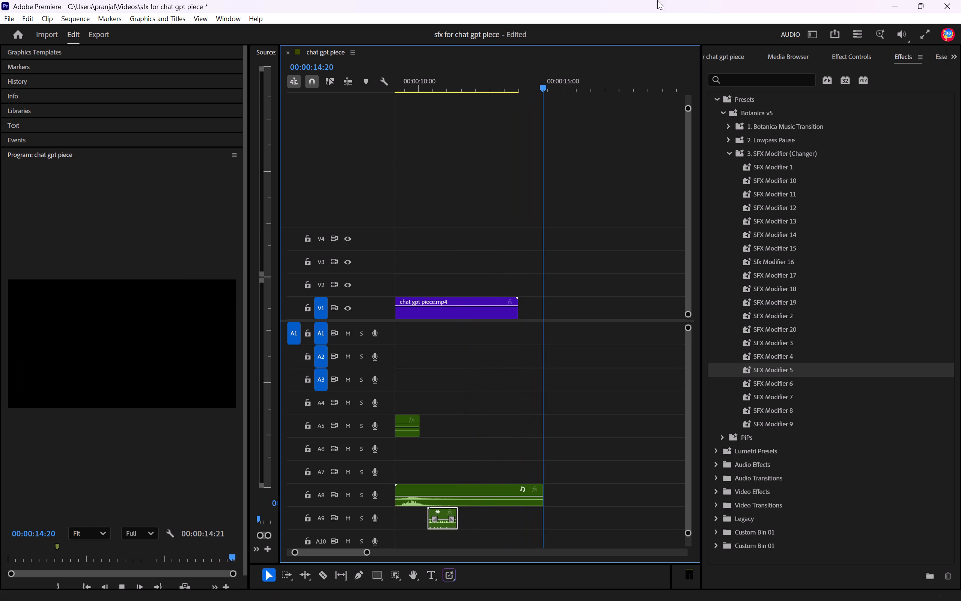
drag(467, 92, 399, 95)
click(438, 83)
key(space)
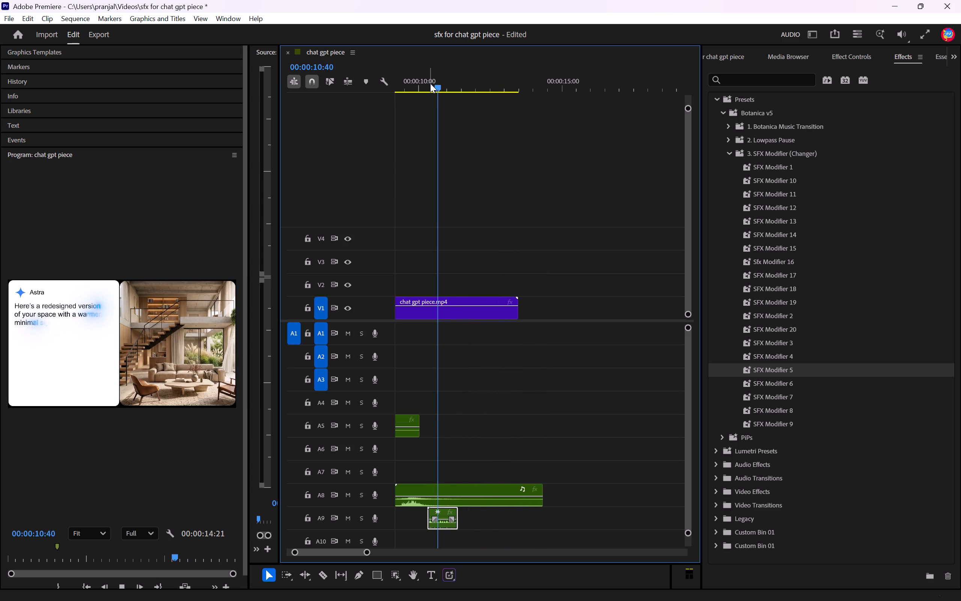
key(space)
key(space)
key(space)
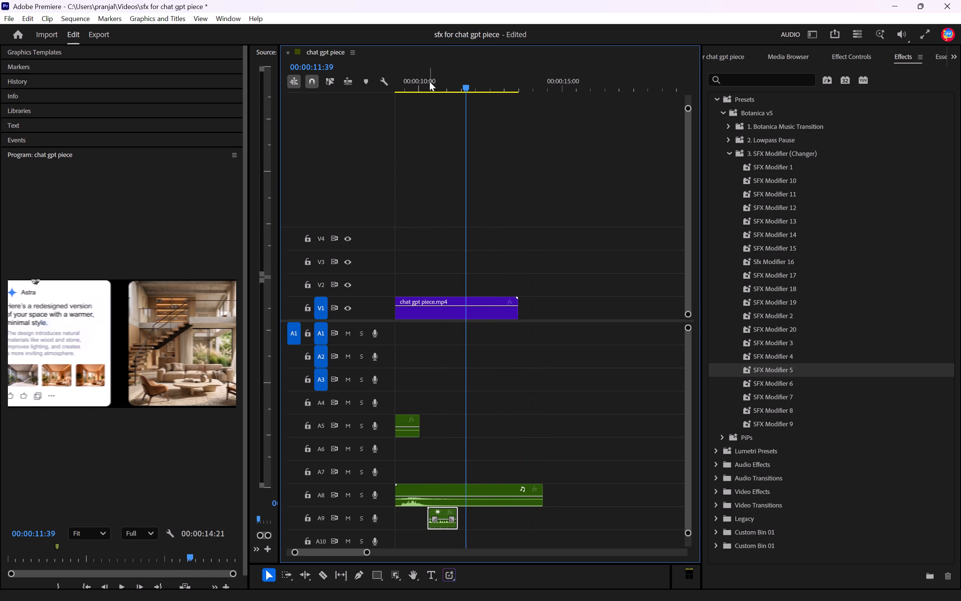
key(space)
key(space)
Park the playhead at 00:00:11:42 where the Astra panels split apart, and audition Deep, Mini, Whoosh sounds from Botanica v4's Whoosh folder.
drag(464, 88, 453, 93)
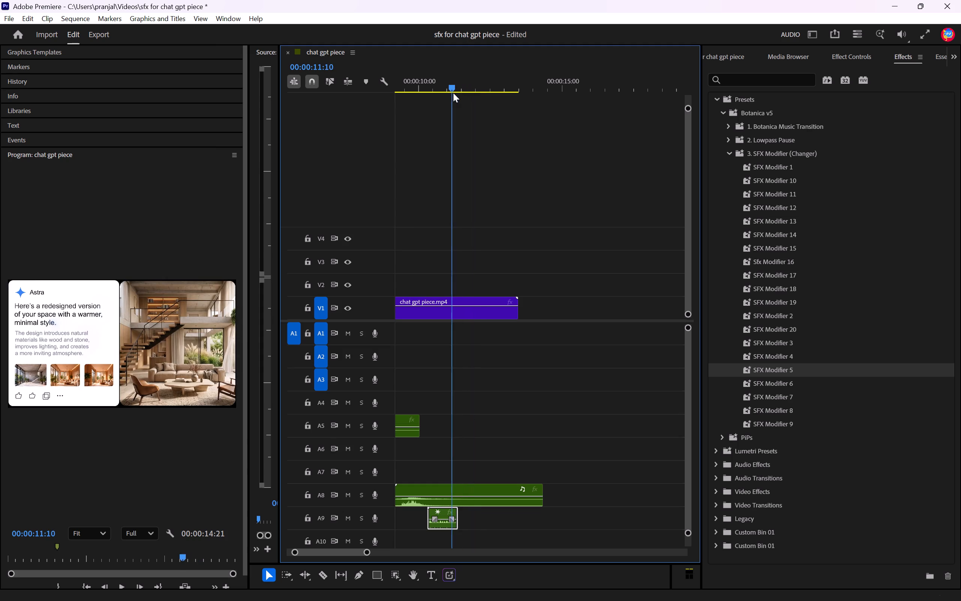
drag(453, 93, 465, 98)
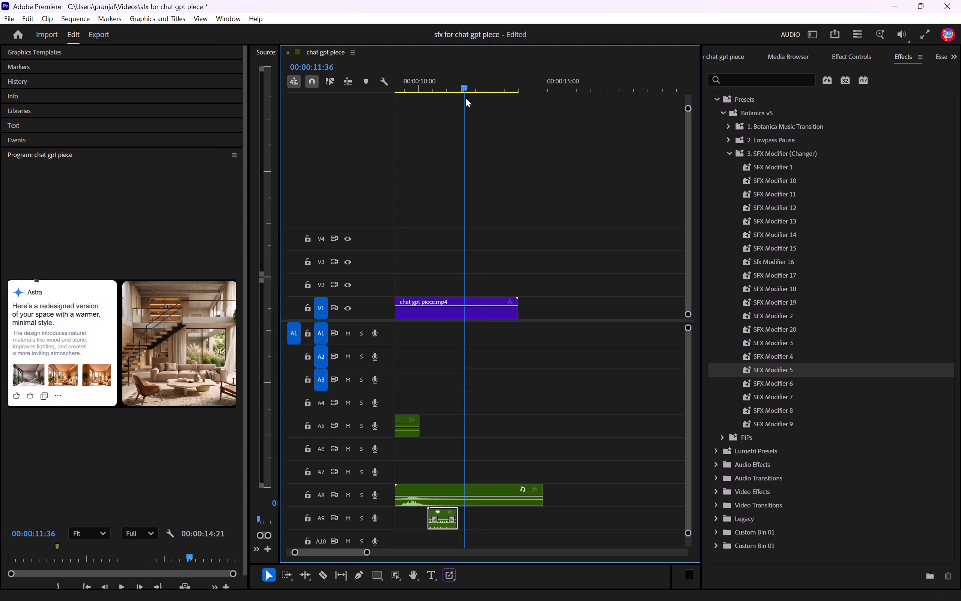
drag(465, 98, 469, 98)
key(Left)
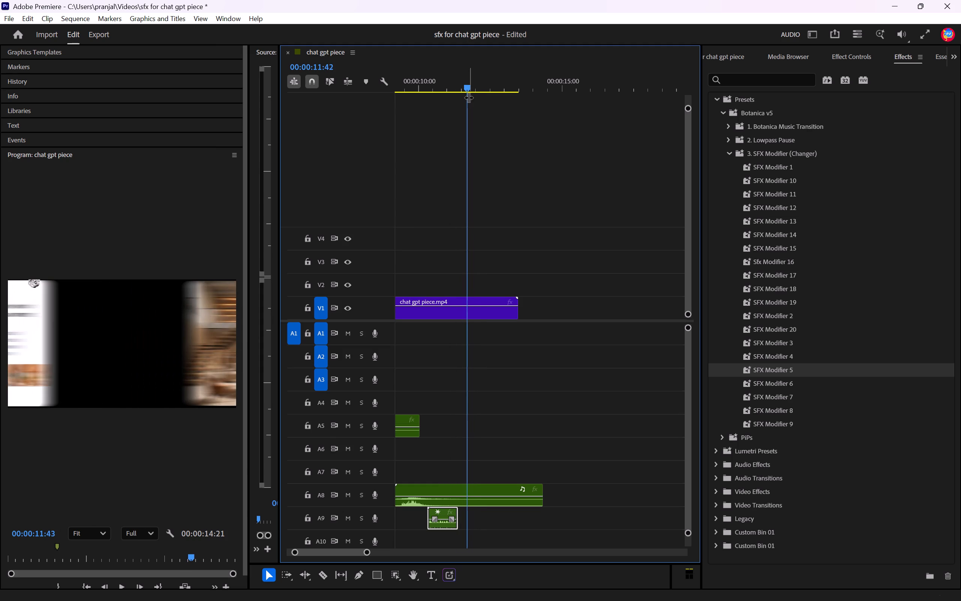
click(780, 62)
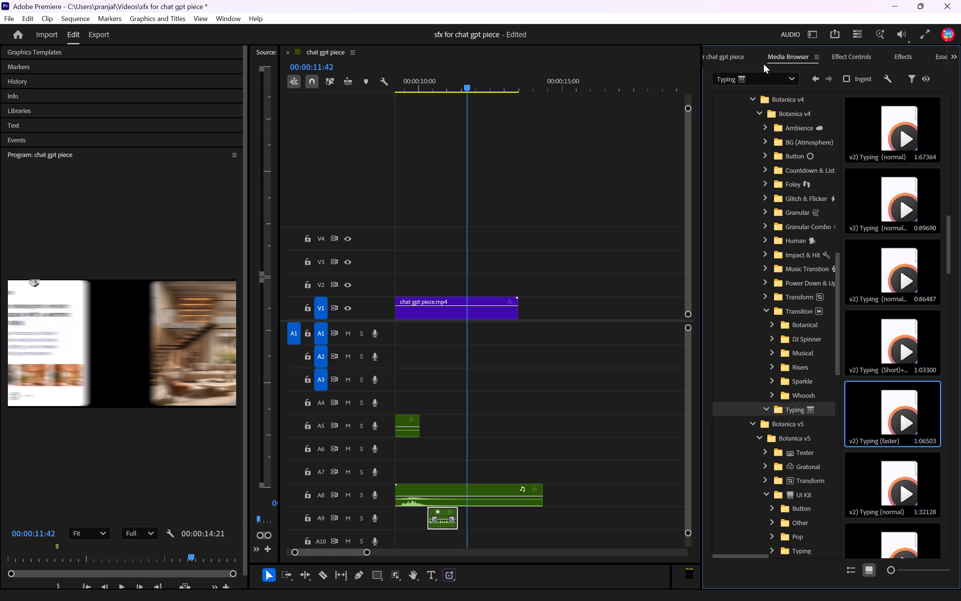
click(797, 391)
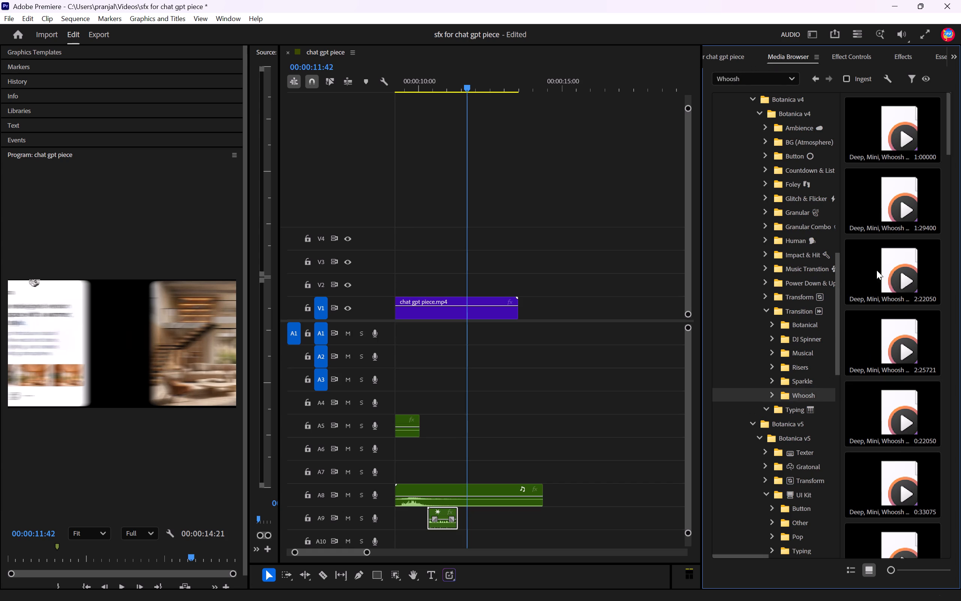
click(879, 268)
key(space)
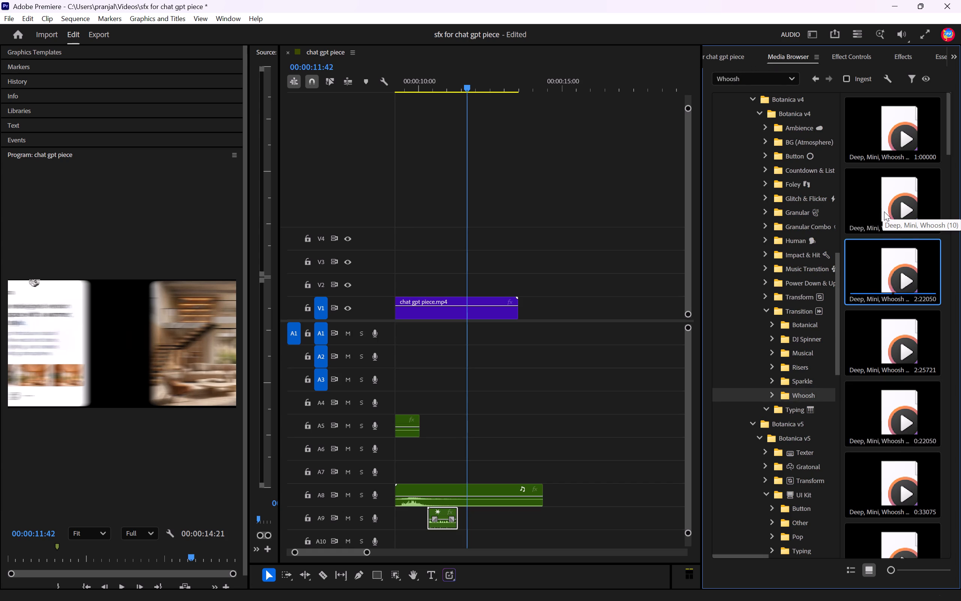
click(884, 209)
key(space)
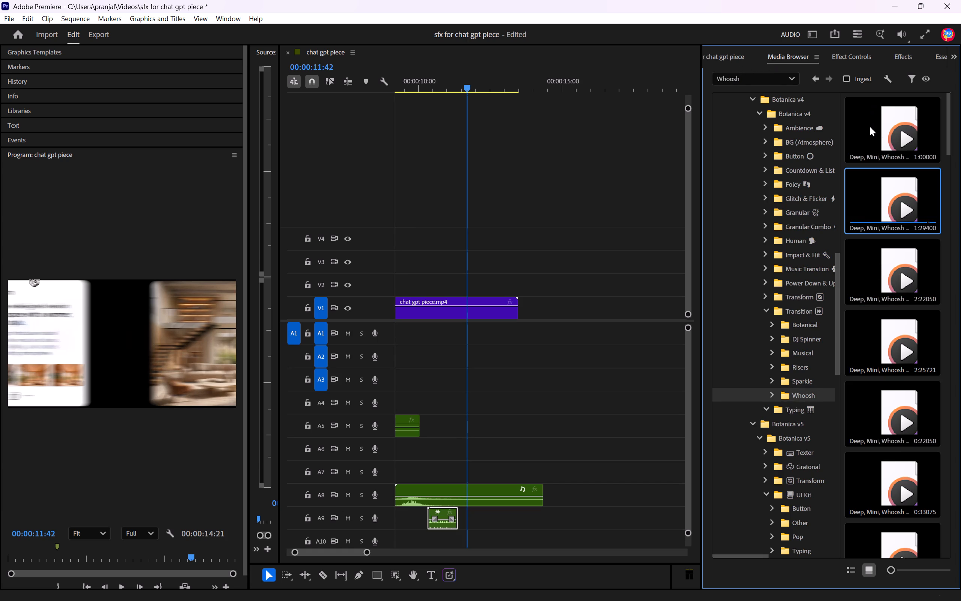
click(870, 127)
key(space)
Place the one-second Deep, Mini, Whoosh sound on track A10, starting at 00:00:11:42 with the panel split.
drag(900, 135, 476, 540)
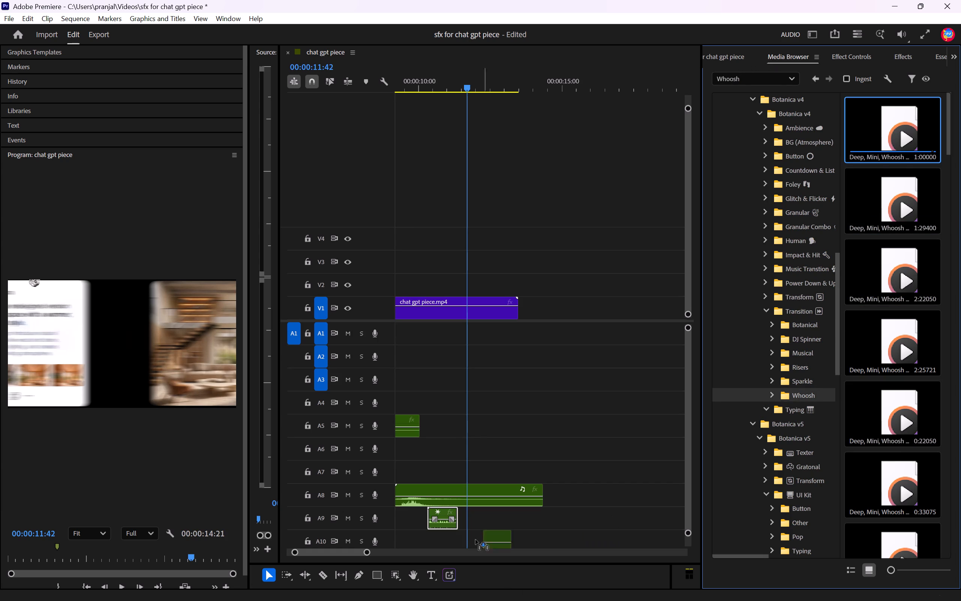
drag(476, 540, 463, 525)
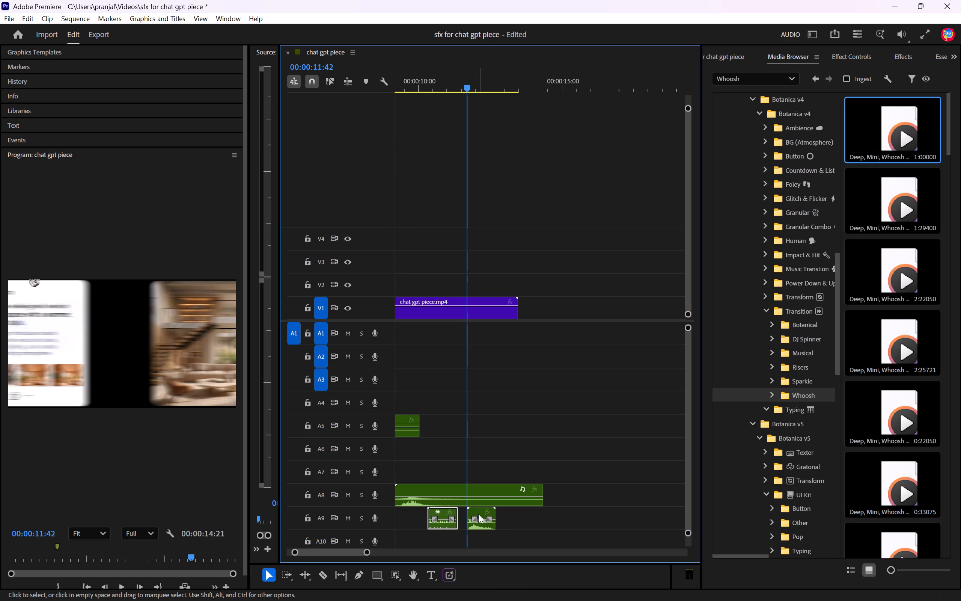
drag(479, 514, 475, 514)
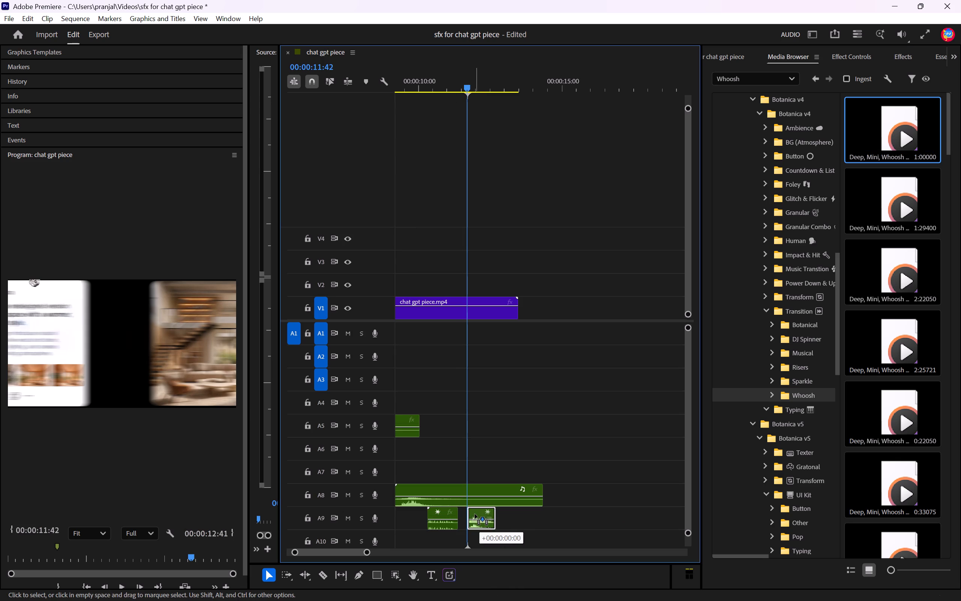
drag(475, 514, 463, 532)
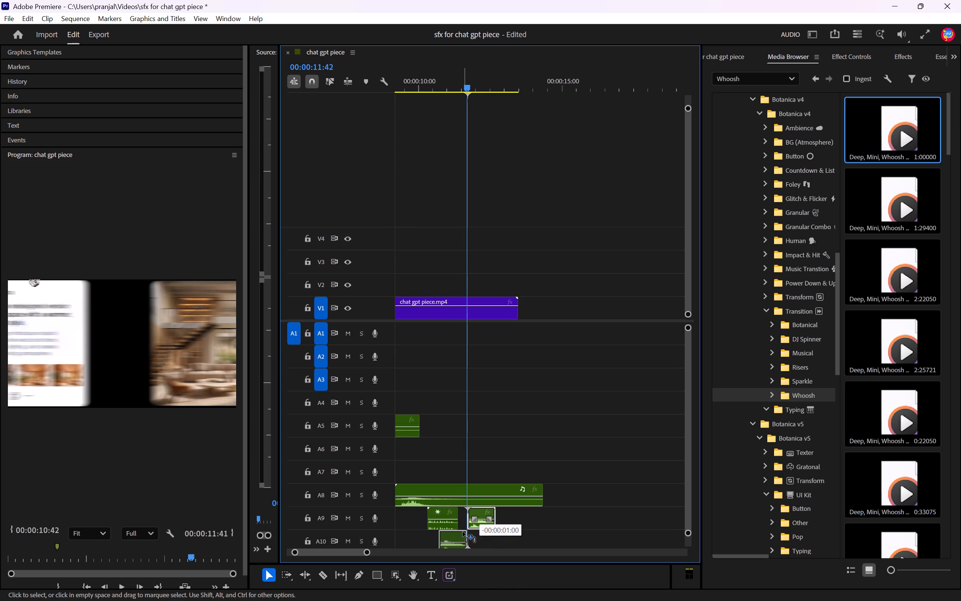
drag(463, 532, 466, 532)
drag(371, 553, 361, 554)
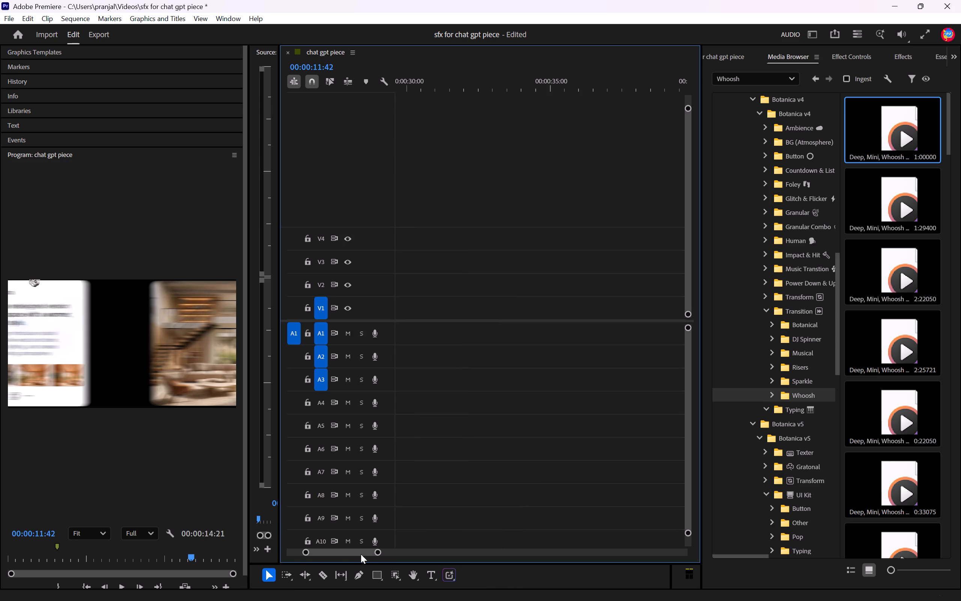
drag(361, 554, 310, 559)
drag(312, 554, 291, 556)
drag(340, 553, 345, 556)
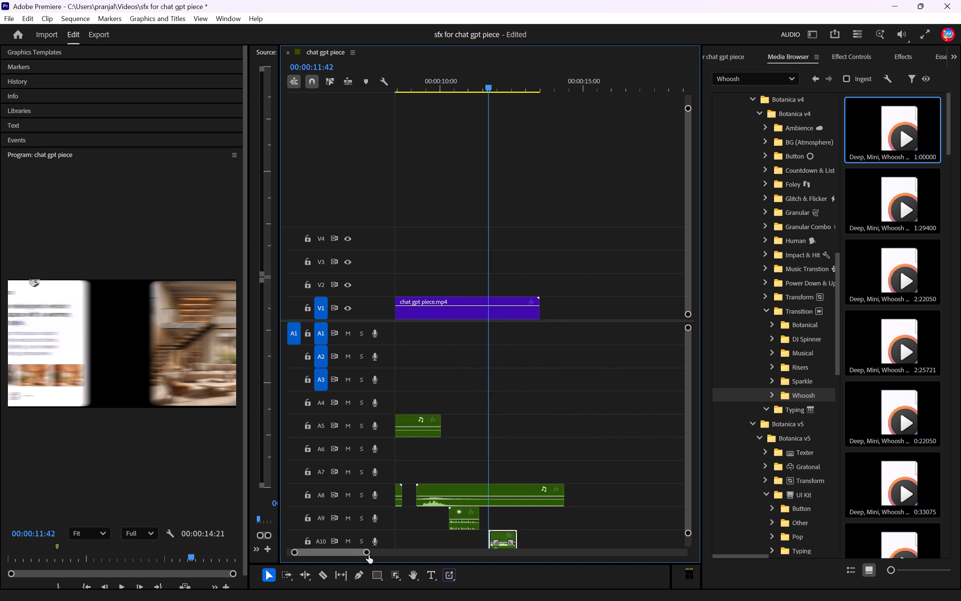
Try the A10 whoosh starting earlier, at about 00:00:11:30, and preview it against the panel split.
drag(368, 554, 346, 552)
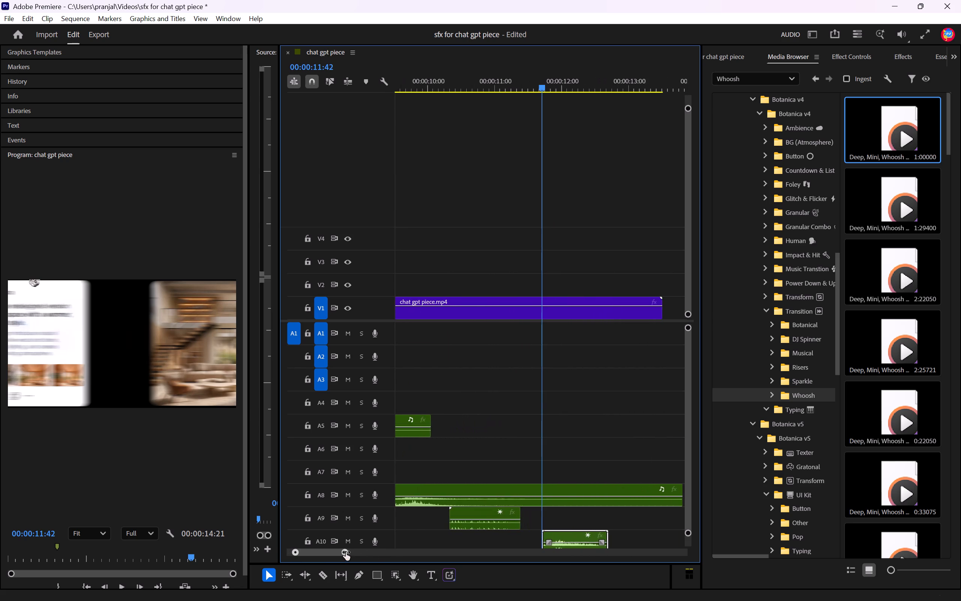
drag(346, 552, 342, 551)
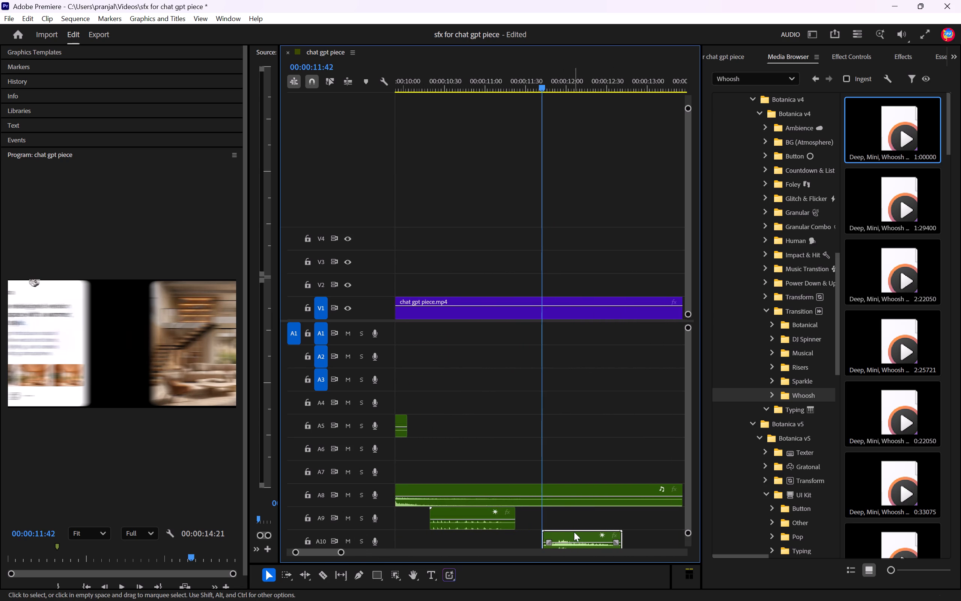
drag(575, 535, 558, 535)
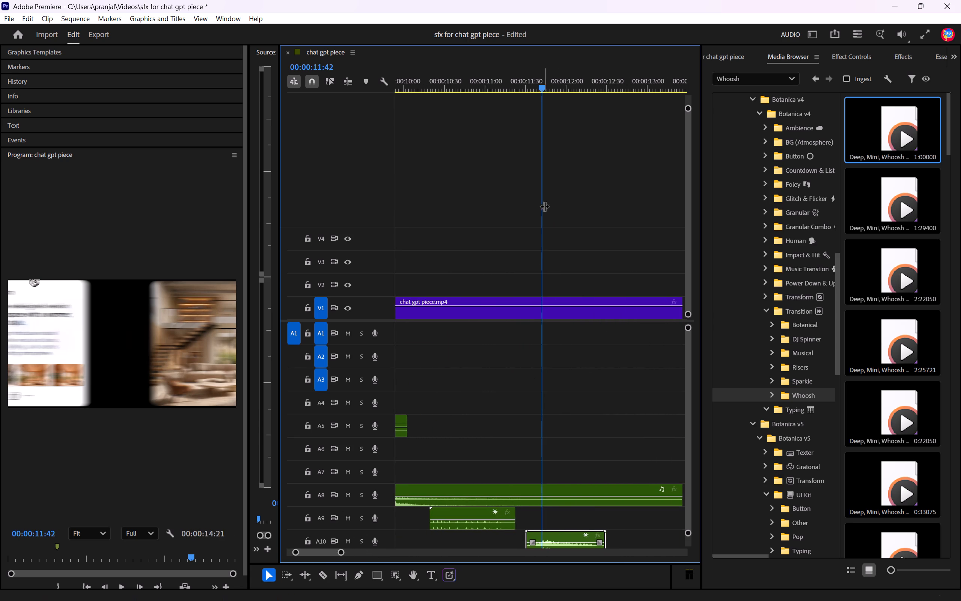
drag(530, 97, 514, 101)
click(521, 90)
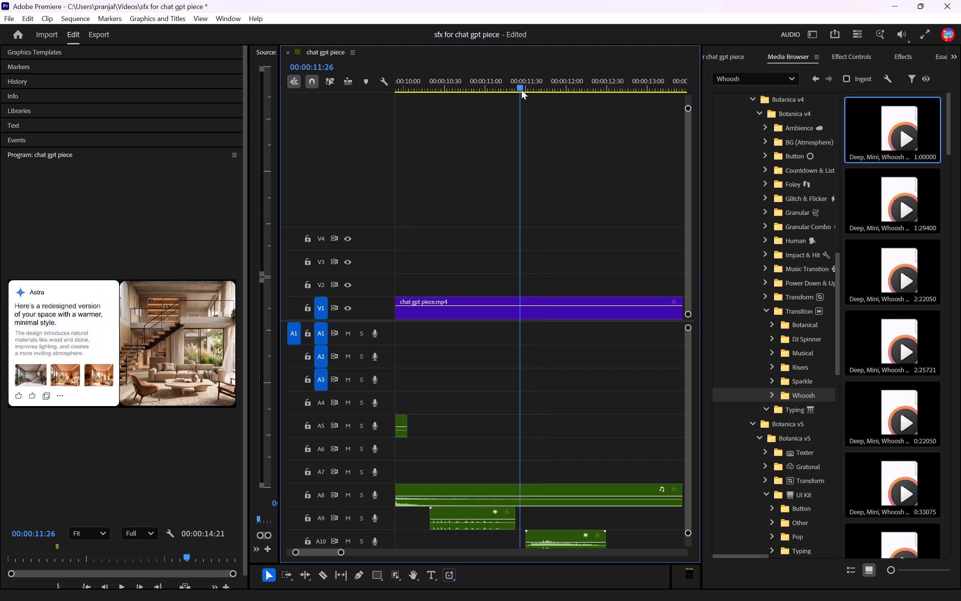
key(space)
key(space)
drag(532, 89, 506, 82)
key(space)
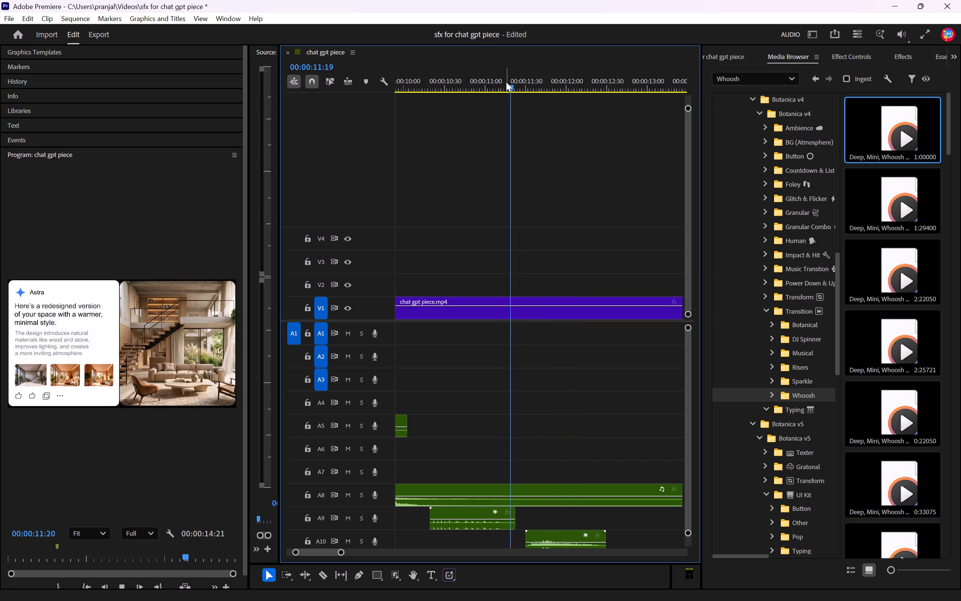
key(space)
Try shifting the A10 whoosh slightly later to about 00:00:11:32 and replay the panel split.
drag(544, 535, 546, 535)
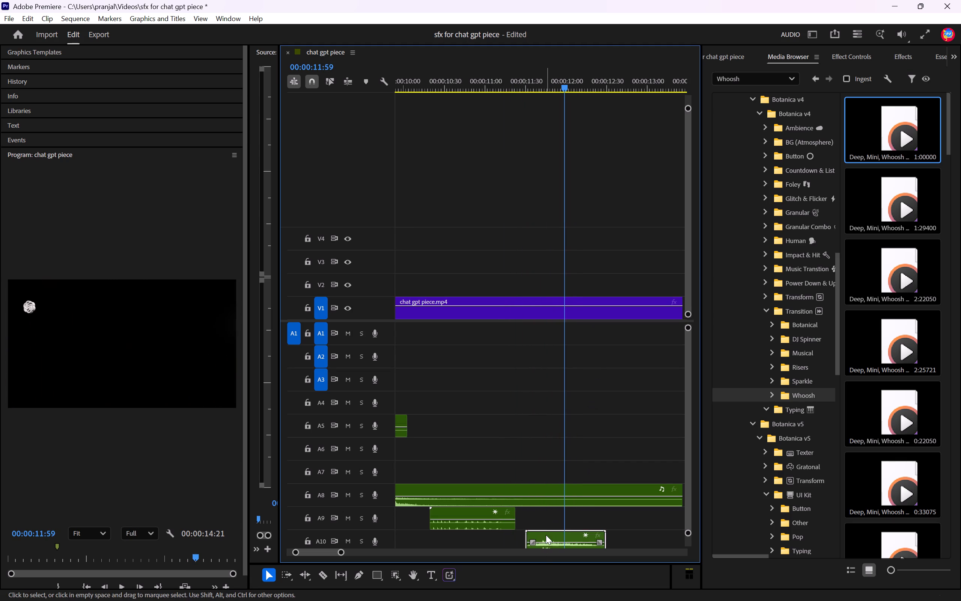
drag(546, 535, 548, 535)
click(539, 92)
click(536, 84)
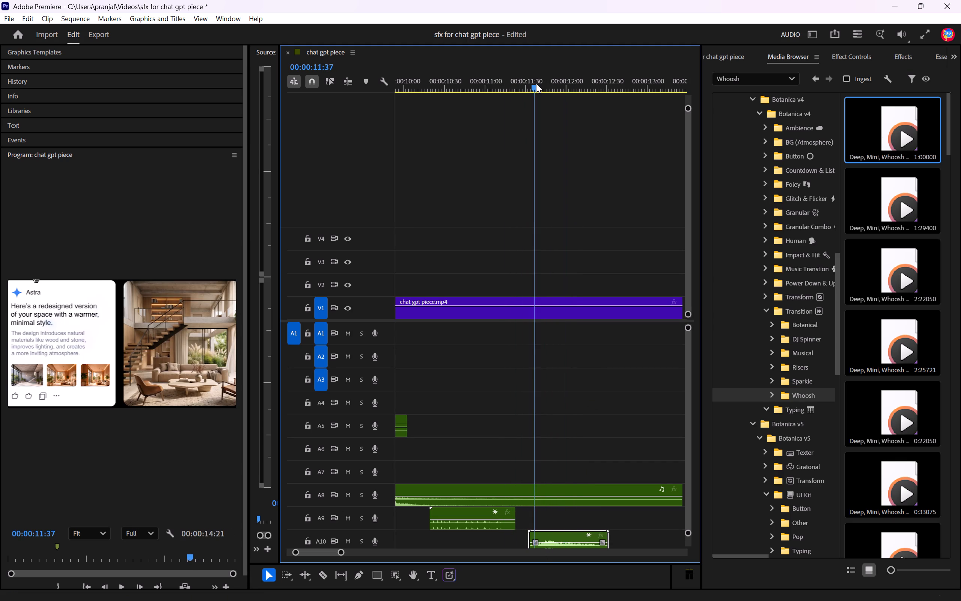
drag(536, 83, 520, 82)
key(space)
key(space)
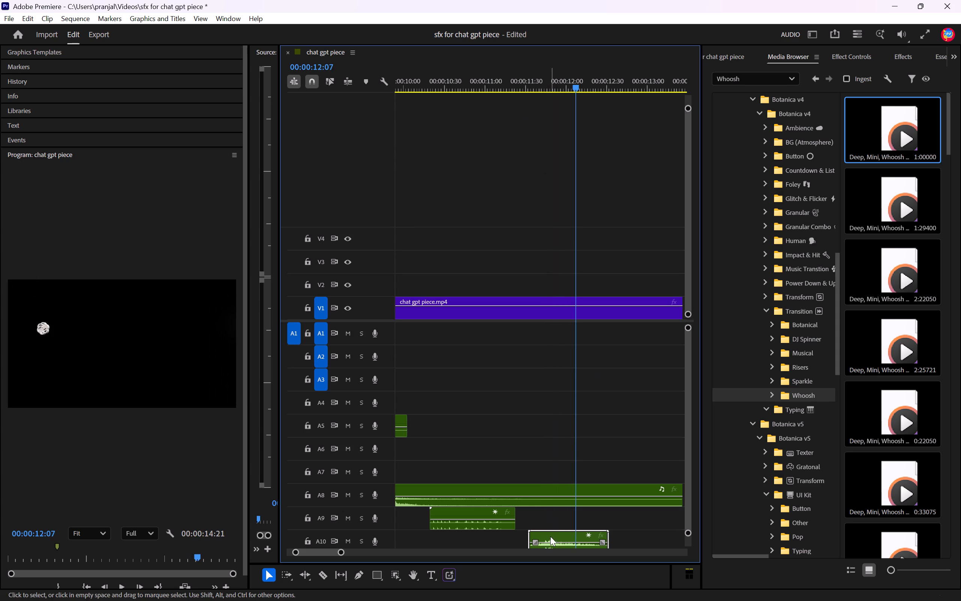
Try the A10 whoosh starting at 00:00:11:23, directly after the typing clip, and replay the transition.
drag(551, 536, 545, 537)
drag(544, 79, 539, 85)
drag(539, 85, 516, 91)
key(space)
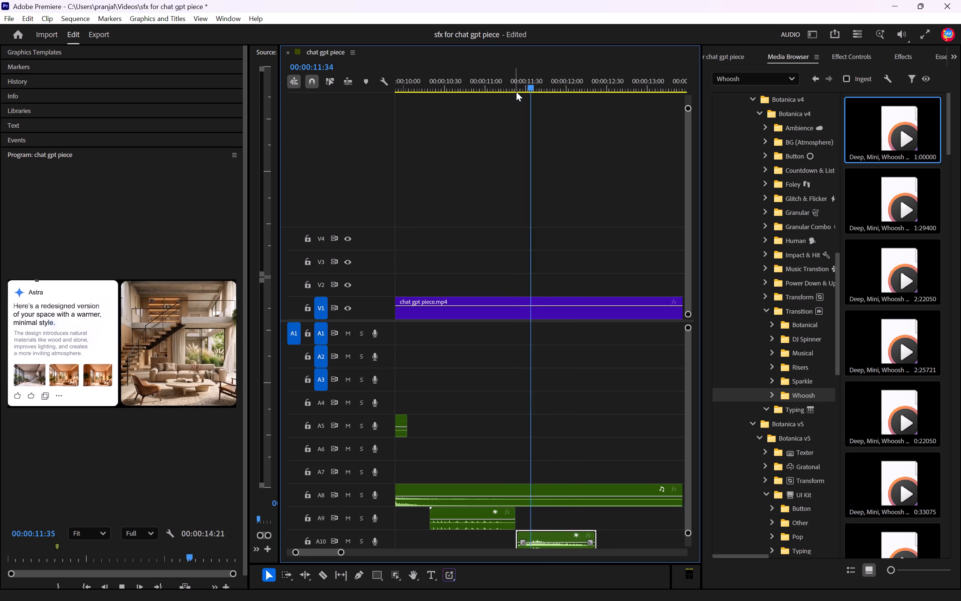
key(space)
Move the A10 whoosh to start at about 00:00:11:28 and replay the panel split and ChatGPT Astra title to check its timing.
drag(529, 79, 539, 84)
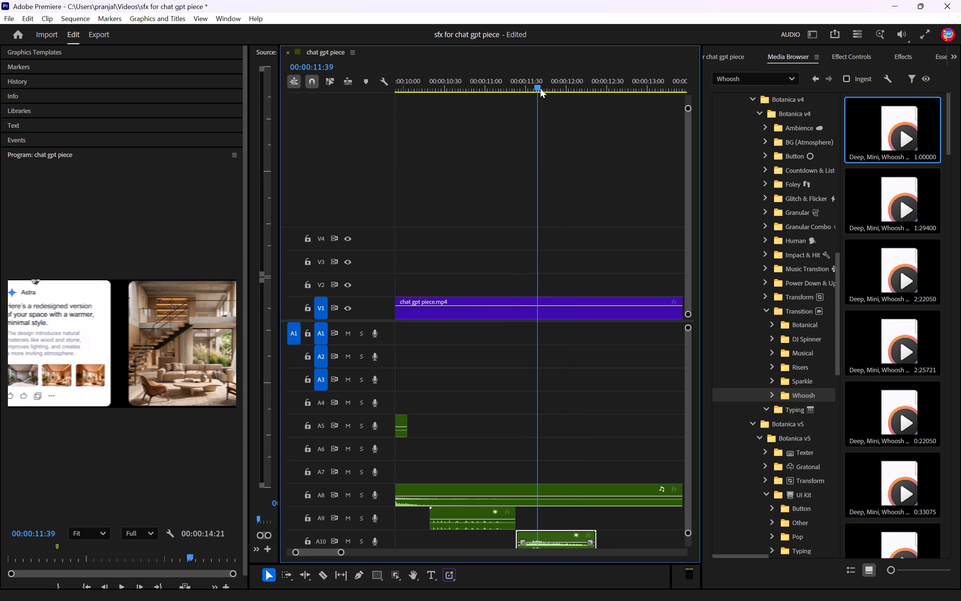
drag(545, 536, 550, 536)
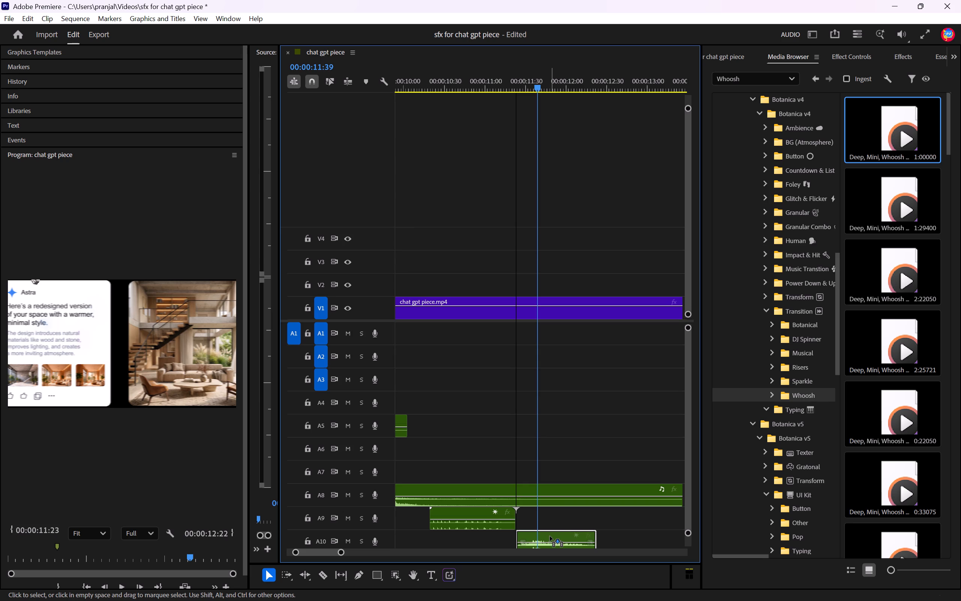
drag(550, 536, 552, 535)
drag(508, 84, 498, 86)
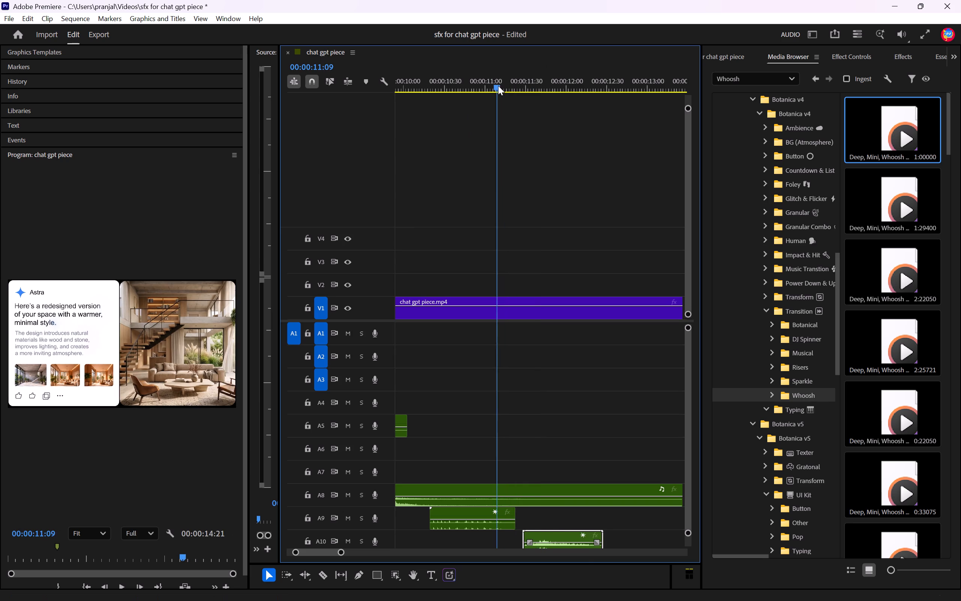
drag(498, 86, 498, 86)
key(space)
key(space)
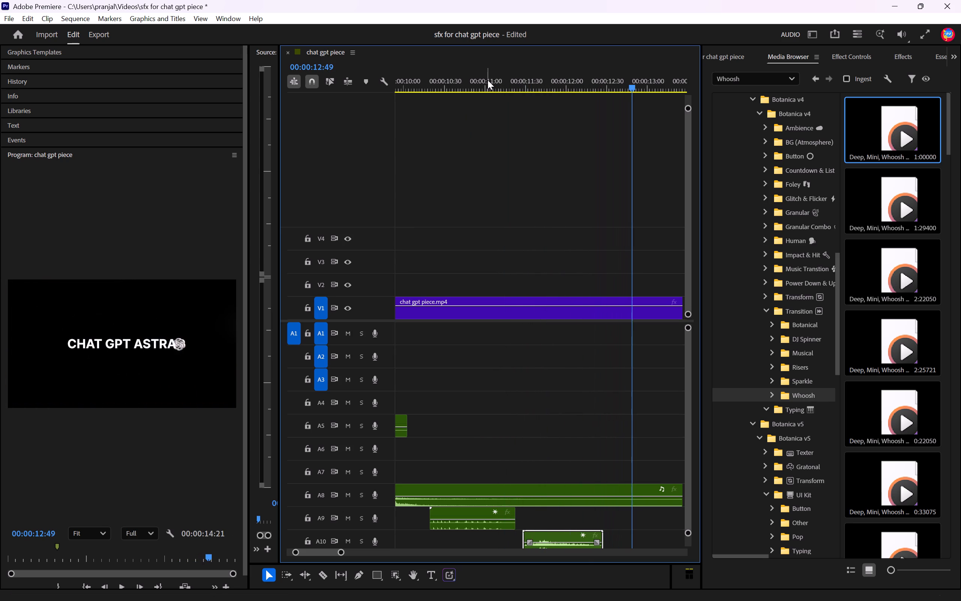
drag(539, 86, 507, 89)
key(space)
key(space)
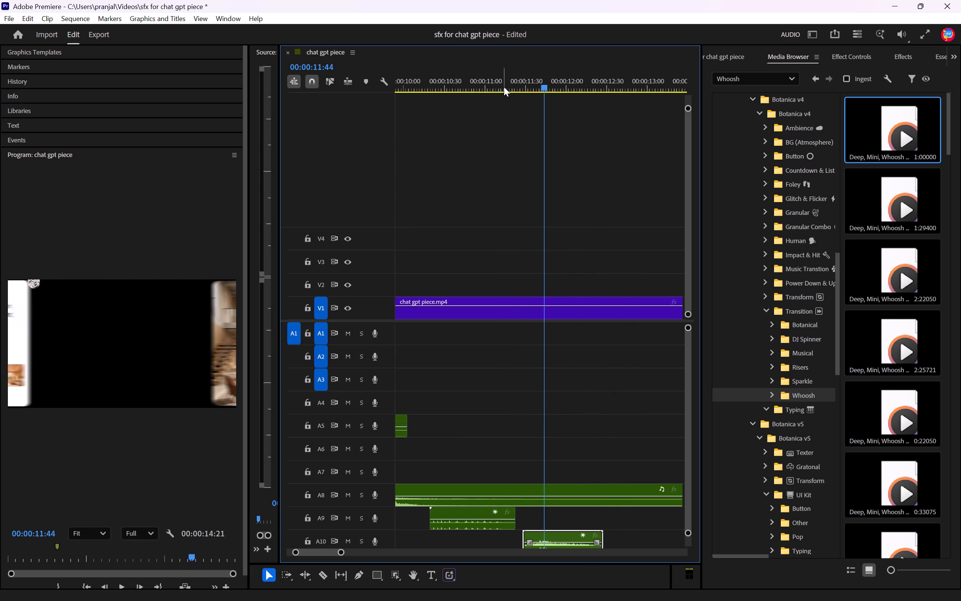
key(space)
key(space)
key(space)
key(space)
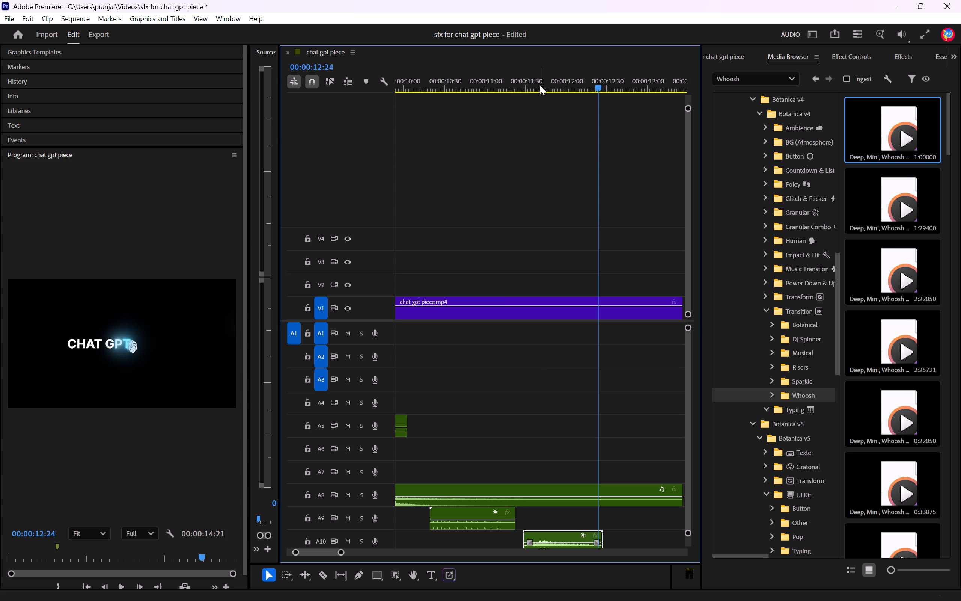
Park the playhead at 00:00:11:35 and audition Flip, Flip 2, Formation and Free Spiral from Botanica v4's Transform folder.
drag(537, 88, 529, 94)
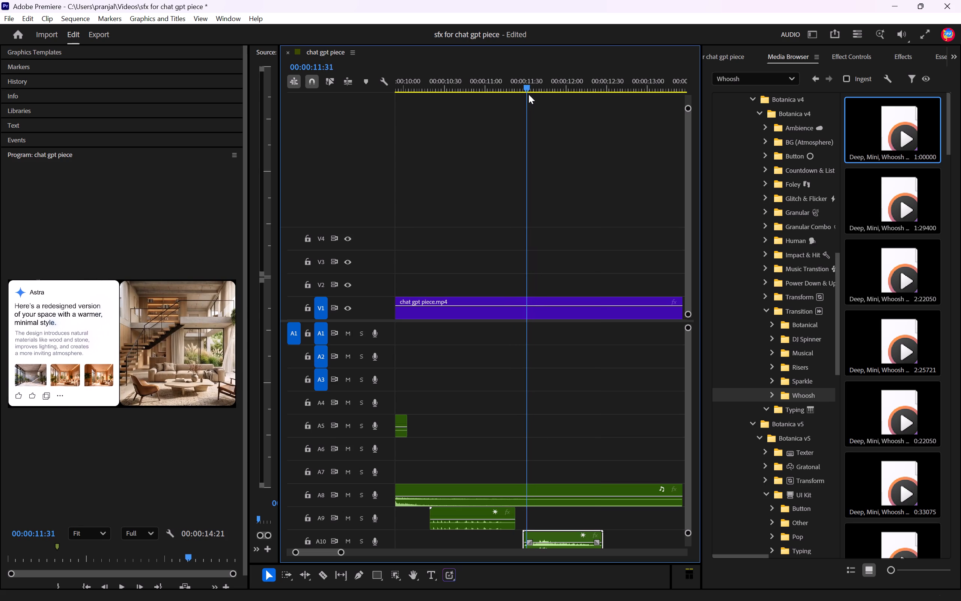
drag(529, 94, 533, 94)
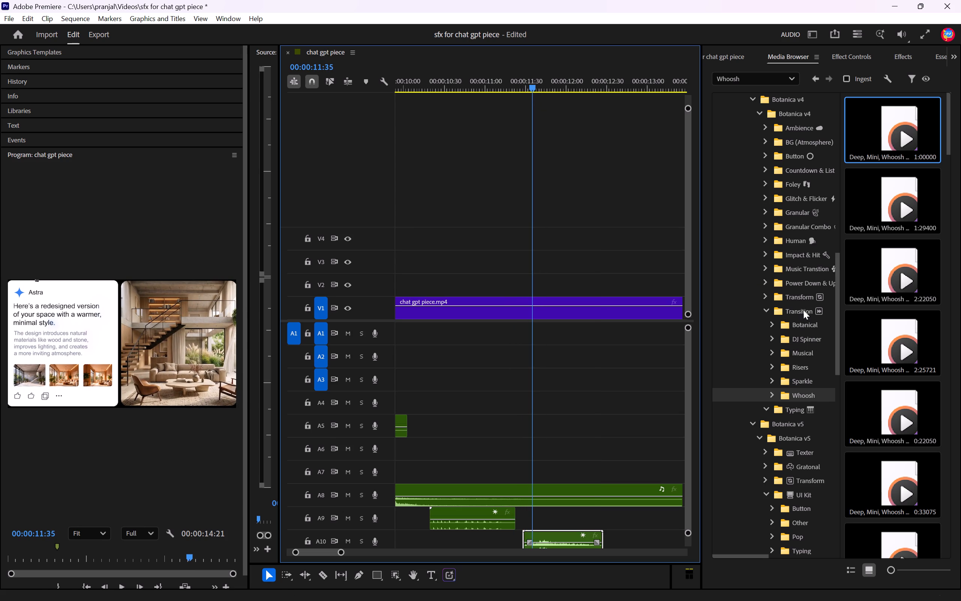
click(803, 297)
click(898, 138)
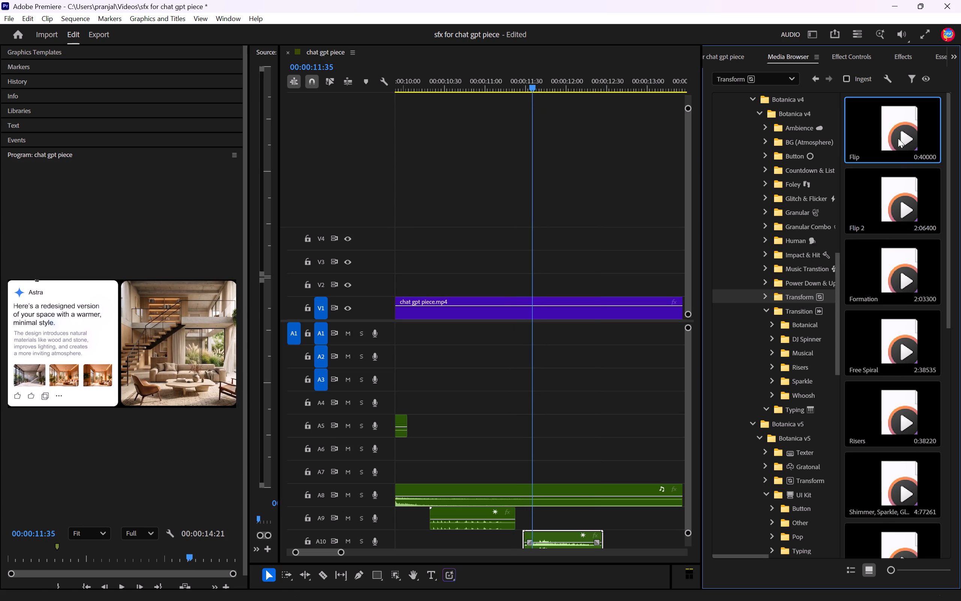
key(space)
click(898, 195)
key(space)
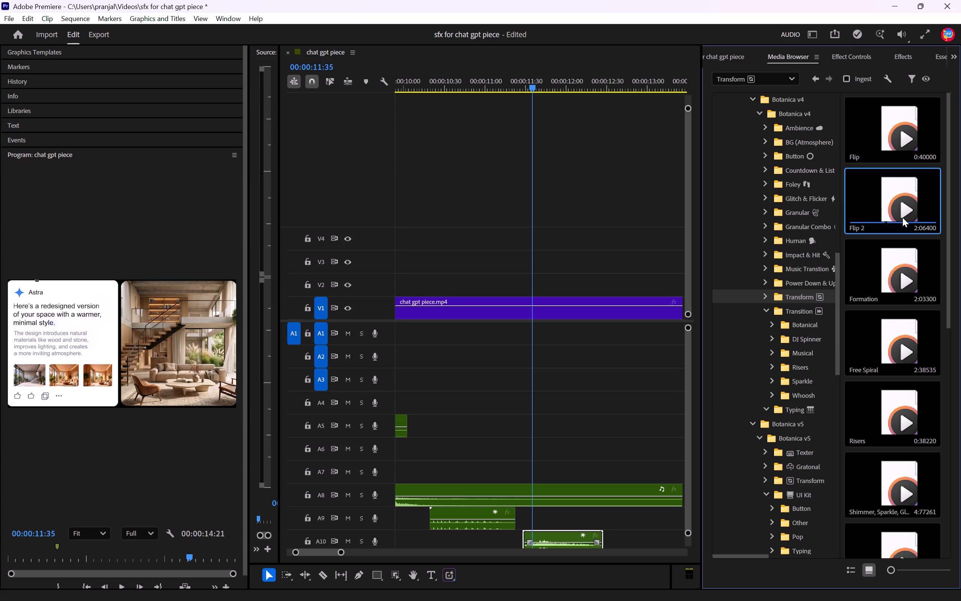
click(895, 128)
key(space)
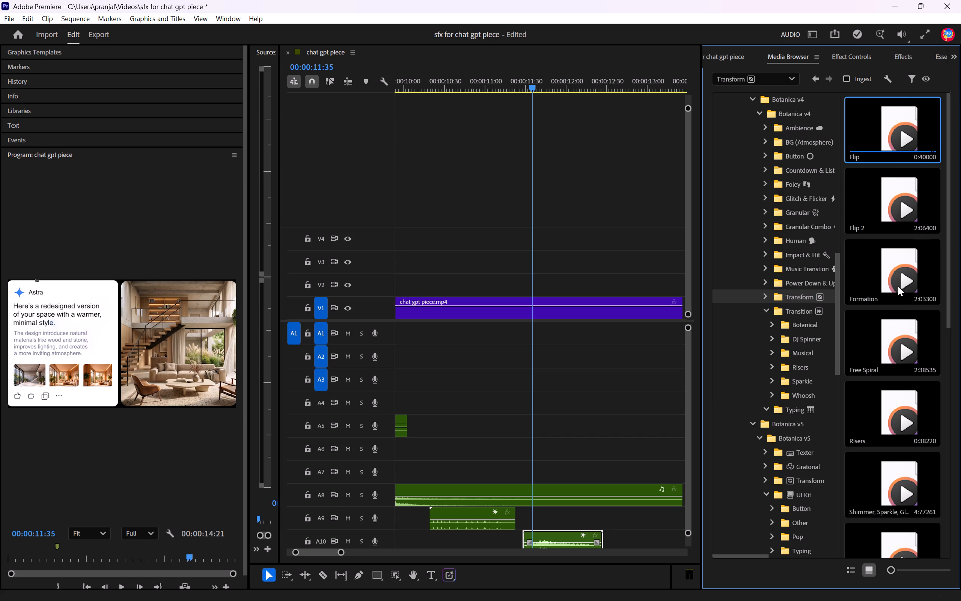
click(898, 274)
key(space)
click(894, 356)
key(space)
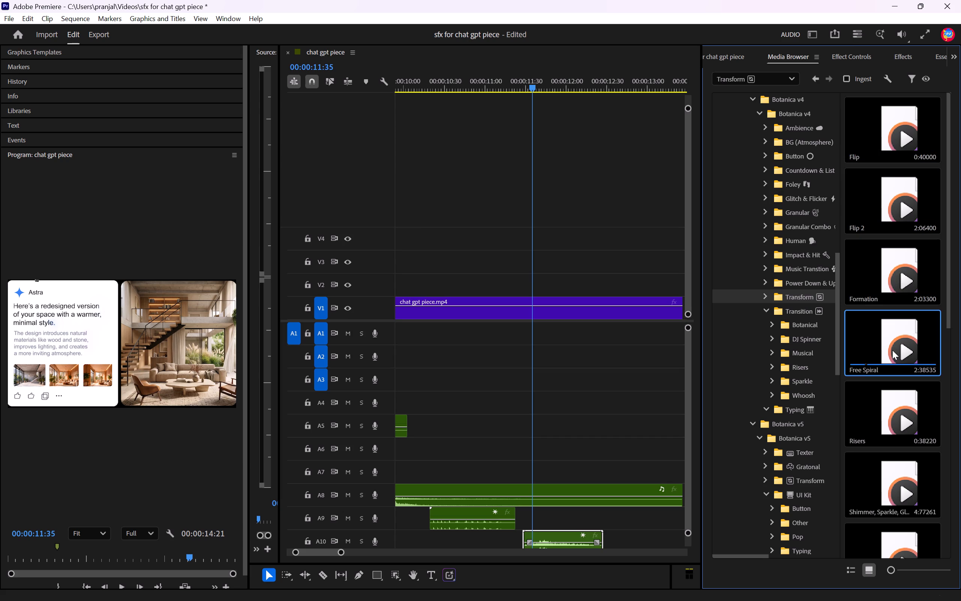
Audition Spin, Rotation, Flip (2) and (1), Speed Transform and Sliding Count from the Transform folder.
scroll(885, 410, down, 4)
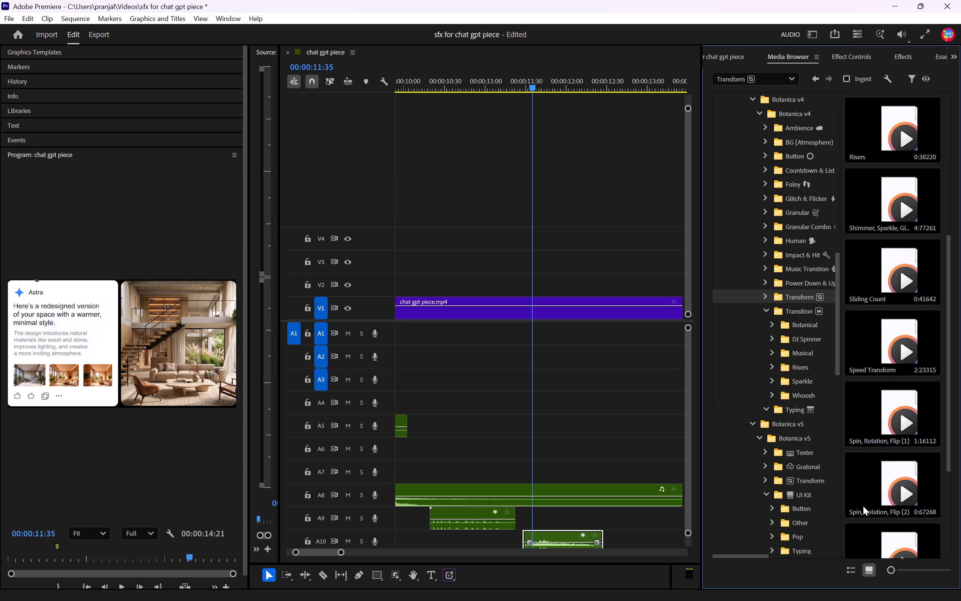
click(862, 502)
key(space)
click(883, 429)
key(space)
scroll(883, 423, down, 1)
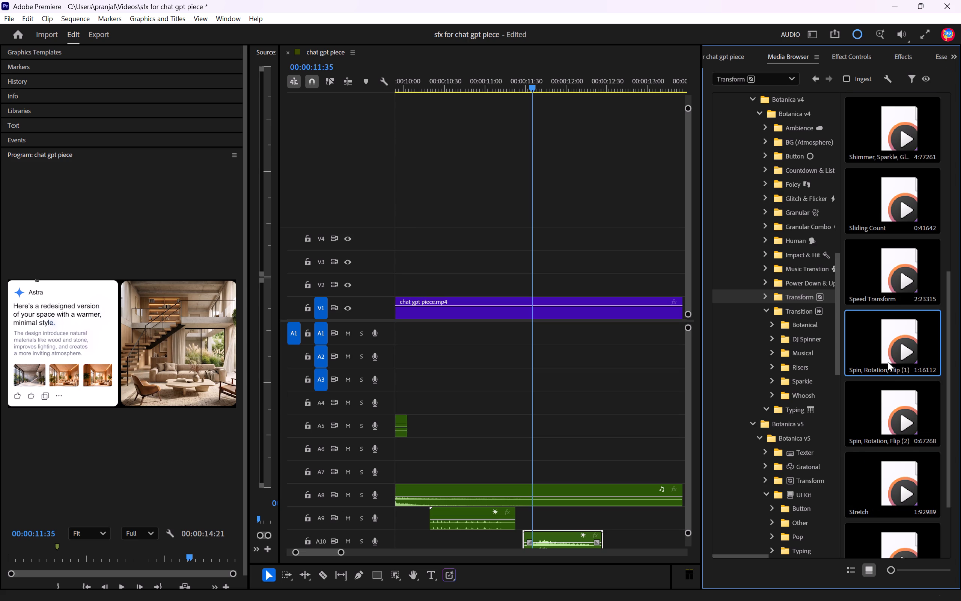
click(880, 264)
key(space)
click(883, 201)
key(space)
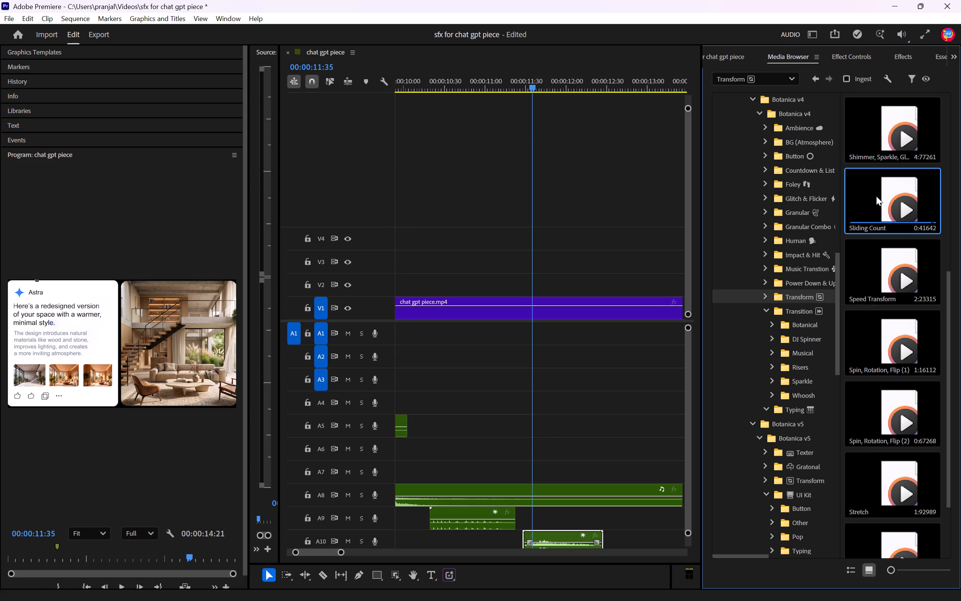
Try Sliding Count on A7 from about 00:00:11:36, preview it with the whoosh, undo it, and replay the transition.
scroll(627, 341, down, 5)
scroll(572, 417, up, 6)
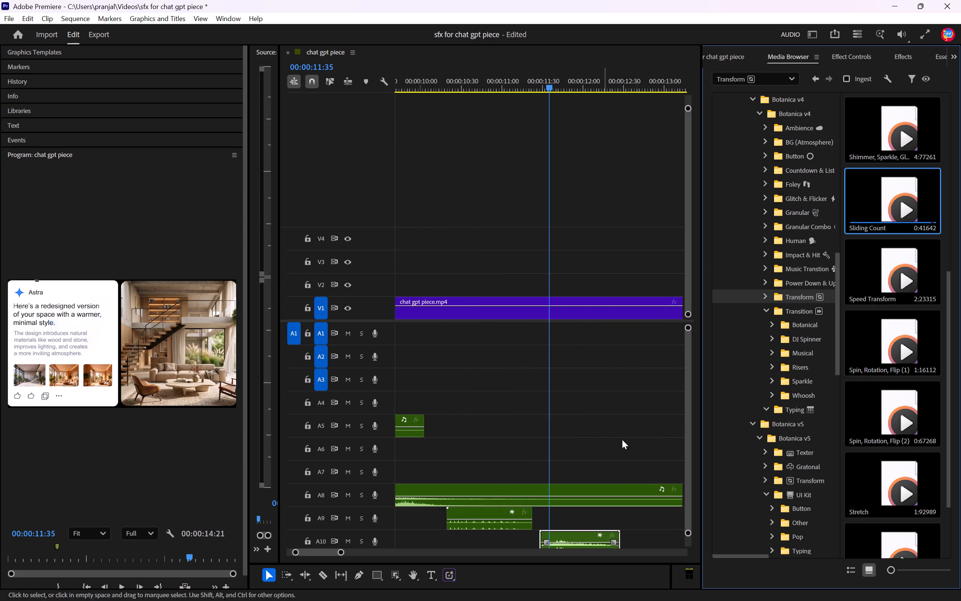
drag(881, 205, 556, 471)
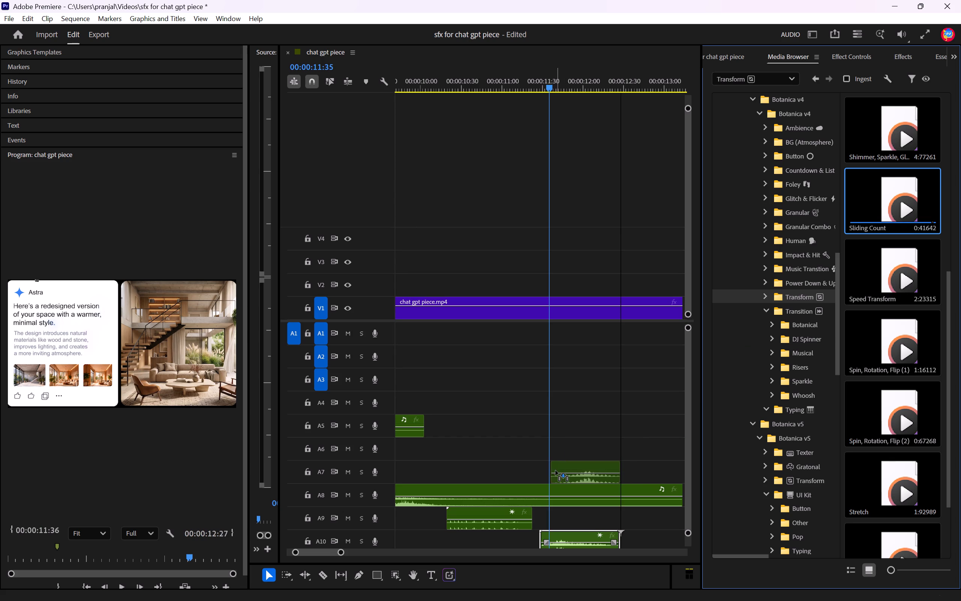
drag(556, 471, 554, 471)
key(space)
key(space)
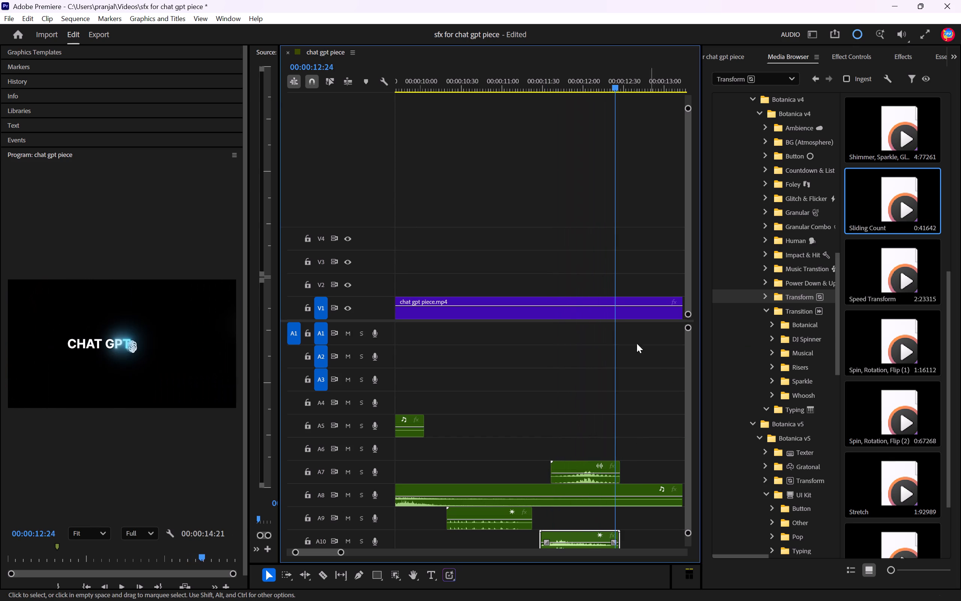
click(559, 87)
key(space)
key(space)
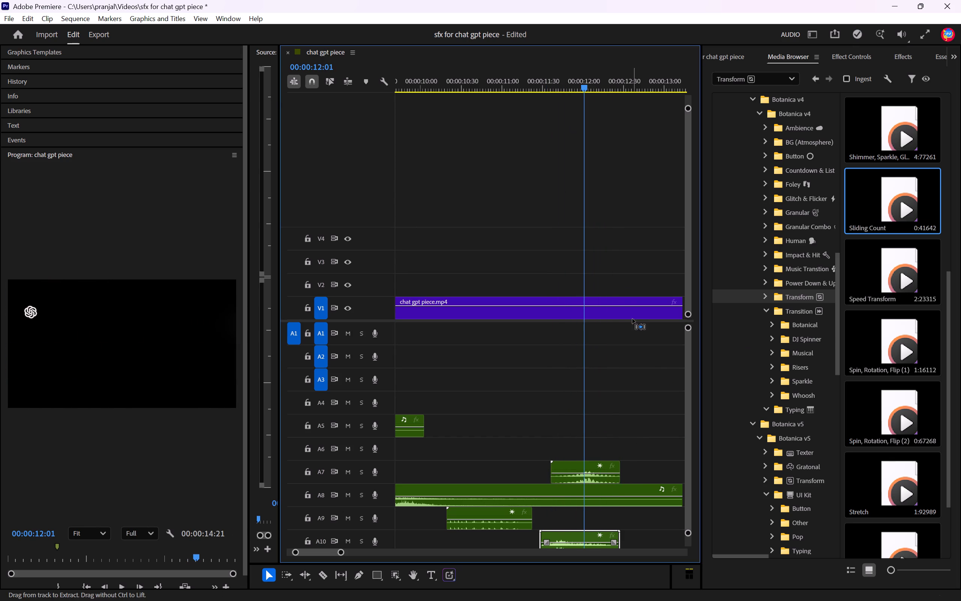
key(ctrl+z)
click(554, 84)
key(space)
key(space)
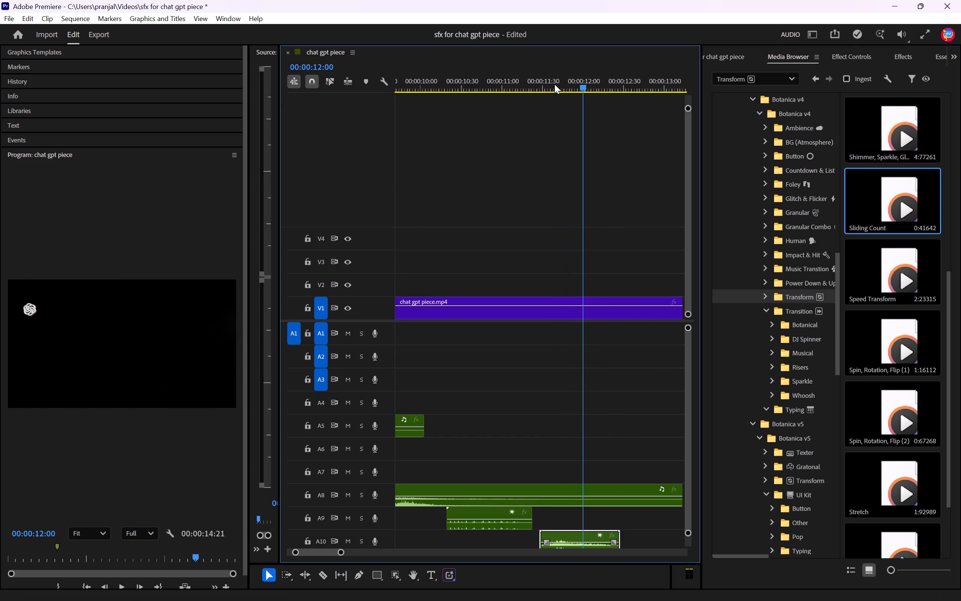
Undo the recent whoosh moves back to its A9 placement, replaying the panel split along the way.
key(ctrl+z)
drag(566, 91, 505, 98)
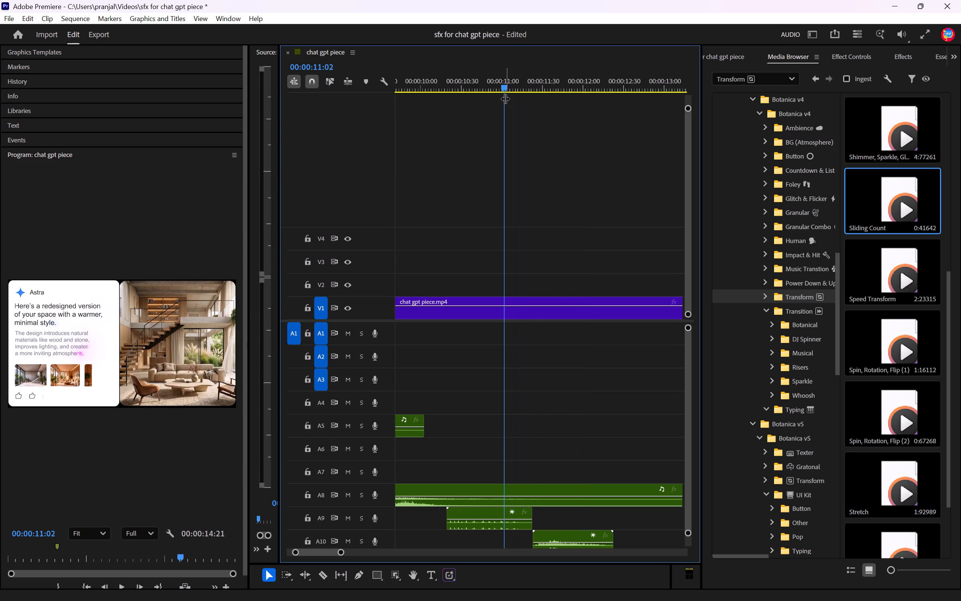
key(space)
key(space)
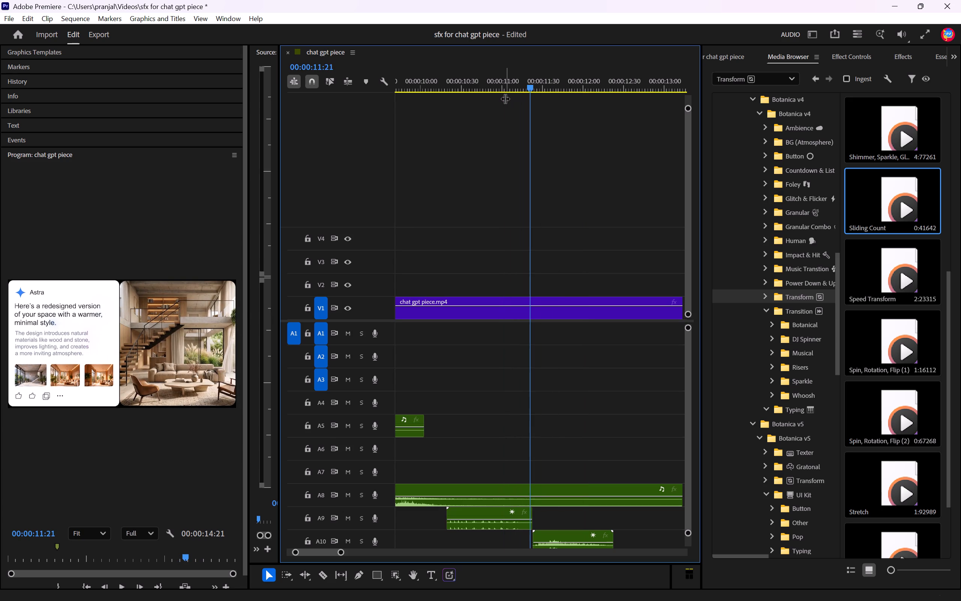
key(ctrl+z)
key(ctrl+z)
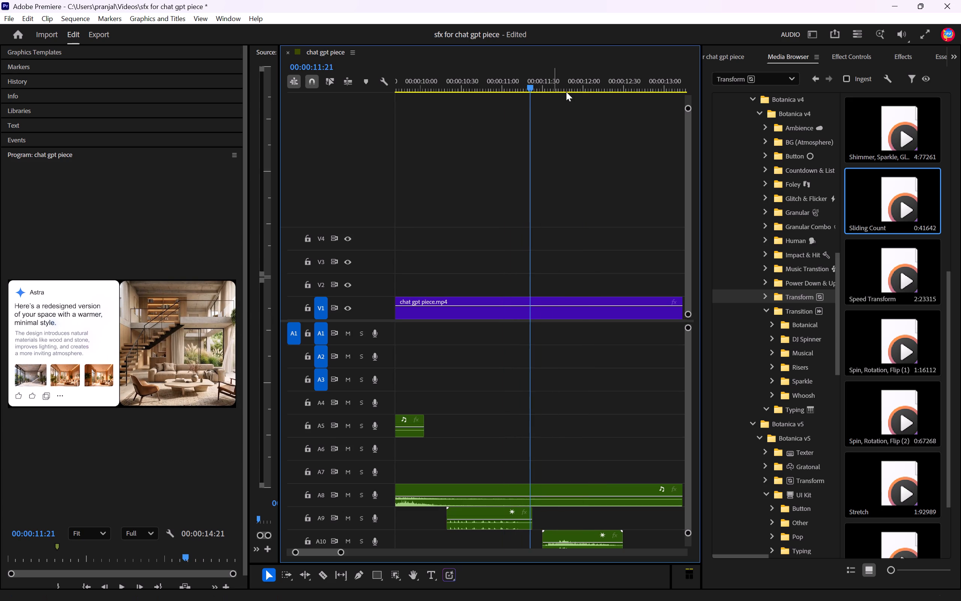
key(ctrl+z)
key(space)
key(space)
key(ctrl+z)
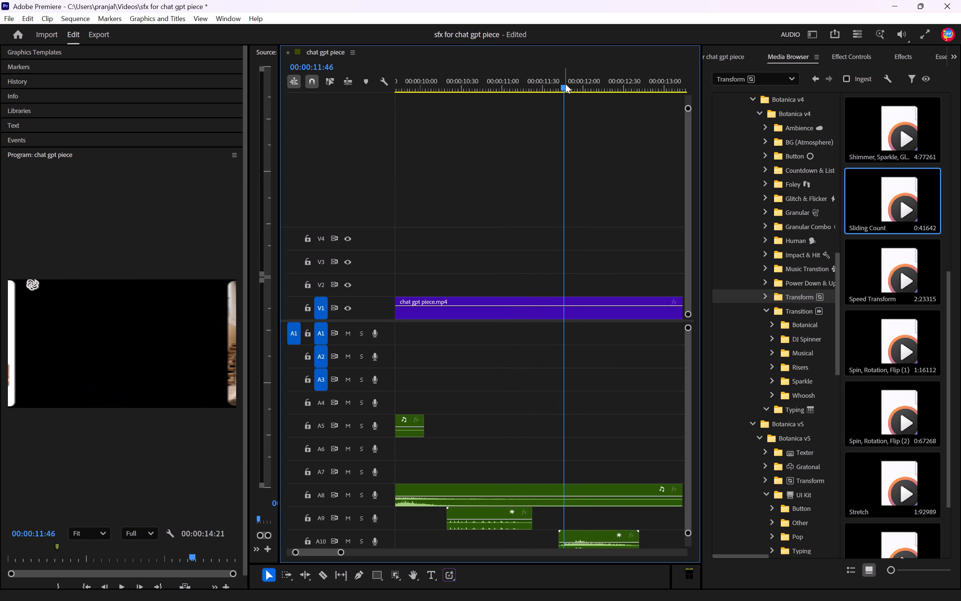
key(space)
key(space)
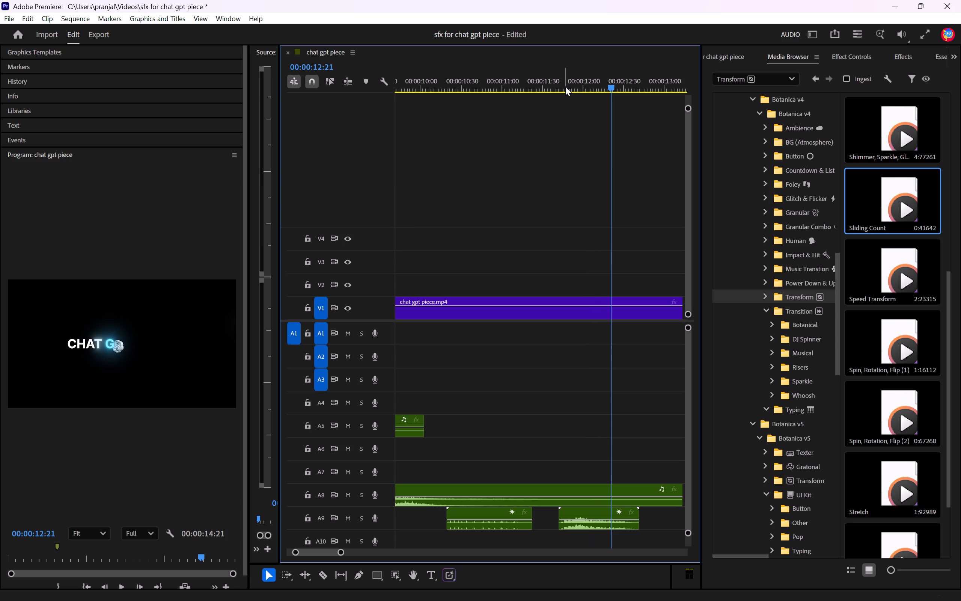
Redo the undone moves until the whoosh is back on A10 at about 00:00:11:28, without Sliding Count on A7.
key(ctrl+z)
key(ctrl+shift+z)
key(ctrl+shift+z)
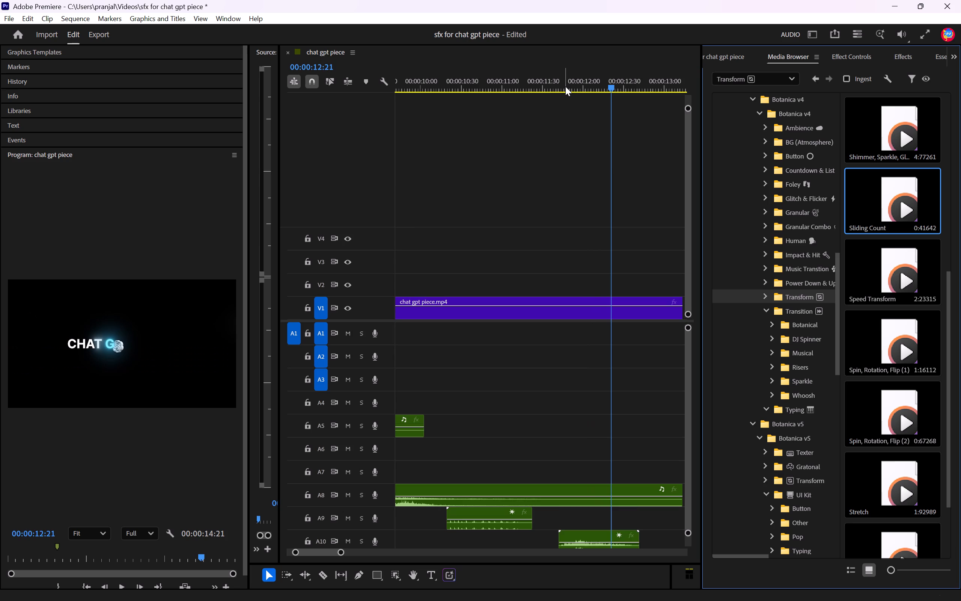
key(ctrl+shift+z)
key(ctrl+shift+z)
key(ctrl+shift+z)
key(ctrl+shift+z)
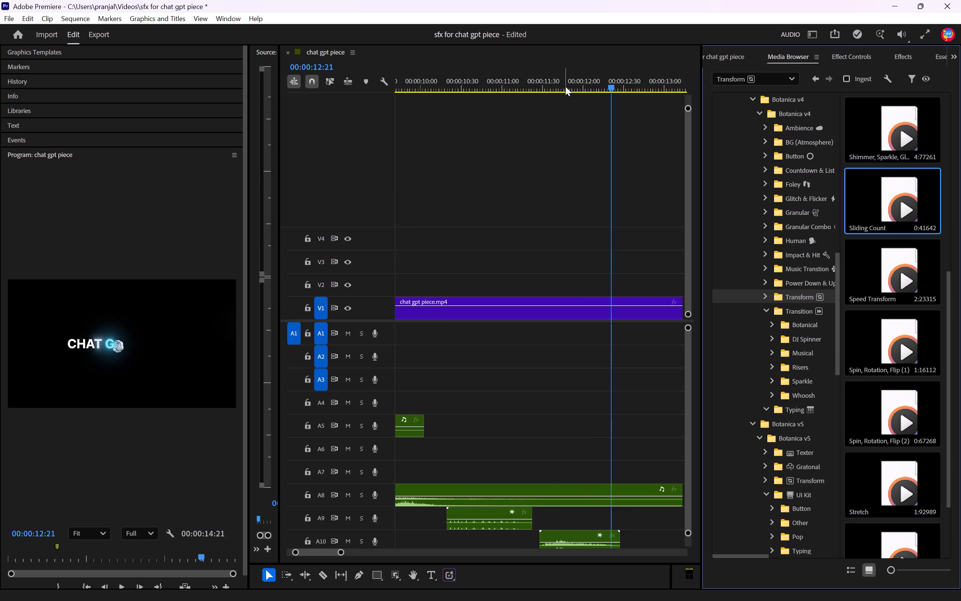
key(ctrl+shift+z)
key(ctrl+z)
Return to the start of the sequence and play its opening second.
drag(545, 82, 0, 199)
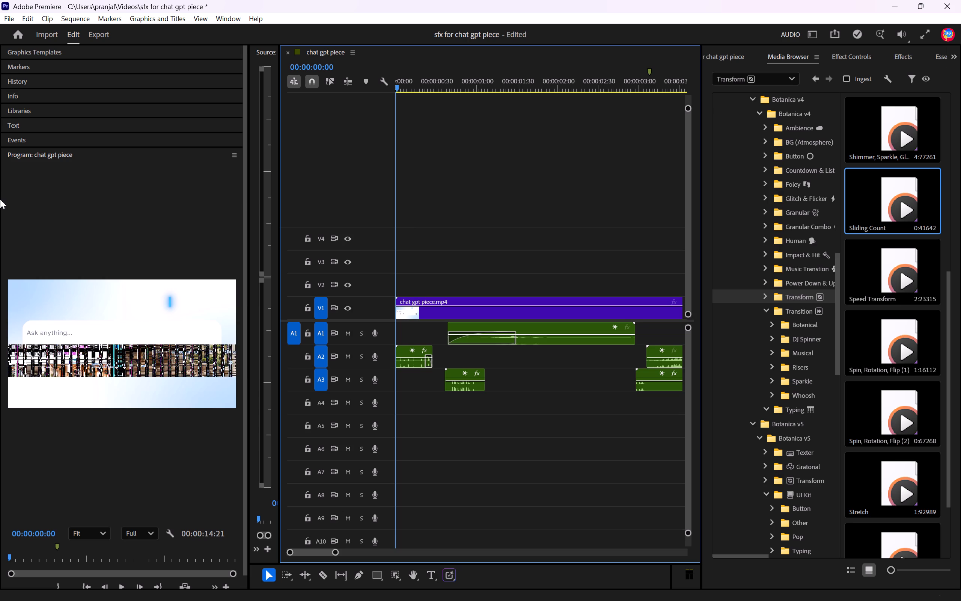
drag(0, 199, 0, 200)
key(space)
key(space)
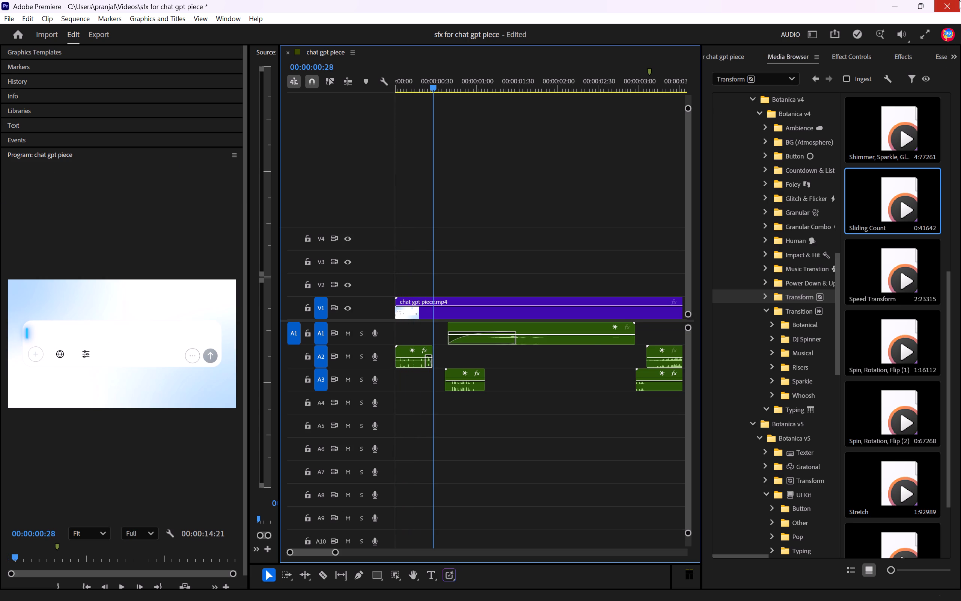
Close the editing application.
click(959, 0)
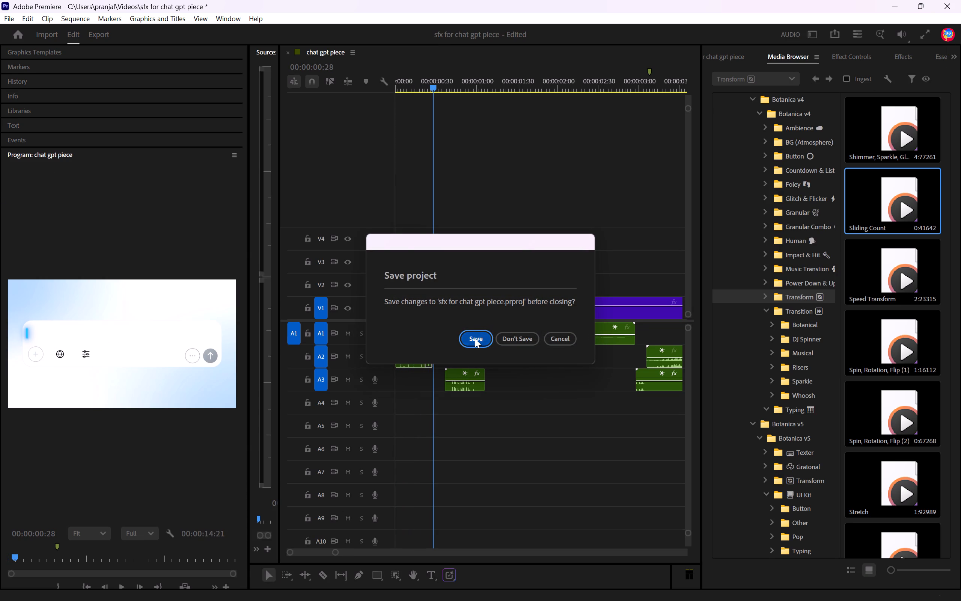
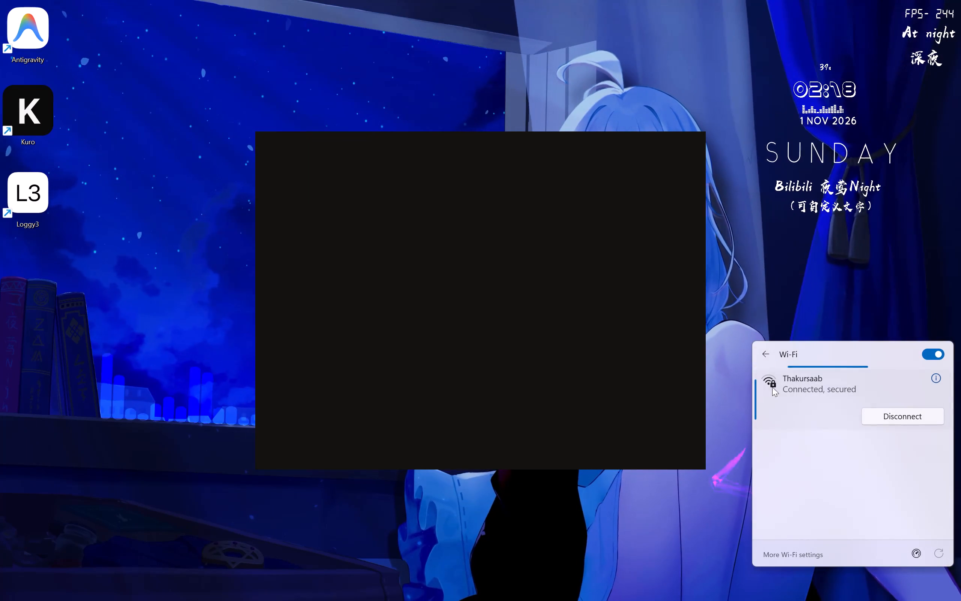
Leave the Wi-Fi network list and dismiss the quick settings flyout to return to the desktop.
click(764, 351)
click(690, 574)
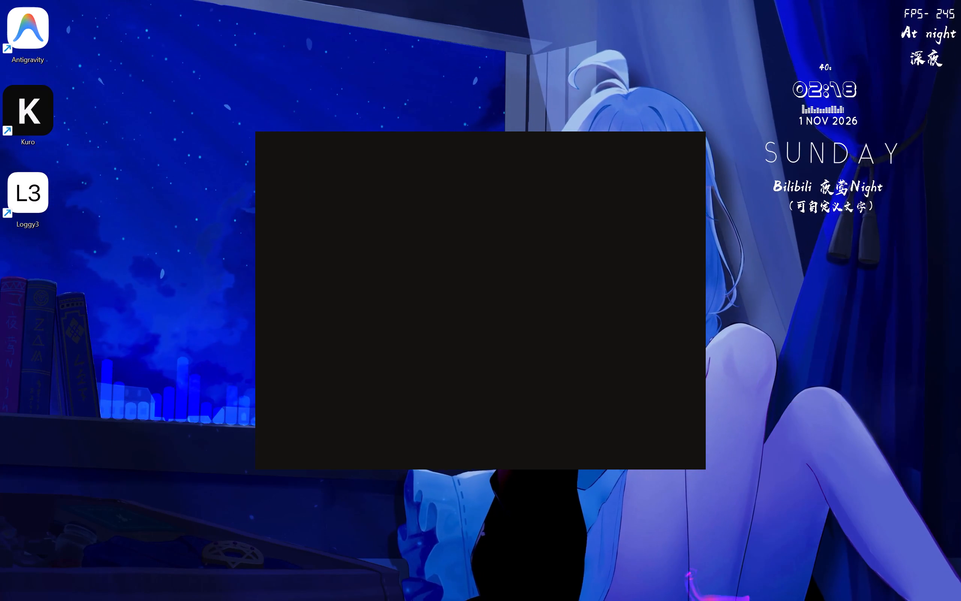
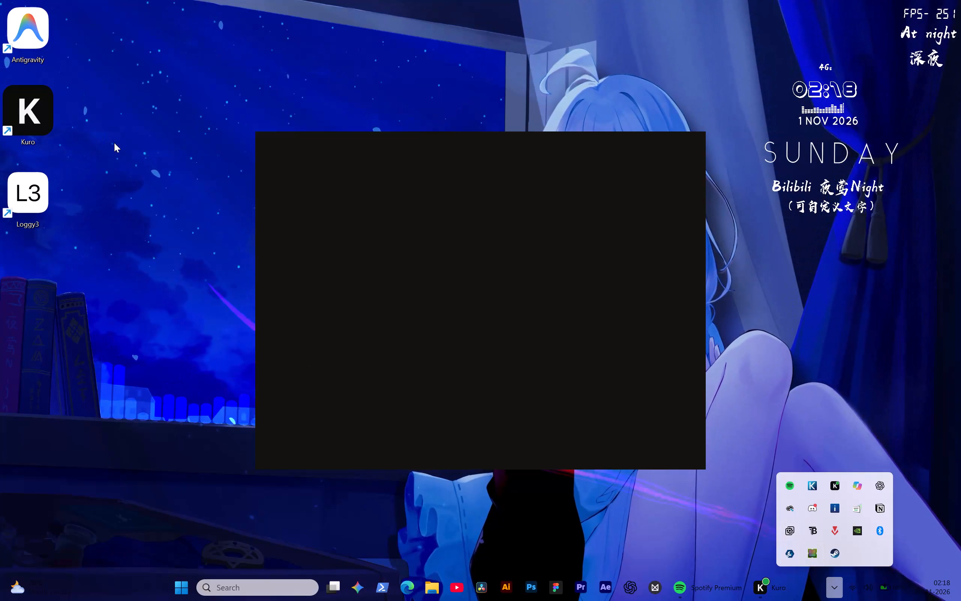
Launch Loggy3 from the desktop.
double_click(34, 194)
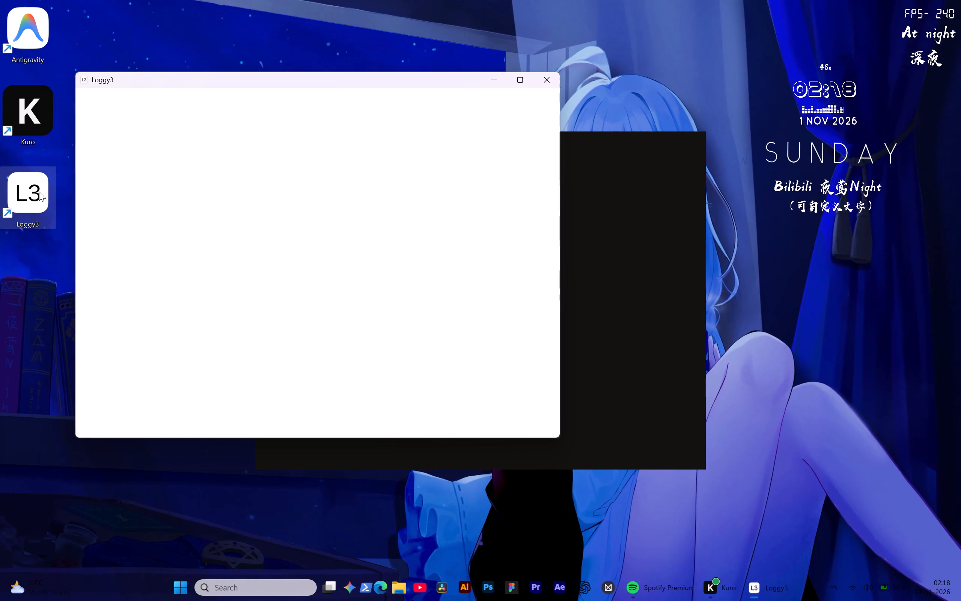
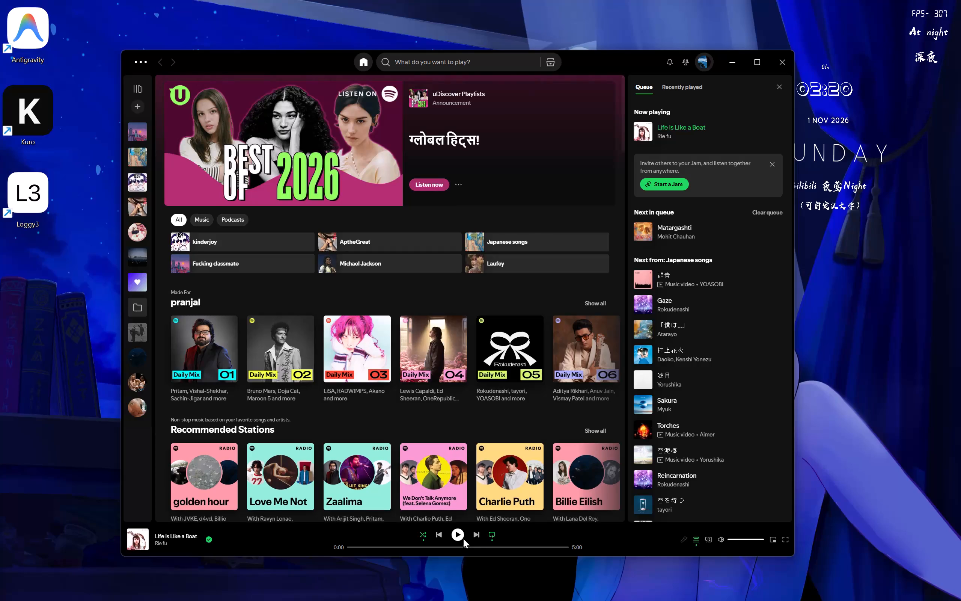
Open Adobe Premiere Pro.
click(591, 583)
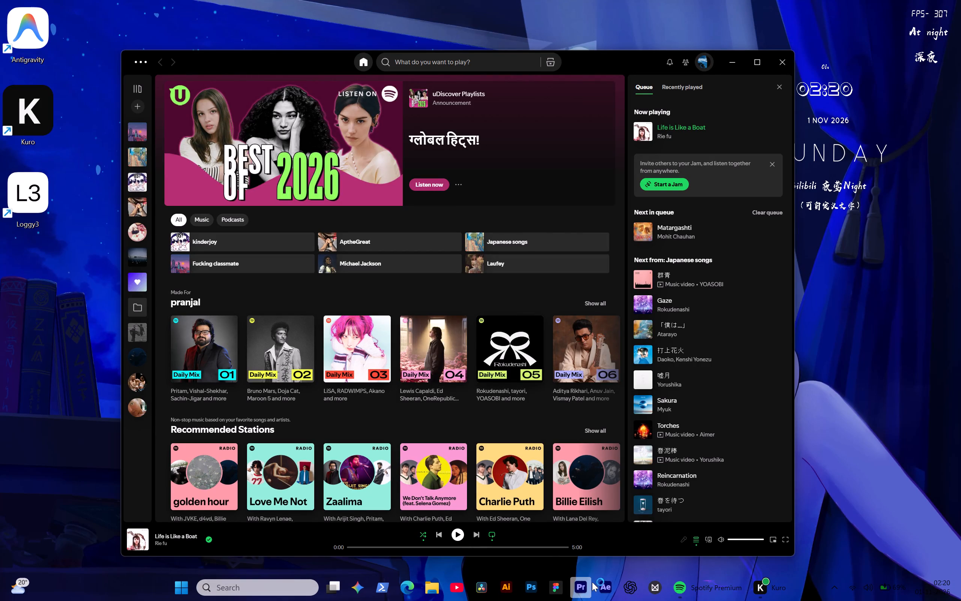
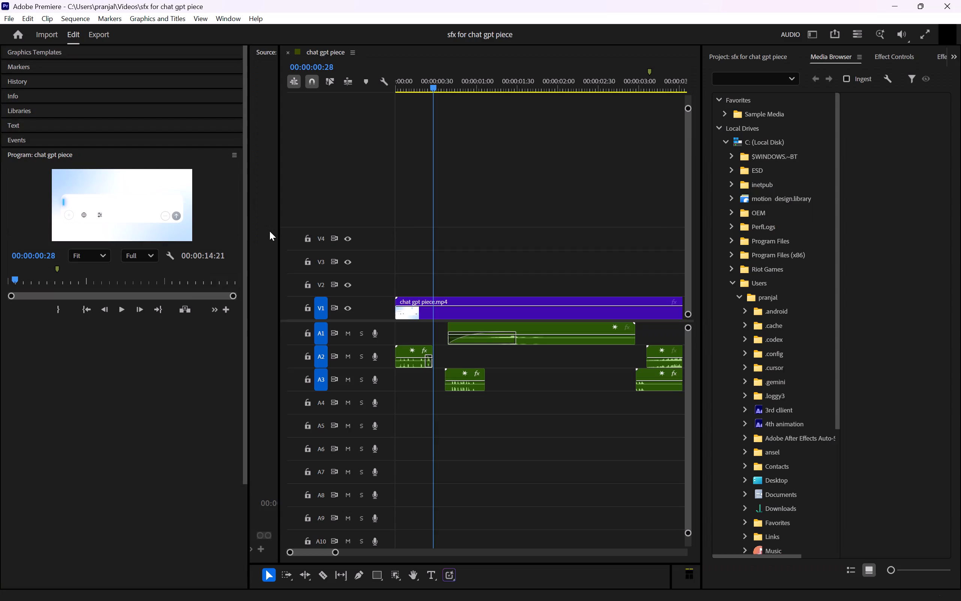
Play through the chat gpt piece sequence from the start to the end title, listening to the placed sound effects.
drag(428, 89, 188, 125)
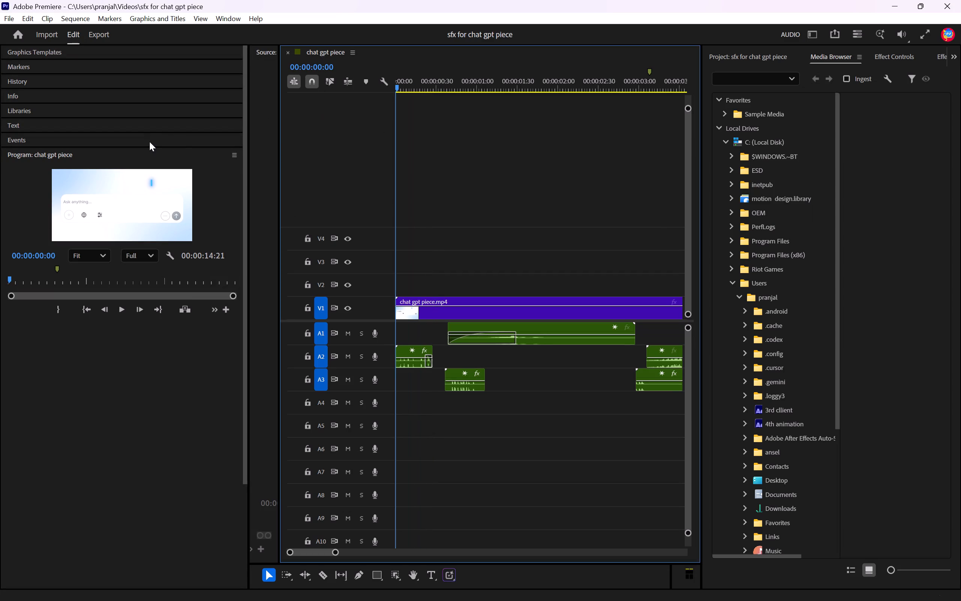
key(space)
key(space)
drag(449, 85, 153, 107)
key(space)
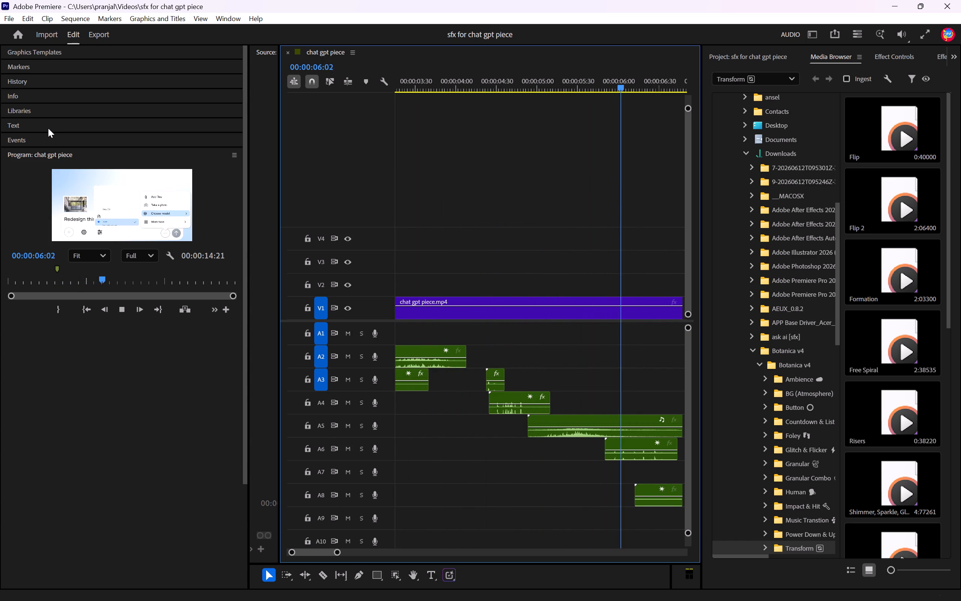
key(space)
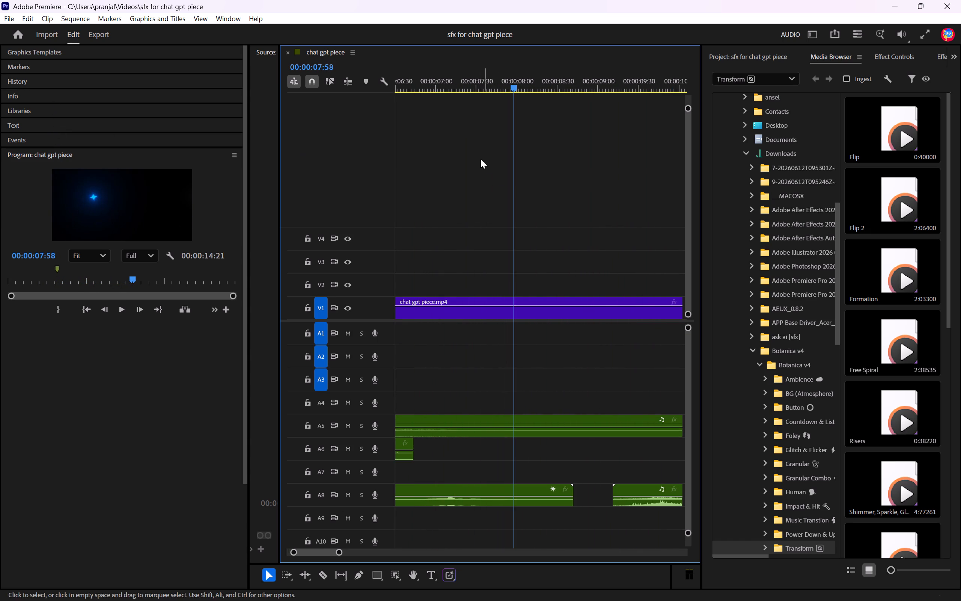
drag(479, 86, 426, 93)
key(space)
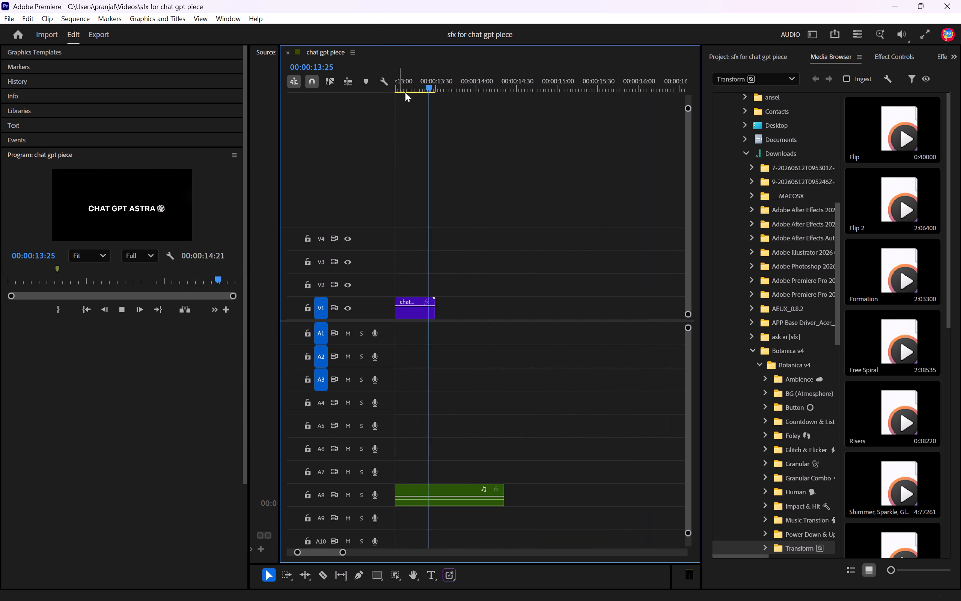
key(space)
drag(432, 83, 487, 106)
key(space)
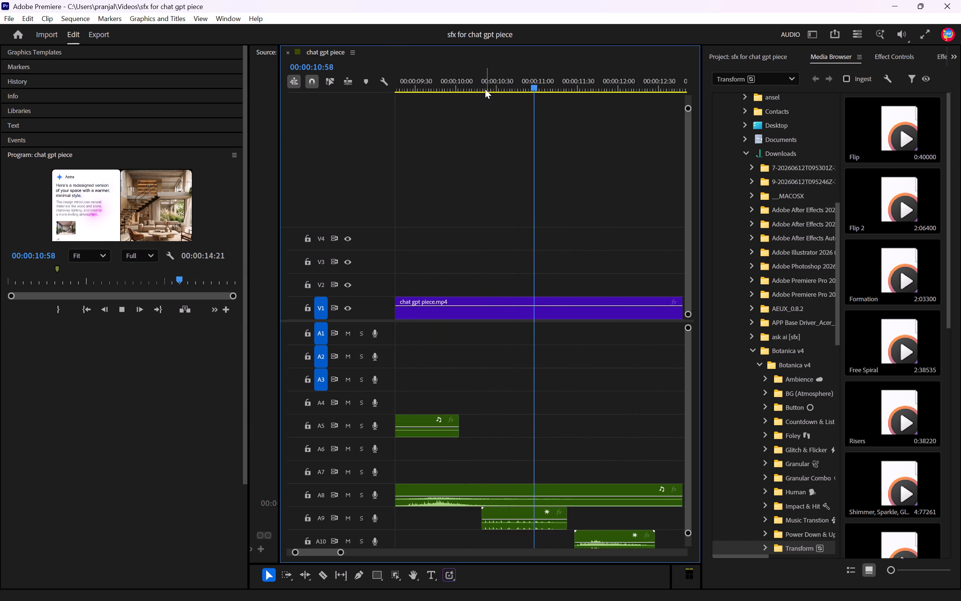
key(space)
key(space)
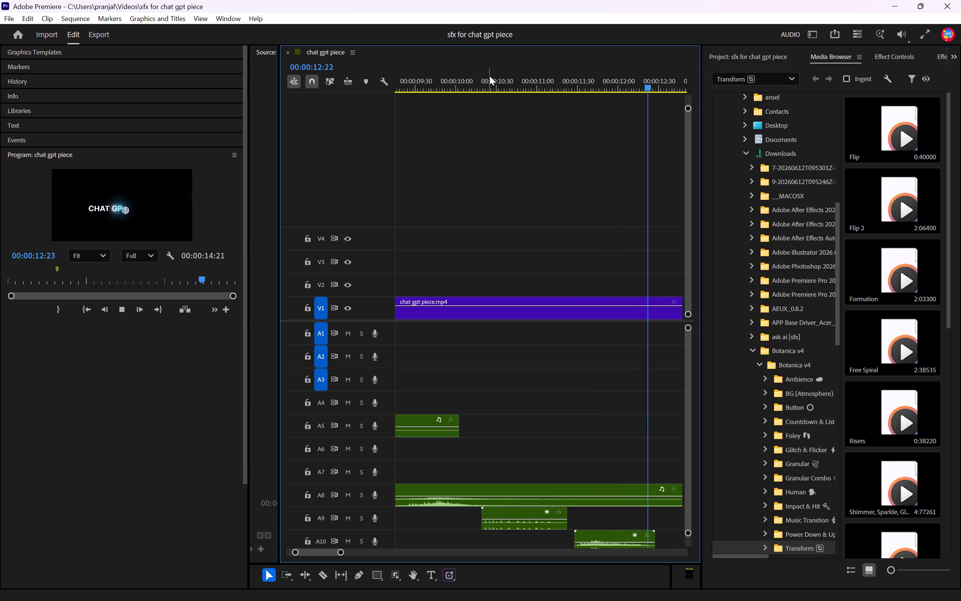
key(space)
Replay the ending and park the playhead at 00:00:12:11, just before the CHAT GPT ASTRA title types on.
drag(427, 87, 494, 83)
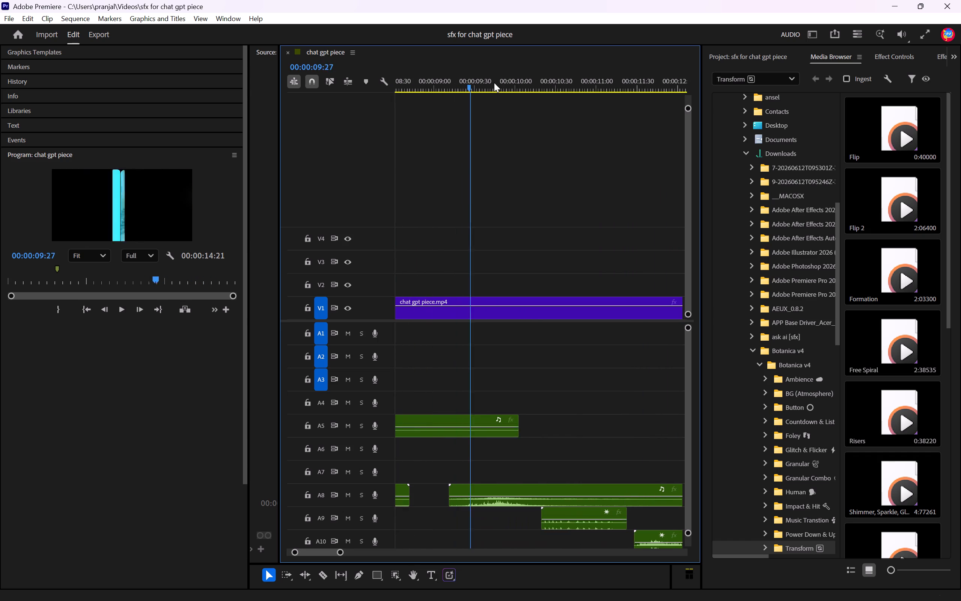
drag(494, 83, 573, 84)
key(space)
key(space)
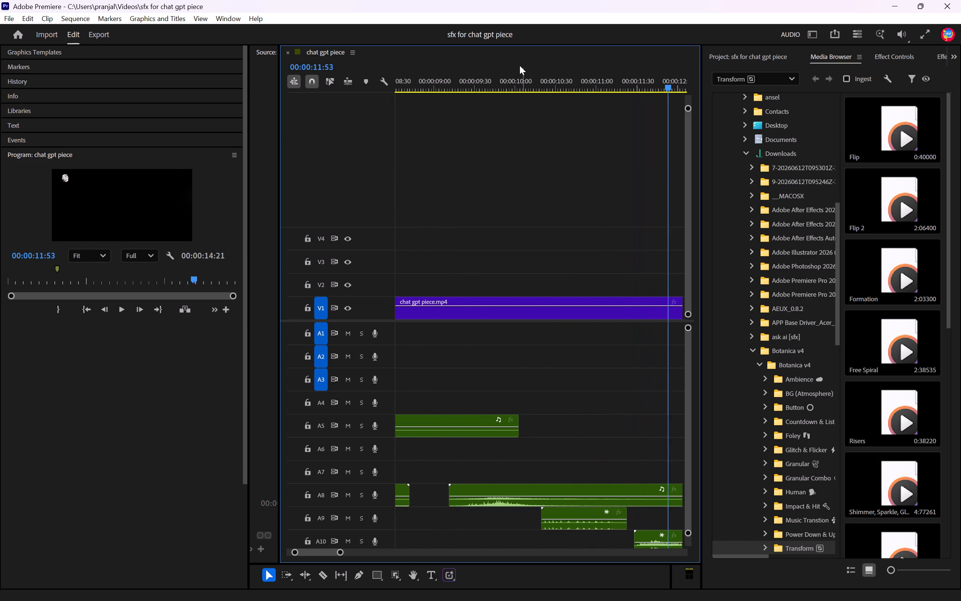
key(space)
key(space)
key(space)
key(space)
key(space)
key(space)
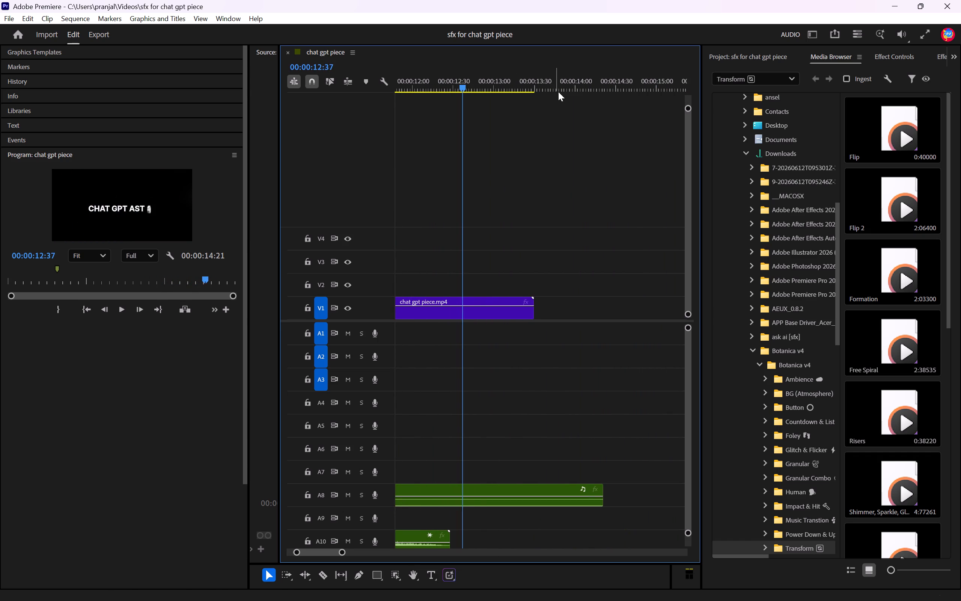
key(space)
key(space)
drag(480, 85, 438, 91)
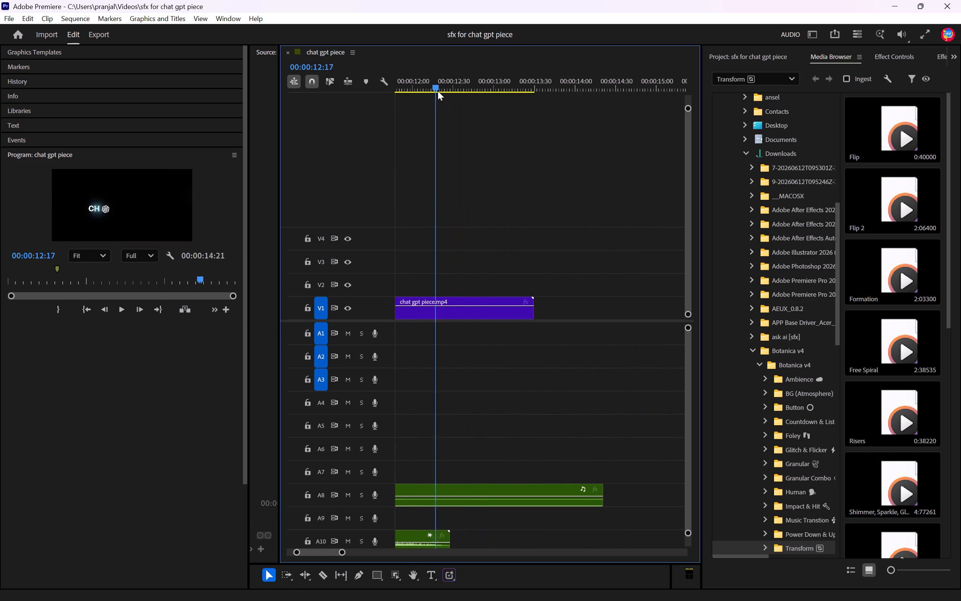
drag(438, 91, 429, 91)
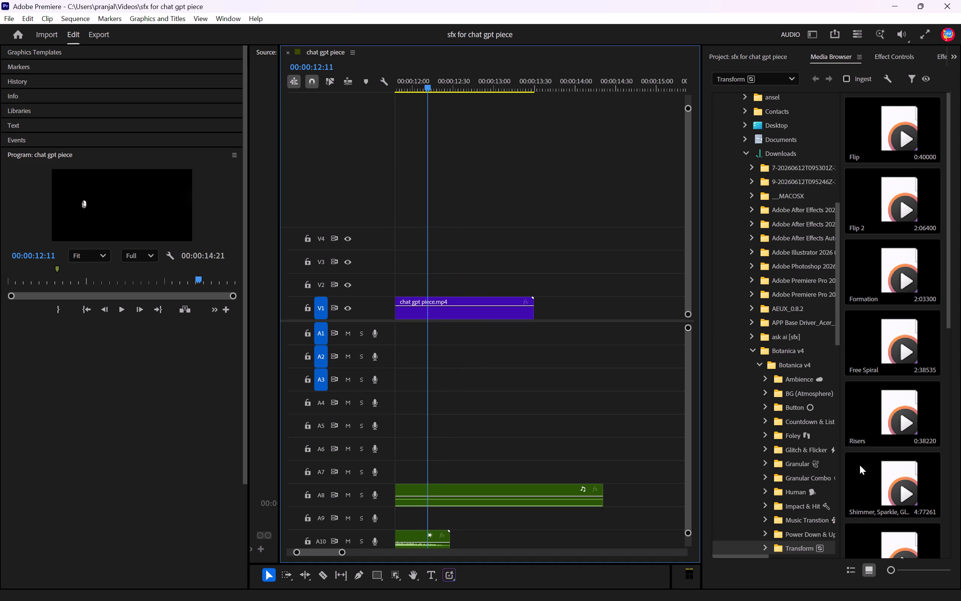
Audition v1 sounds in the Botanica v4 Typing folder, including v1) Typing (short)_1 and v1) Typing+Enter.
scroll(809, 444, down, 12)
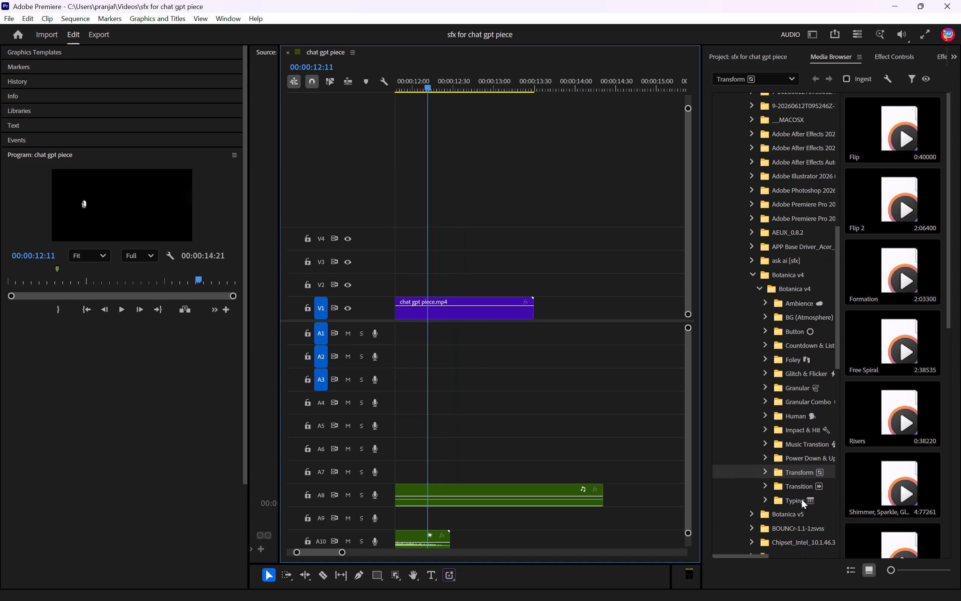
click(801, 500)
scroll(863, 375, down, 7)
click(916, 345)
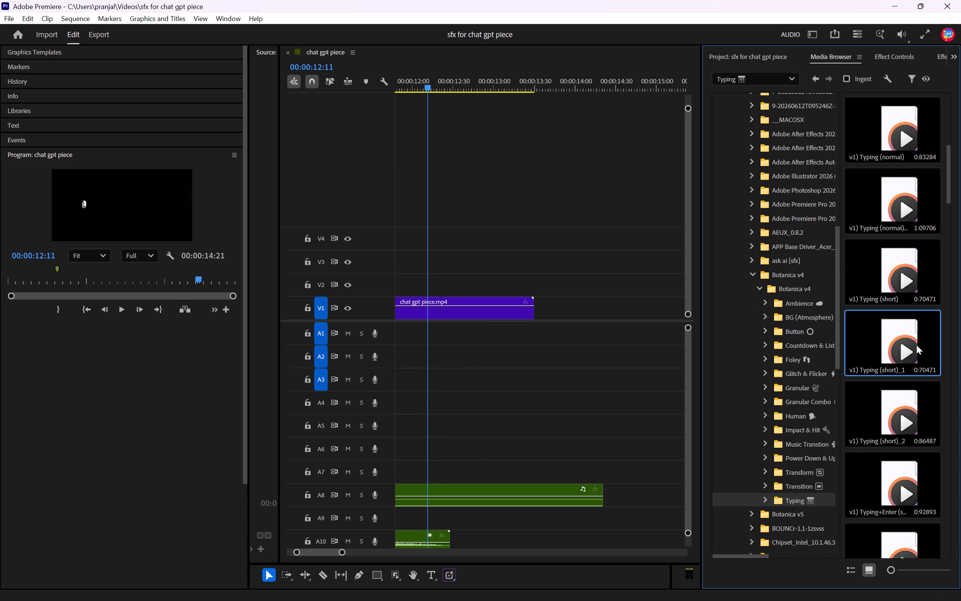
key(space)
scroll(896, 416, down, 2)
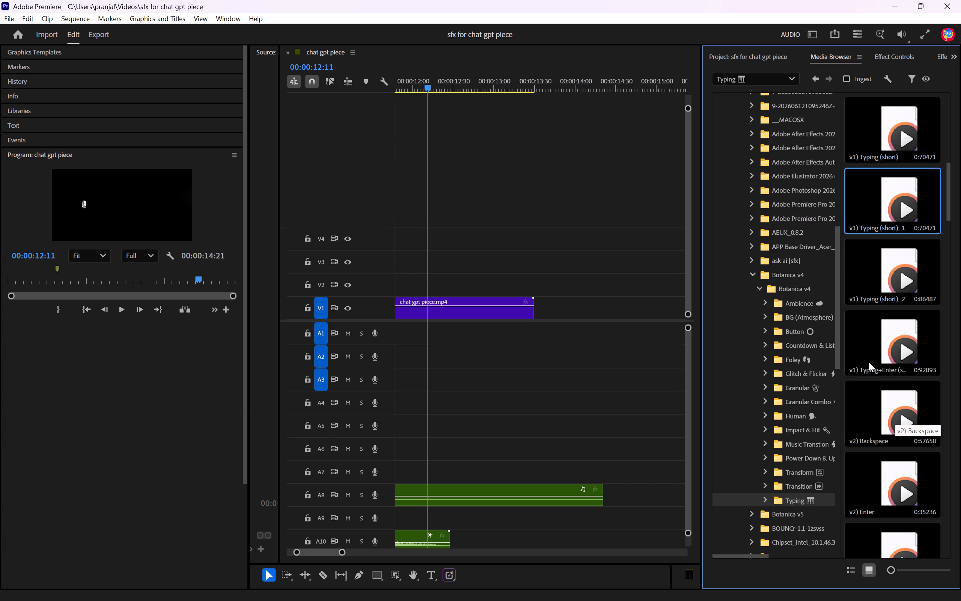
click(865, 340)
key(space)
Audition the v2 typing sounds, including the faster, short, one by one and Typing+Enter versions.
scroll(900, 420, down, 7)
click(904, 419)
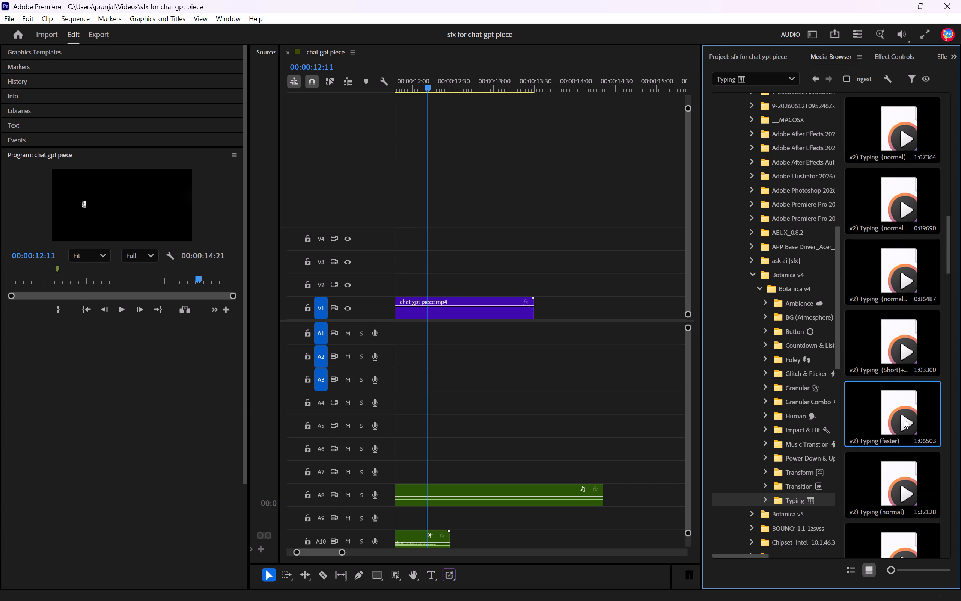
key(space)
scroll(900, 460, down, 2)
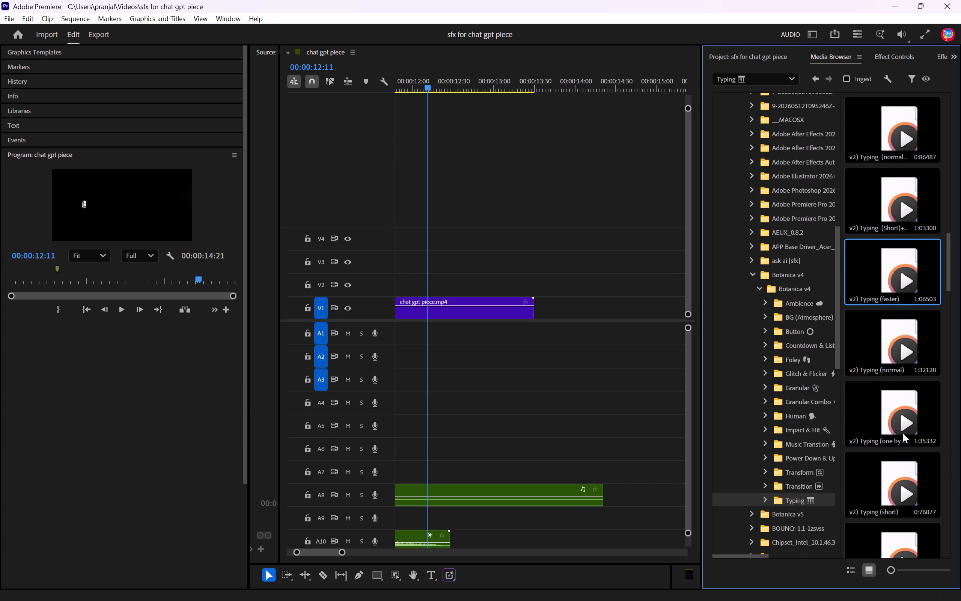
click(883, 493)
key(space)
click(884, 405)
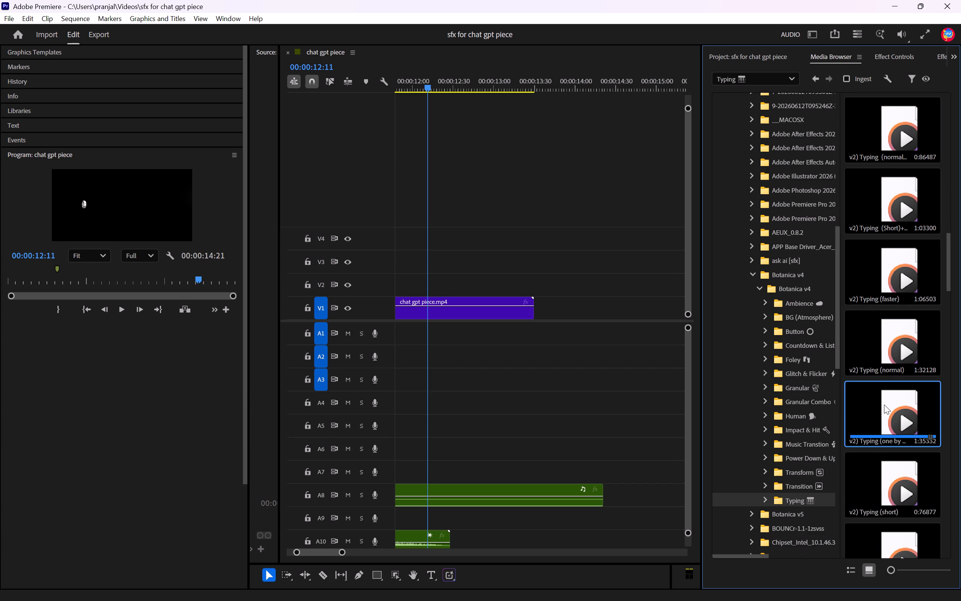
key(space)
scroll(893, 453, down, 3)
click(903, 353)
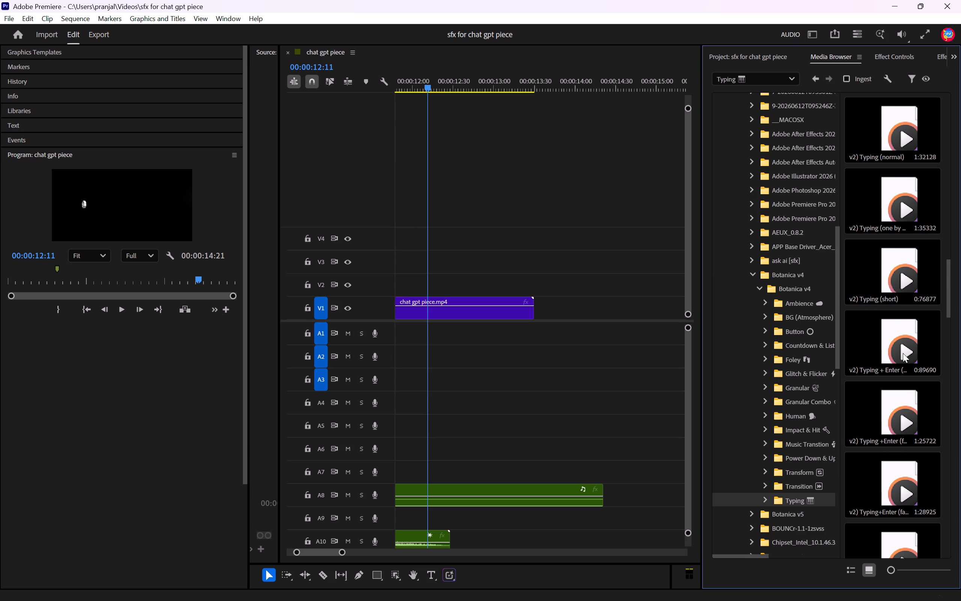
key(space)
scroll(893, 425, down, 3)
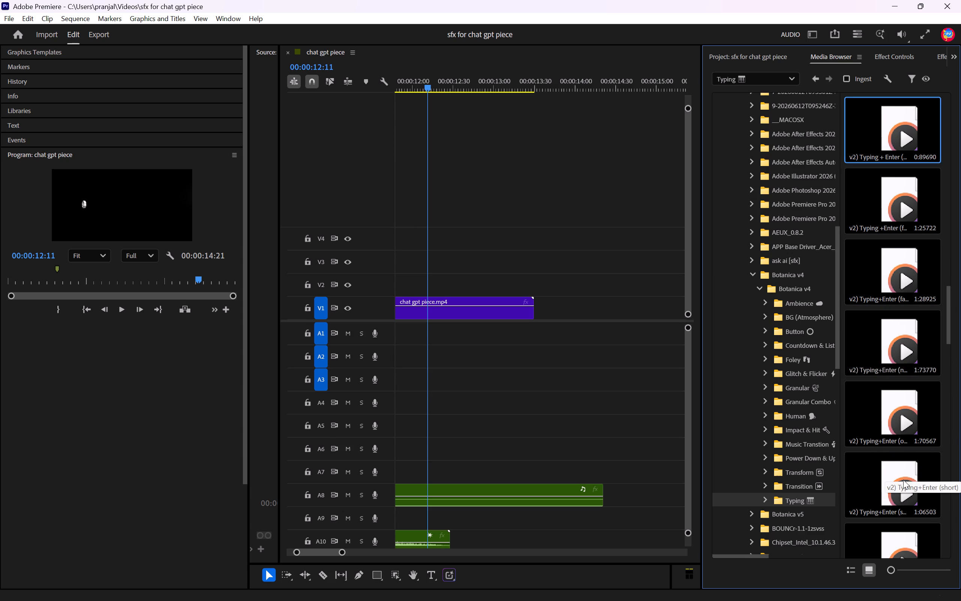
scroll(898, 467, down, 2)
click(887, 332)
key(space)
scroll(902, 489, down, 1)
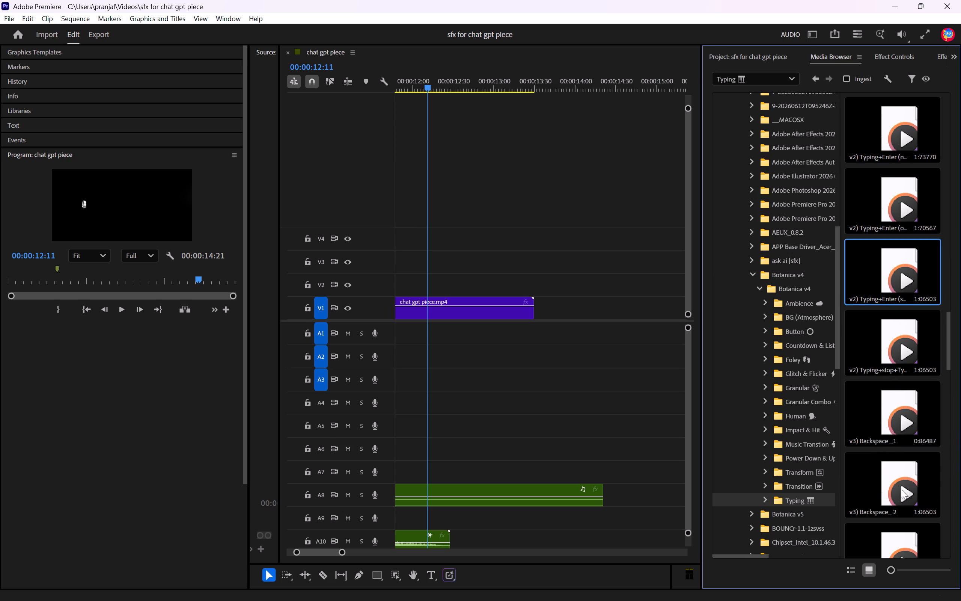
Browse the v3 typing sounds and audition candidates such as v3) Type (A B C).
scroll(902, 489, down, 5)
scroll(883, 434, down, 3)
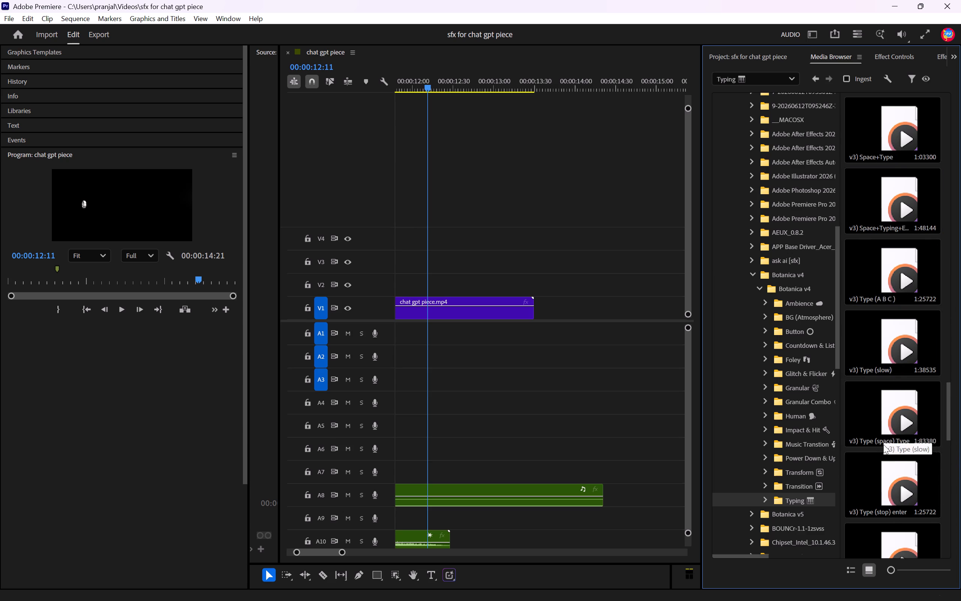
scroll(883, 444, down, 1)
click(868, 190)
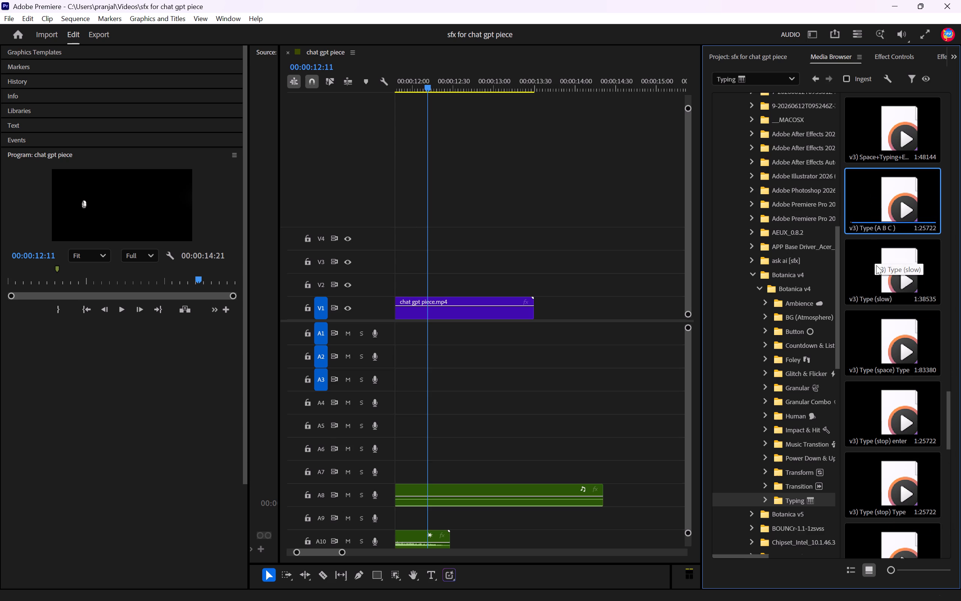
click(890, 203)
key(space)
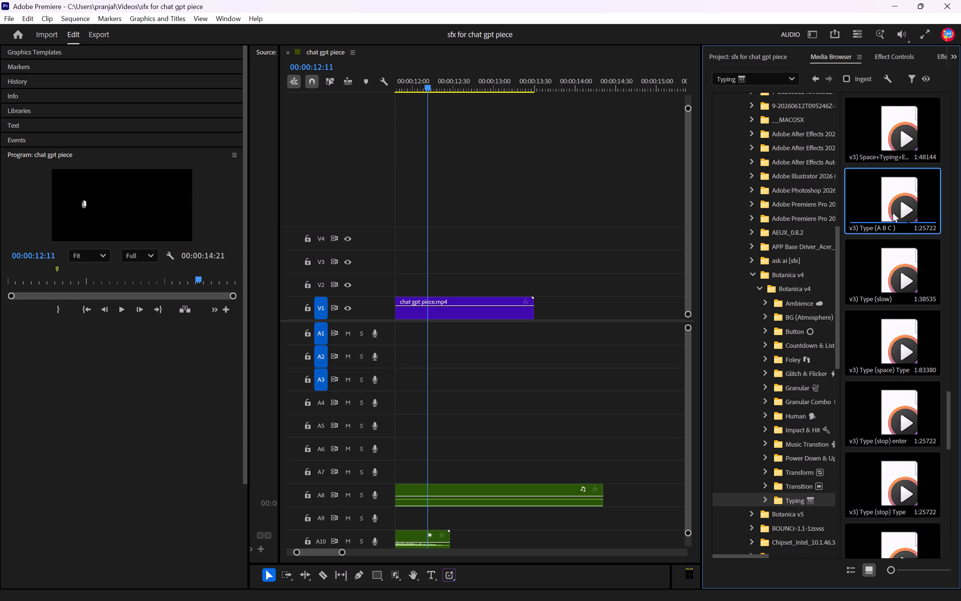
scroll(898, 345, up, 10)
click(889, 281)
key(space)
Return to the v1 typing sounds and compare v1) Typing+Enter, v1) Typing (short) and v1) Typing (short)_1.
scroll(888, 287, up, 5)
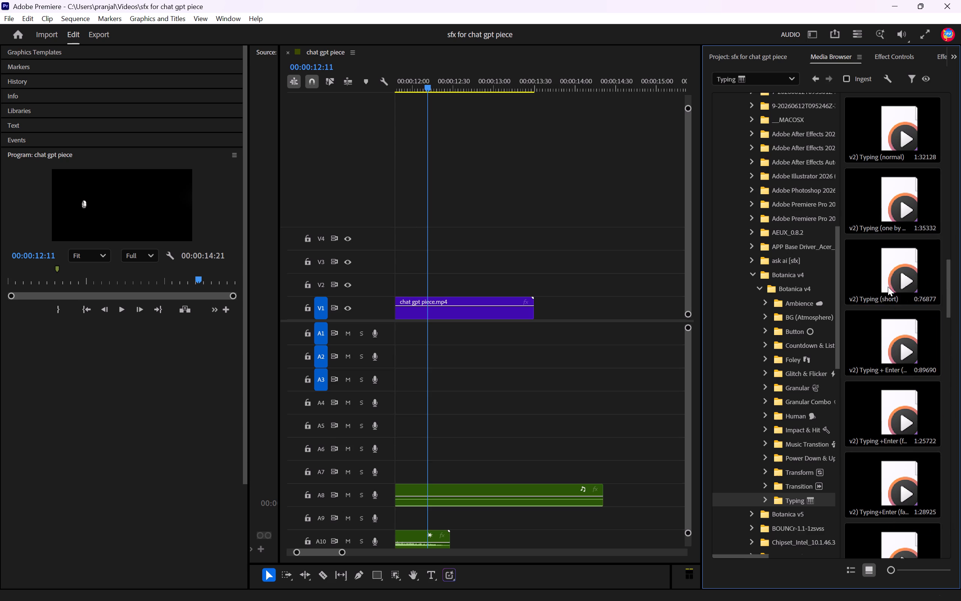
scroll(887, 302, up, 9)
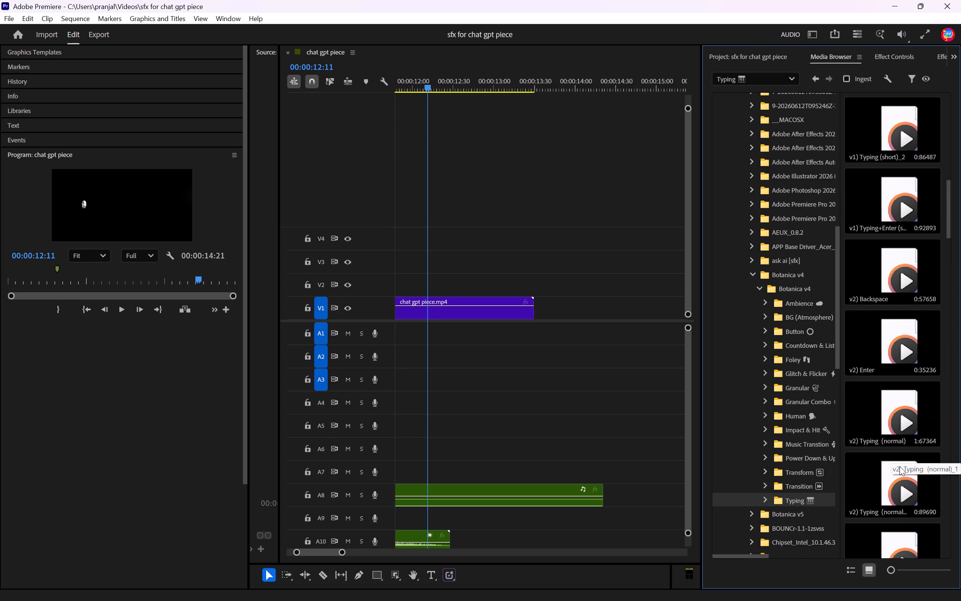
scroll(881, 397, up, 3)
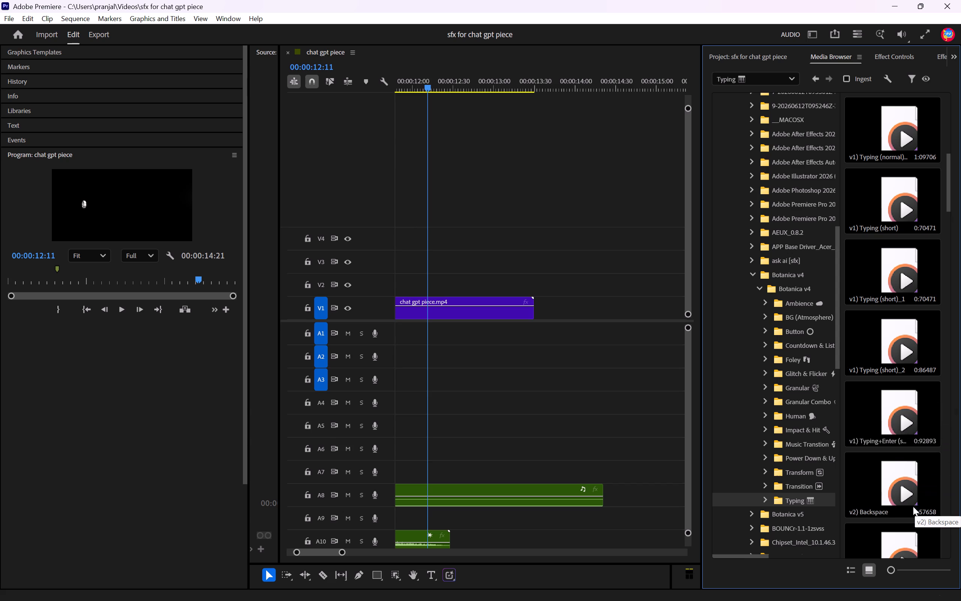
click(871, 398)
key(space)
scroll(879, 451, up, 3)
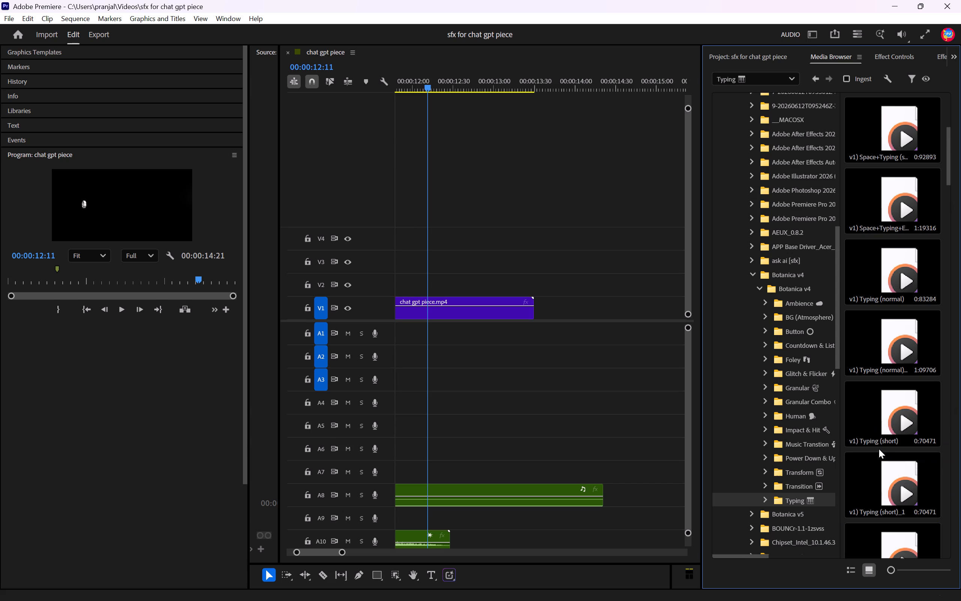
click(869, 400)
key(space)
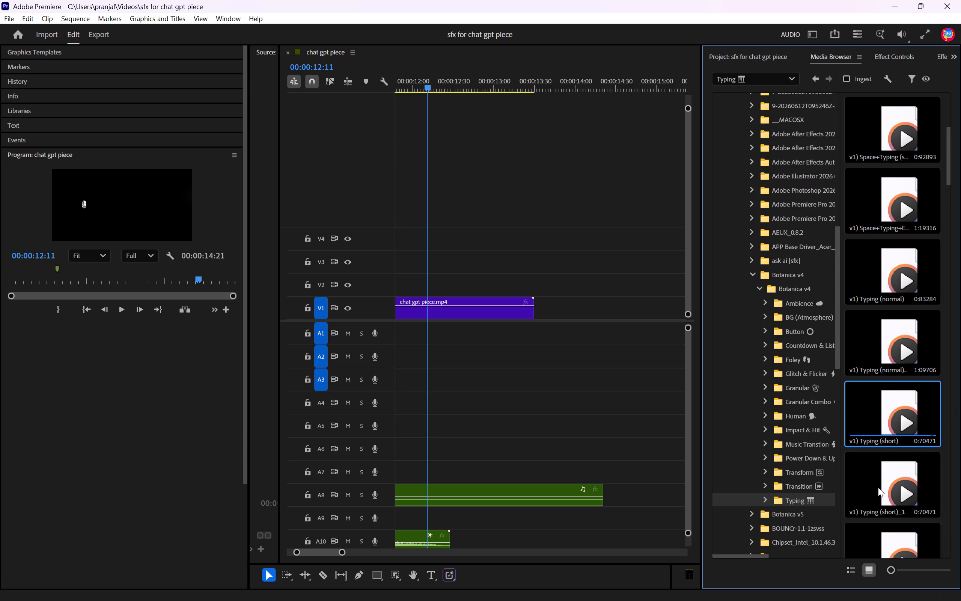
click(873, 470)
key(space)
Preview v1) Typing (normal) and place it on audio track A7, starting at 00:00:12:11 under the title animation.
click(869, 261)
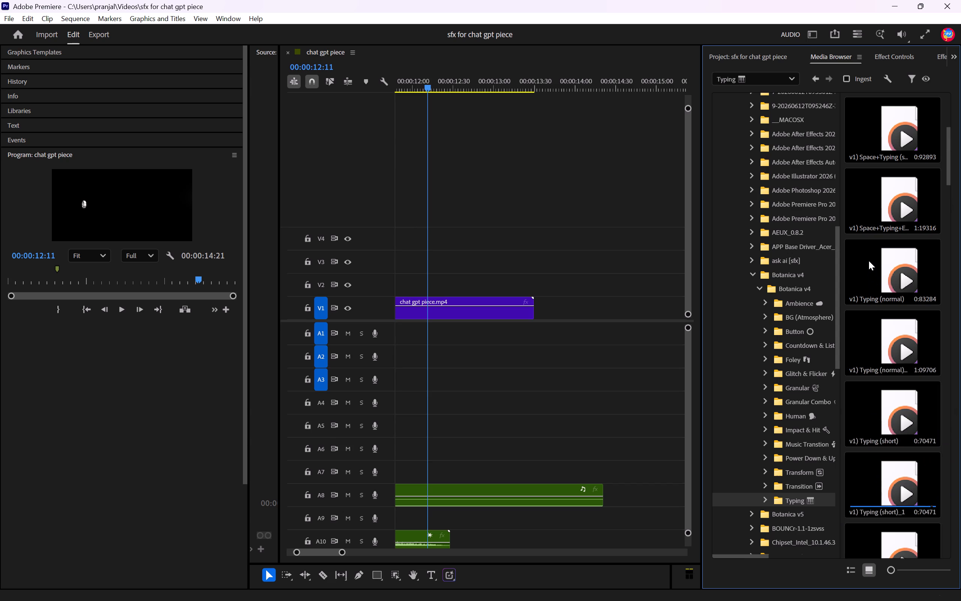
key(space)
drag(870, 275, 631, 531)
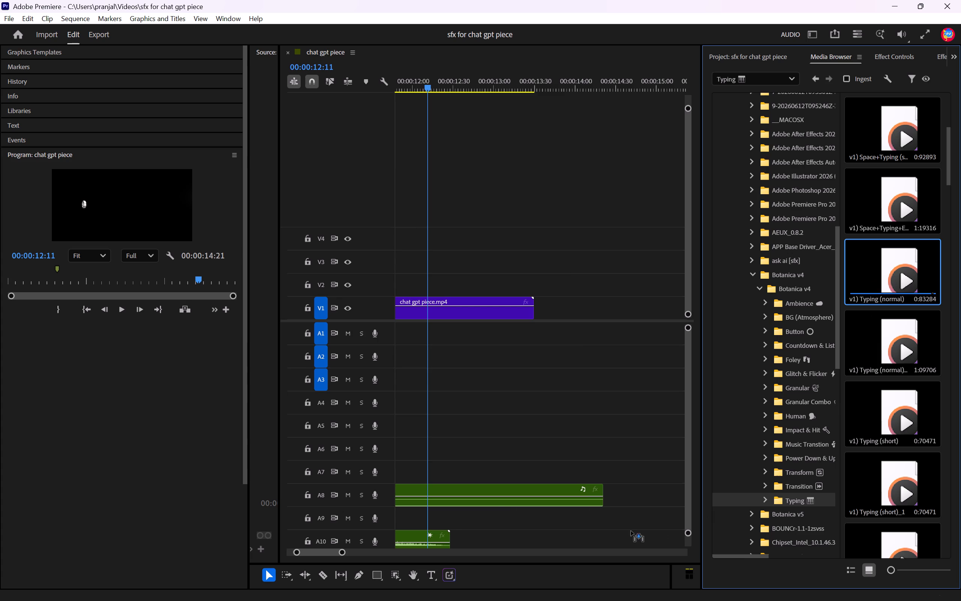
drag(631, 531, 429, 473)
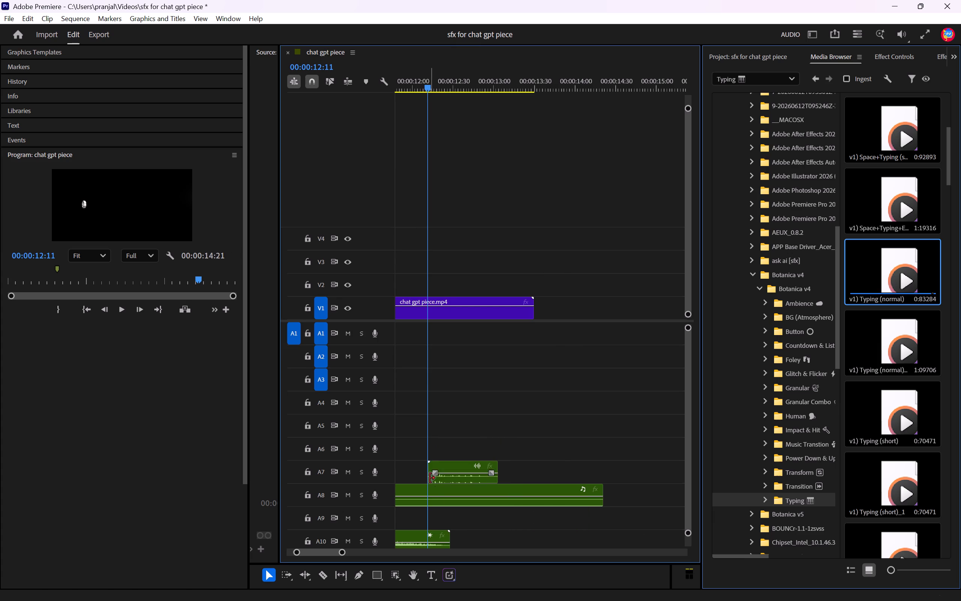
Replay and scrub the ending to check the typing sound's timing against the CHAT GPT ASTRA title.
key(space)
key(space)
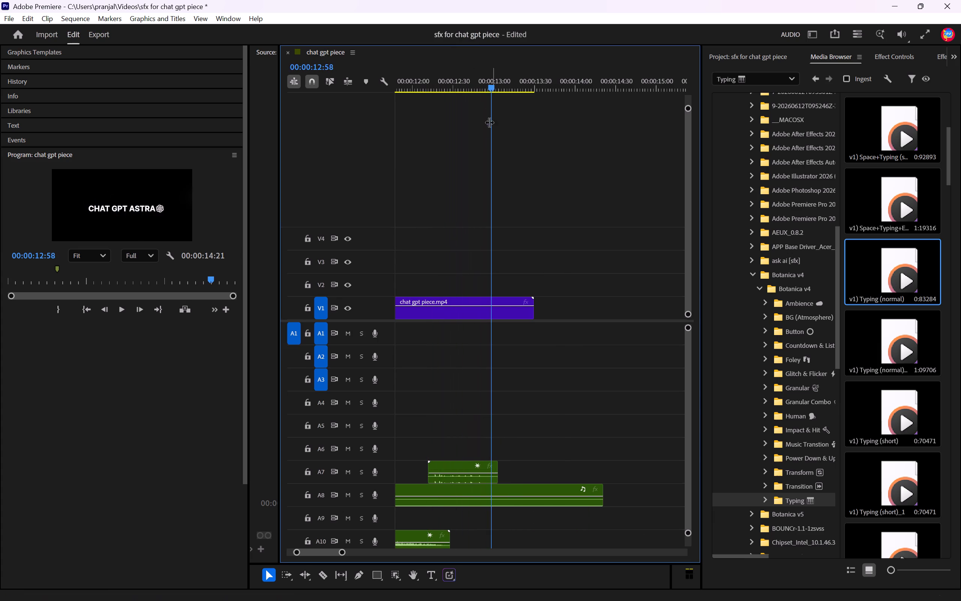
drag(479, 85, 410, 85)
key(space)
key(space)
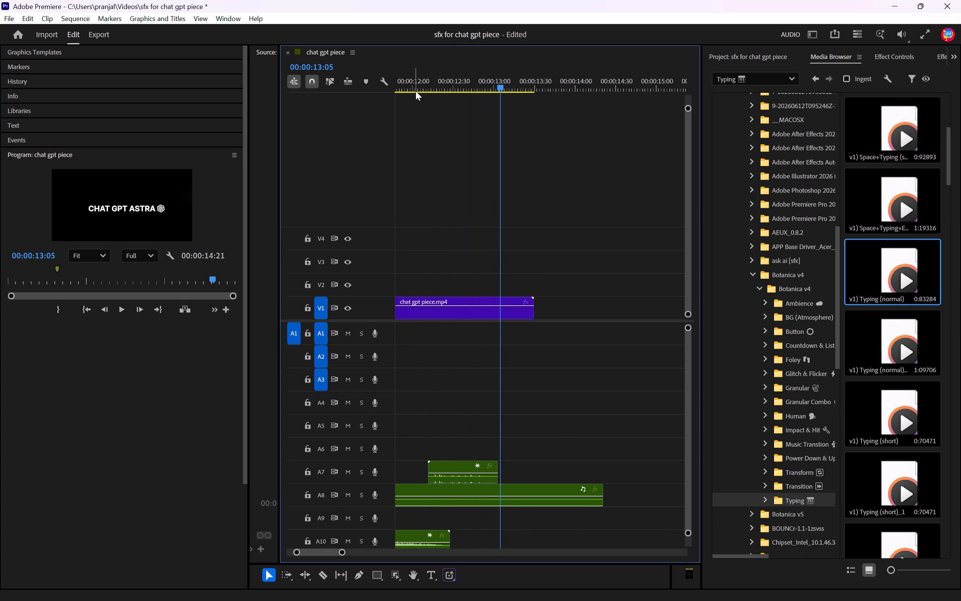
drag(452, 89, 538, 110)
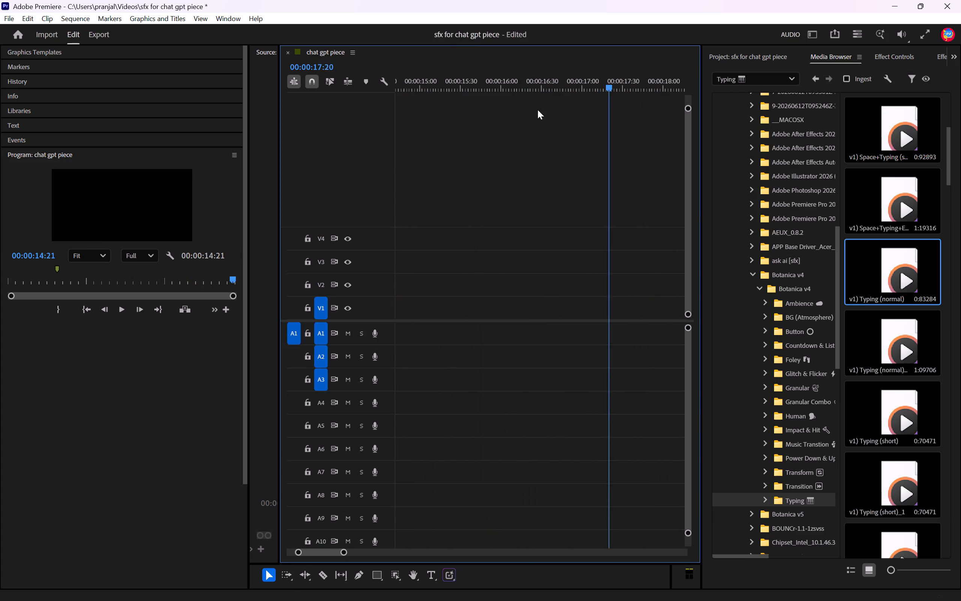
drag(538, 110, 633, 115)
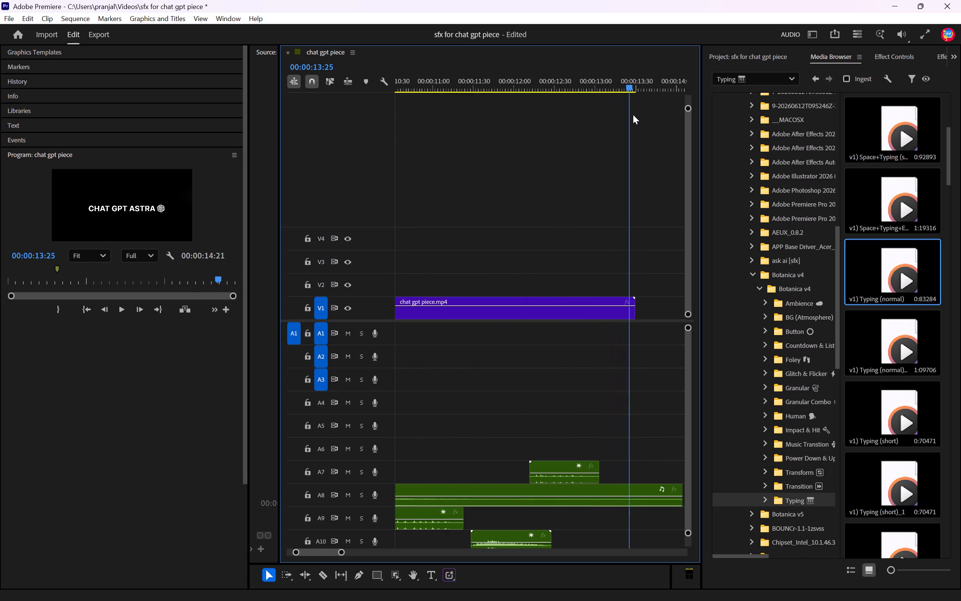
Trim the end of the chat gpt piece.mp4 clip on V1 back to 00:00:13:23.
drag(633, 115, 628, 115)
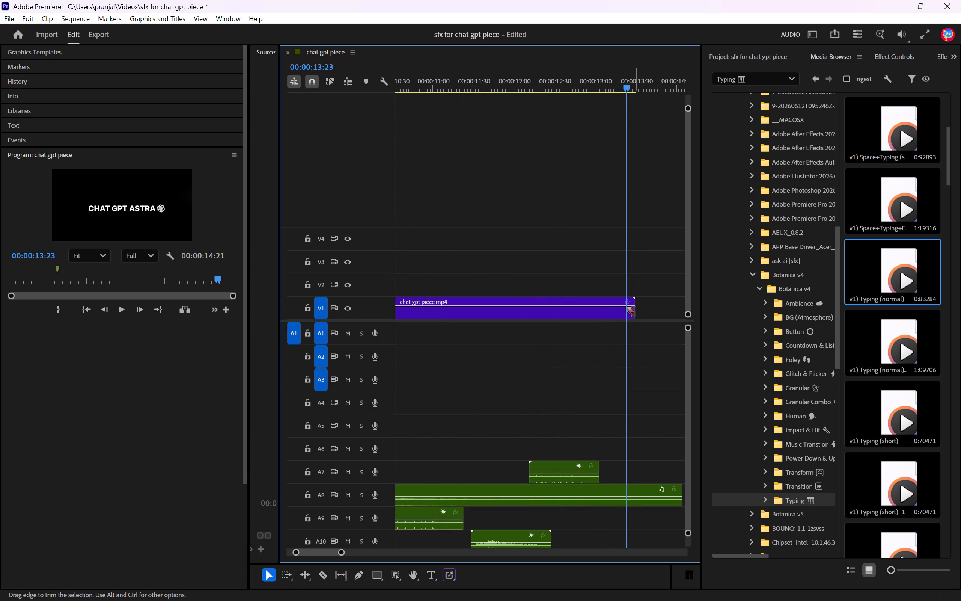
drag(634, 312, 626, 313)
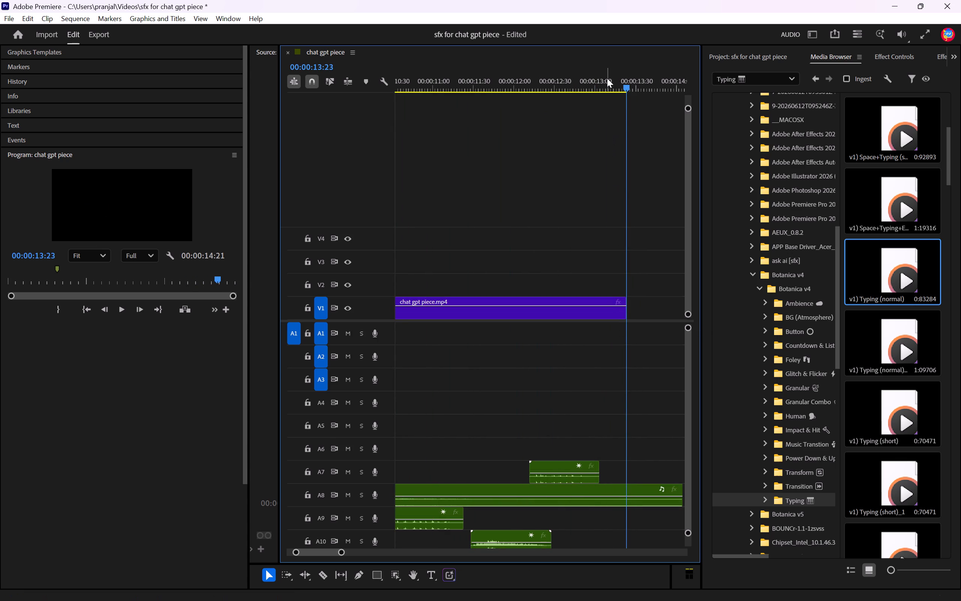
Trim the end of the long sound clip on audio track A8 to match the end of the video clip.
drag(616, 85, 682, 127)
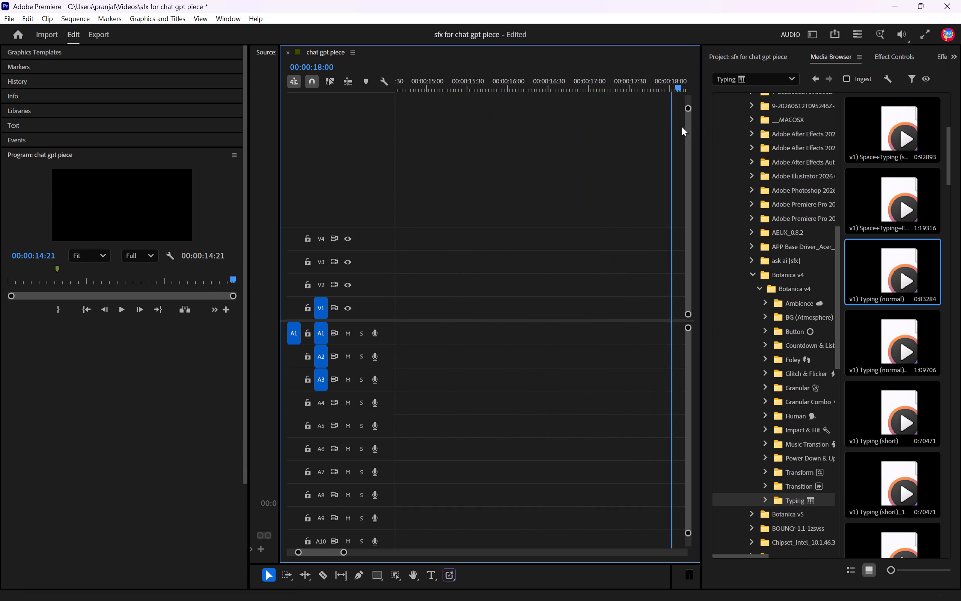
drag(682, 127, 464, 184)
click(464, 184)
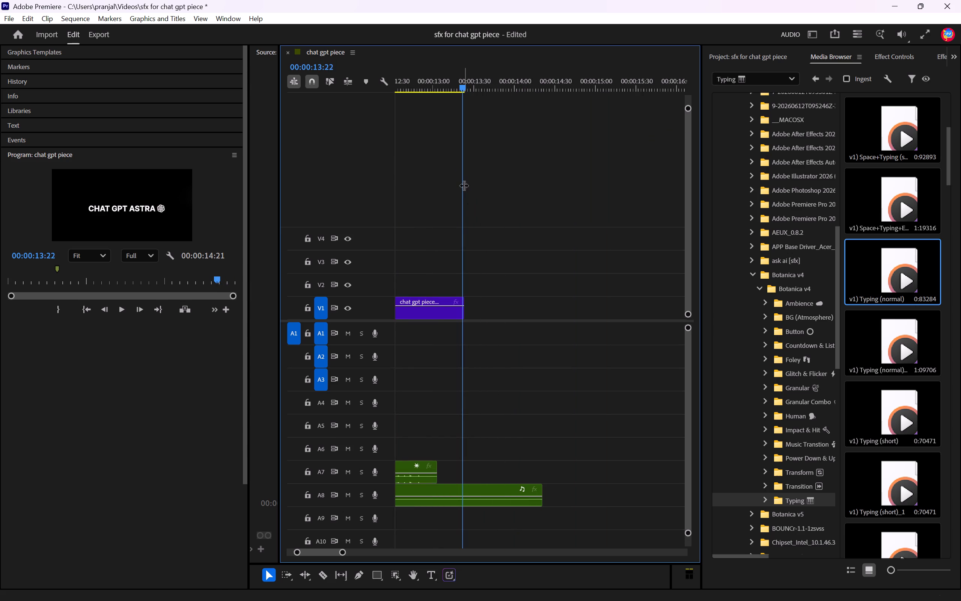
drag(543, 495, 480, 499)
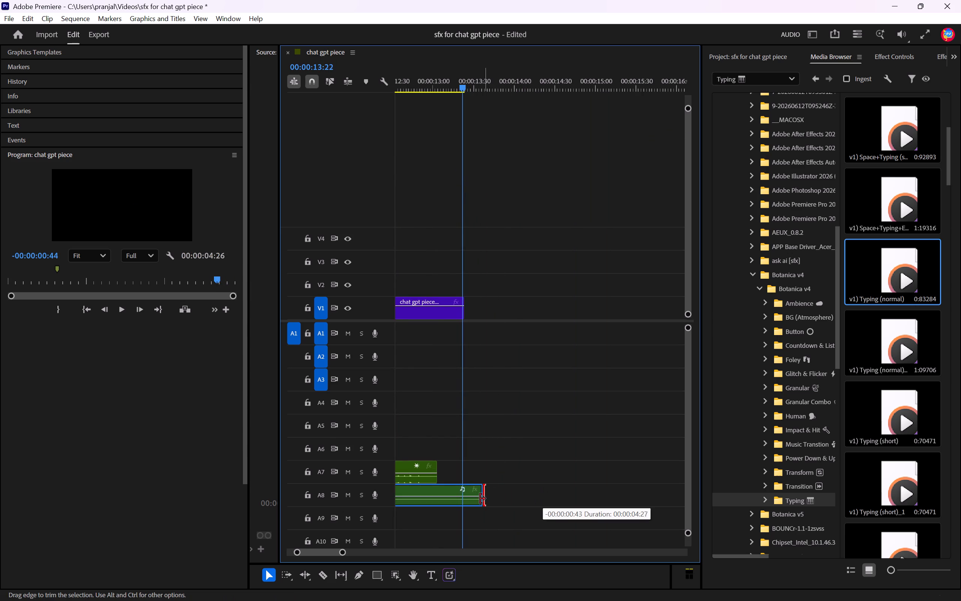
drag(480, 499, 465, 500)
Add a fade-out of about 9 frames at the end of the A8 sound clip.
drag(458, 498, 451, 496)
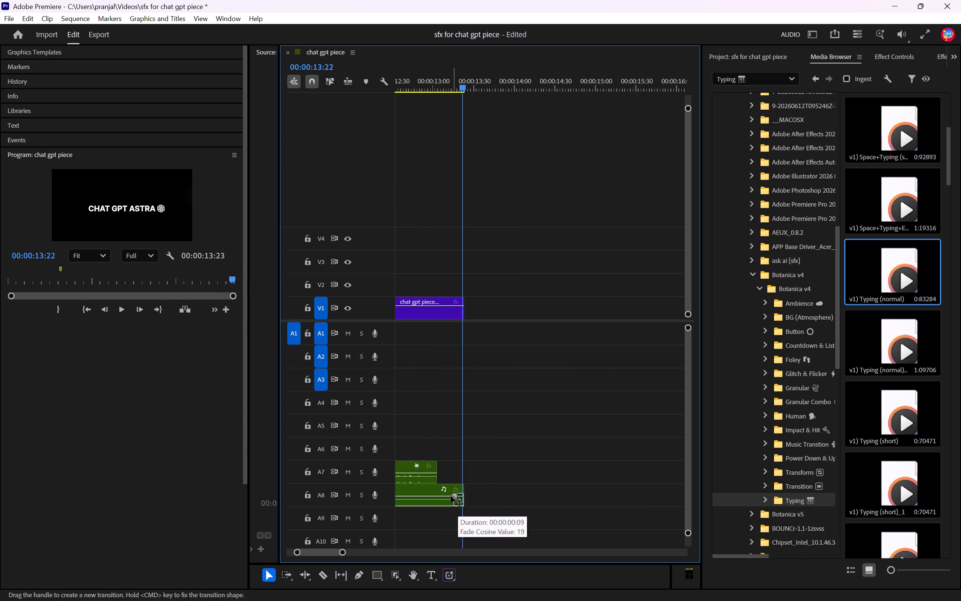
drag(451, 496, 450, 495)
click(502, 503)
Replay the sequence from an earlier point to check how the sound effects lead into the shortened ending.
drag(444, 89, 0, 202)
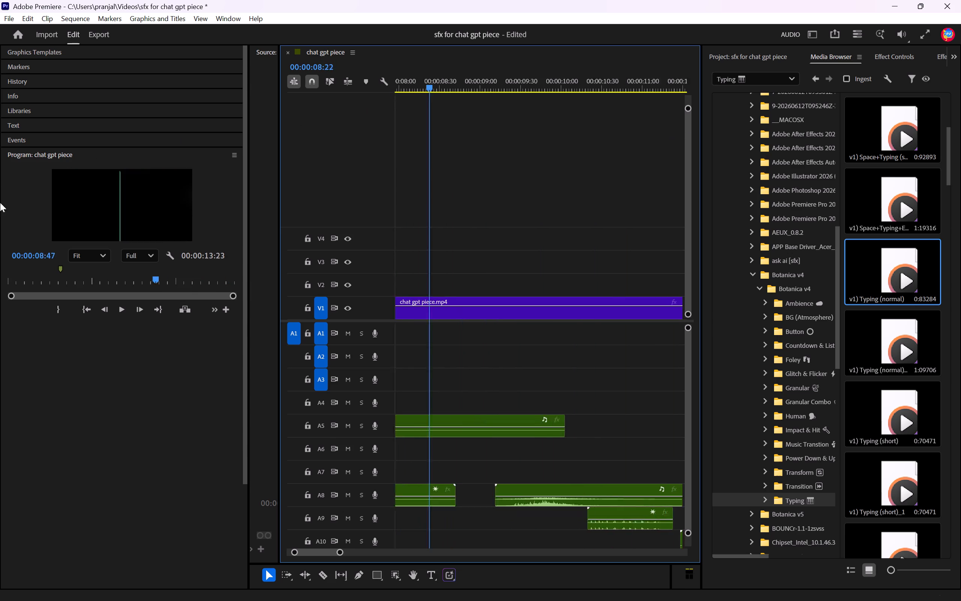
drag(0, 202, 0, 445)
key(space)
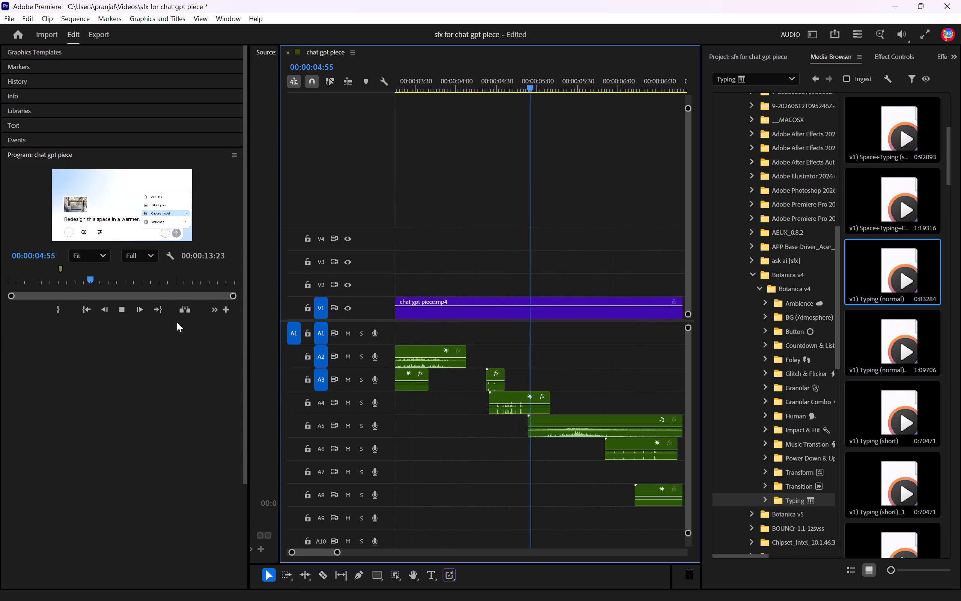
Enlarge the program preview by giving its panel more height.
drag(178, 323, 152, 600)
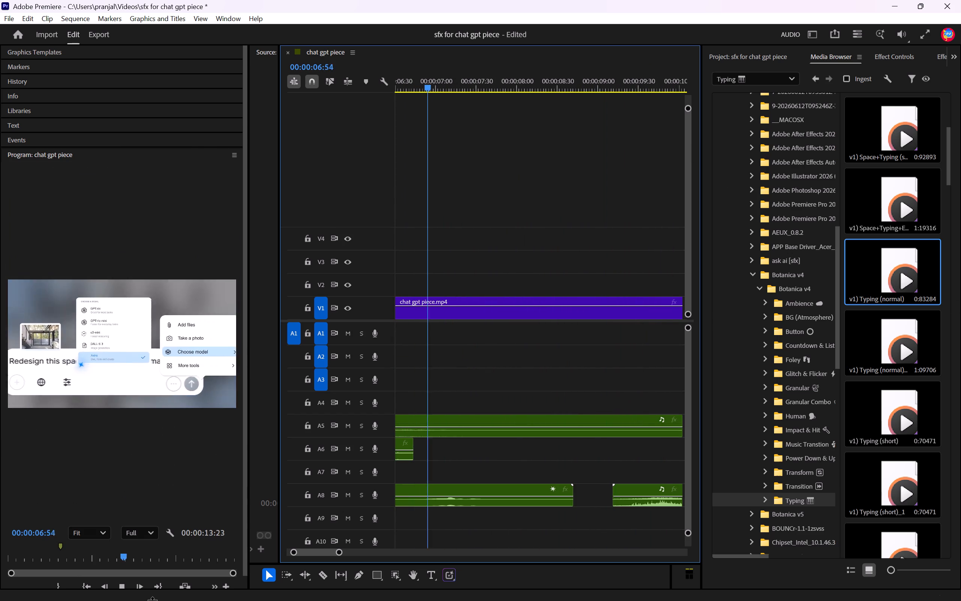
drag(152, 600, 153, 600)
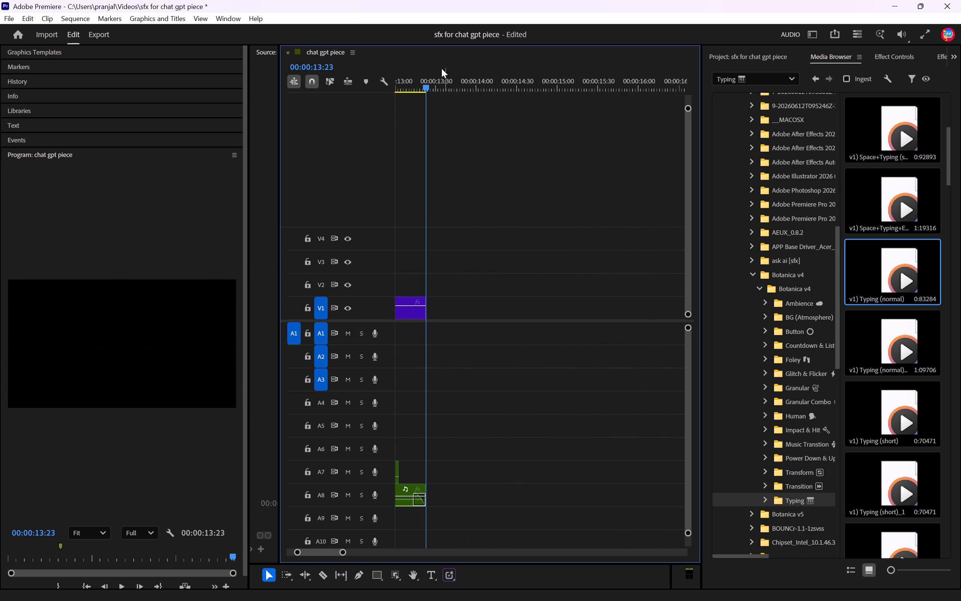
drag(431, 83, 386, 93)
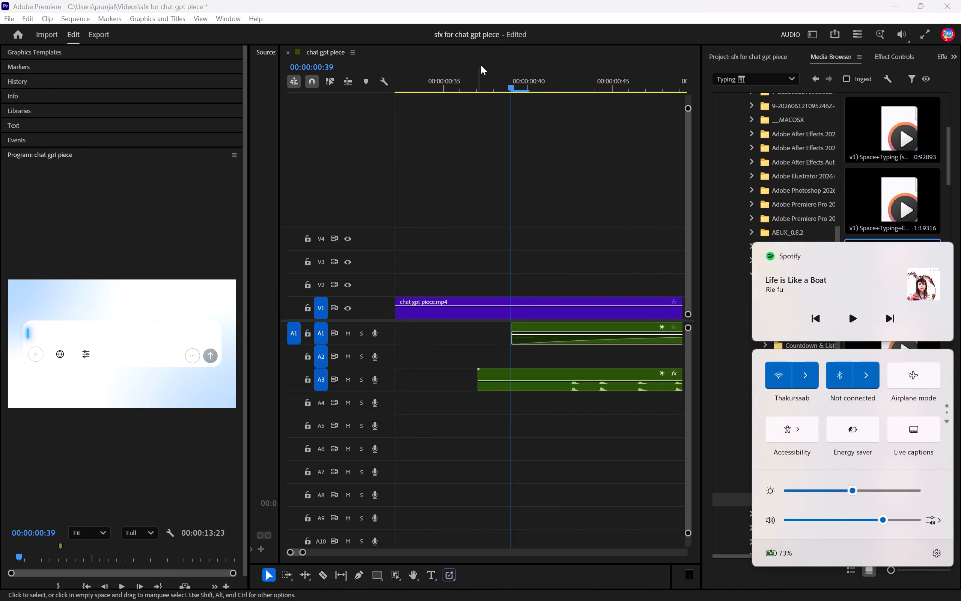
Play the whole sequence from 00:00:00:00 to the end to hear the mix on the speakers.
drag(487, 82, 269, 99)
drag(497, 83, 185, 108)
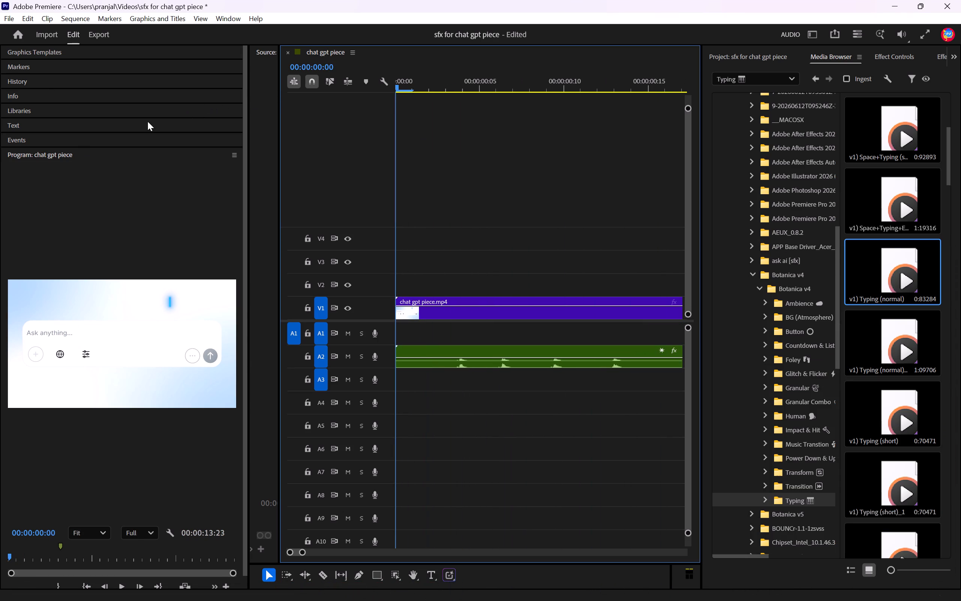
key(space)
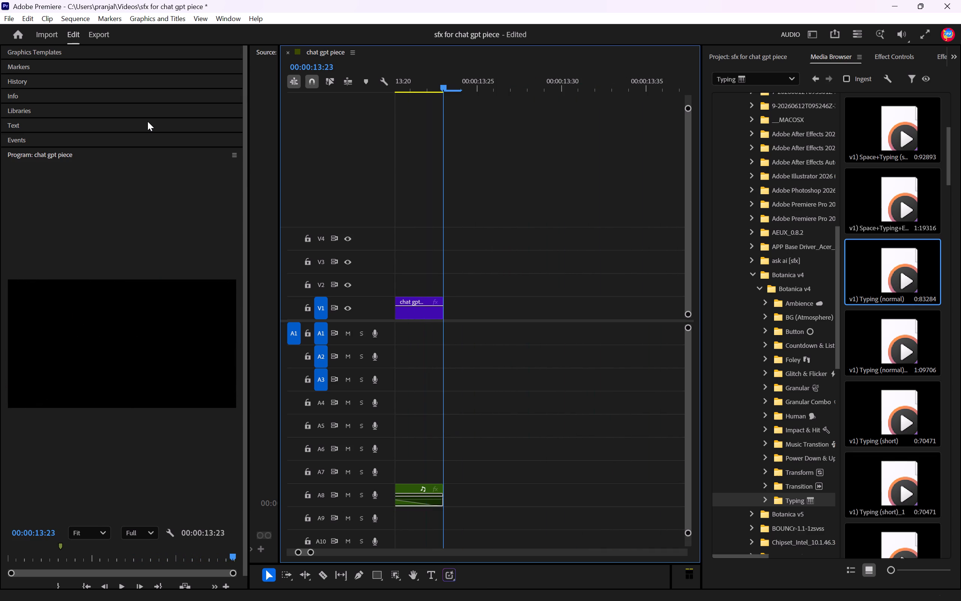
Open the export settings for the sequence and name the output file chat gpt piece final.
click(112, 33)
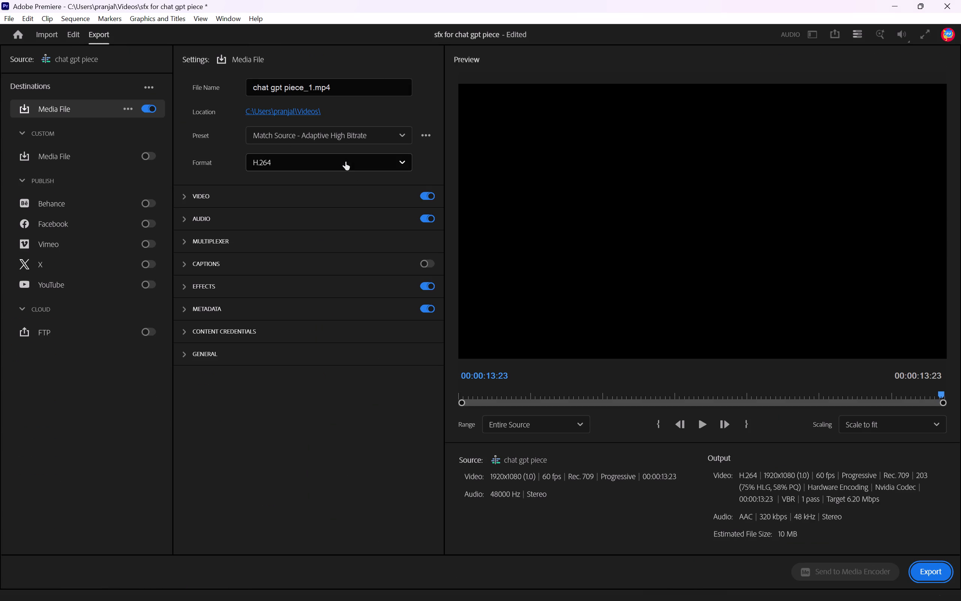
click(353, 90)
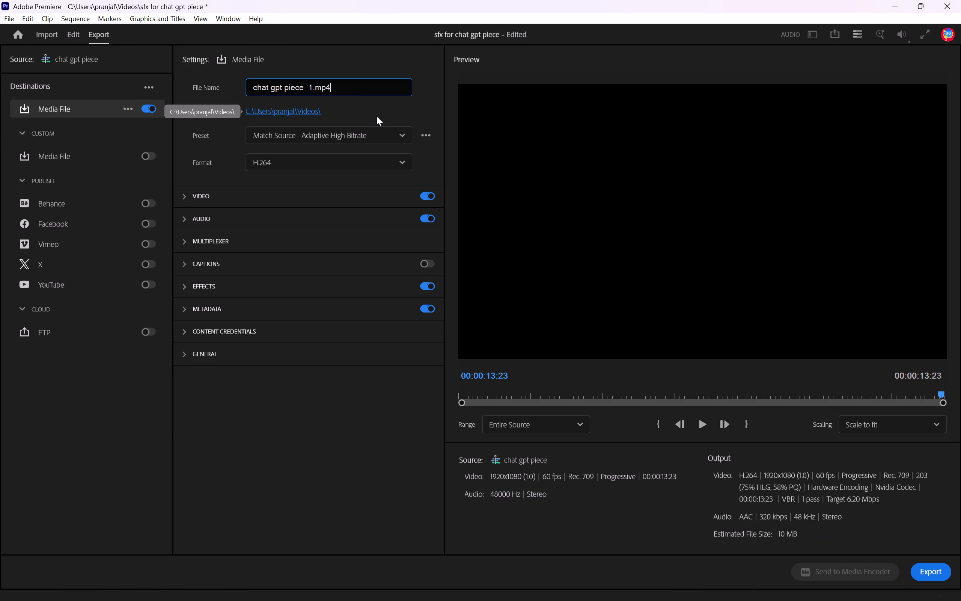
key(BackSpace)
key(BackSpace)
key(BackSpace)
key(BackSpace)
key(BackSpace)
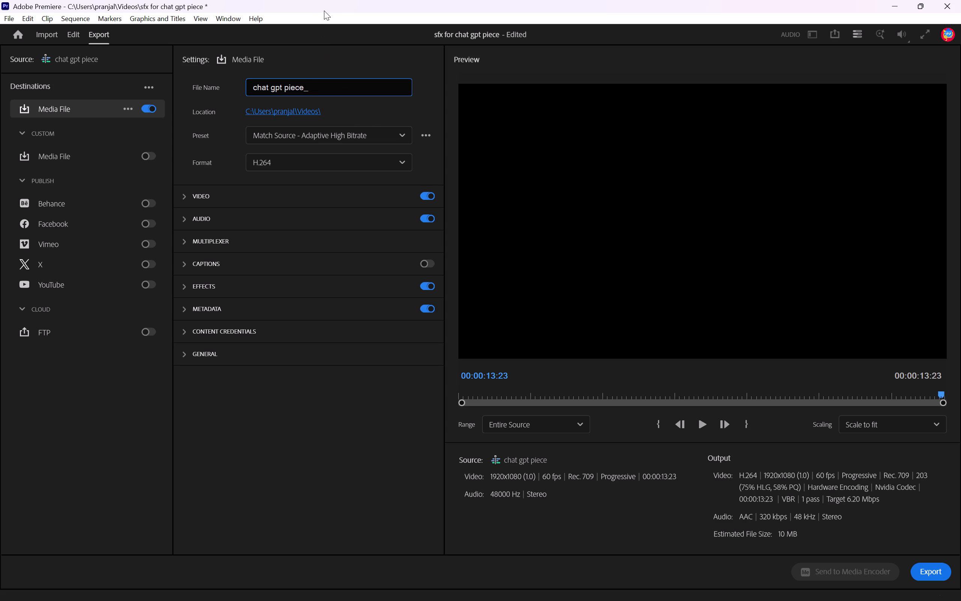
key(BackSpace)
key(space)
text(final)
Open the list of export presets for the media file.
click(378, 139)
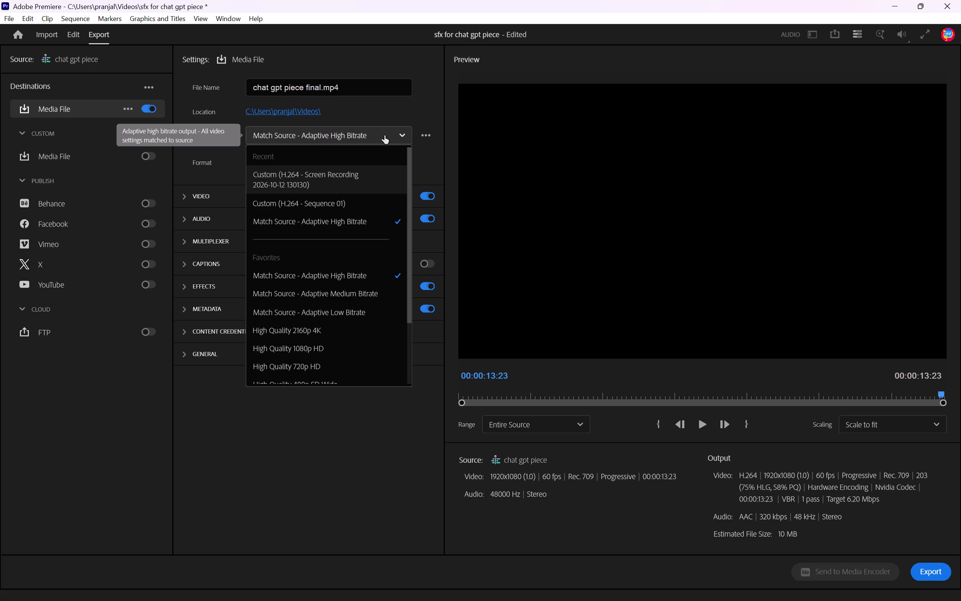
Keep the Match Source - Adaptive High Bitrate preset, expand the video settings, and export the entire sequence as an H.264 file.
click(384, 136)
click(379, 156)
click(379, 156)
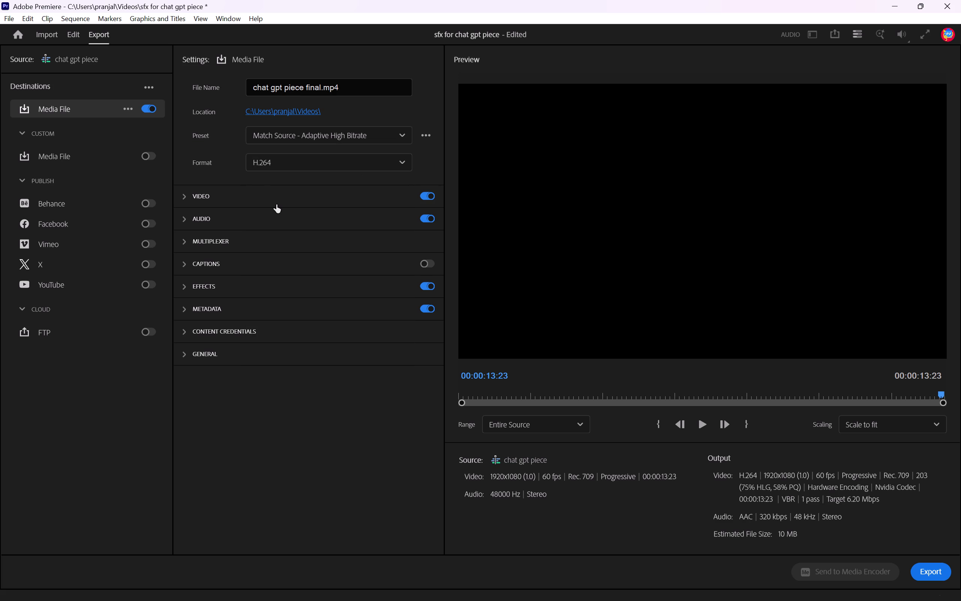
click(186, 196)
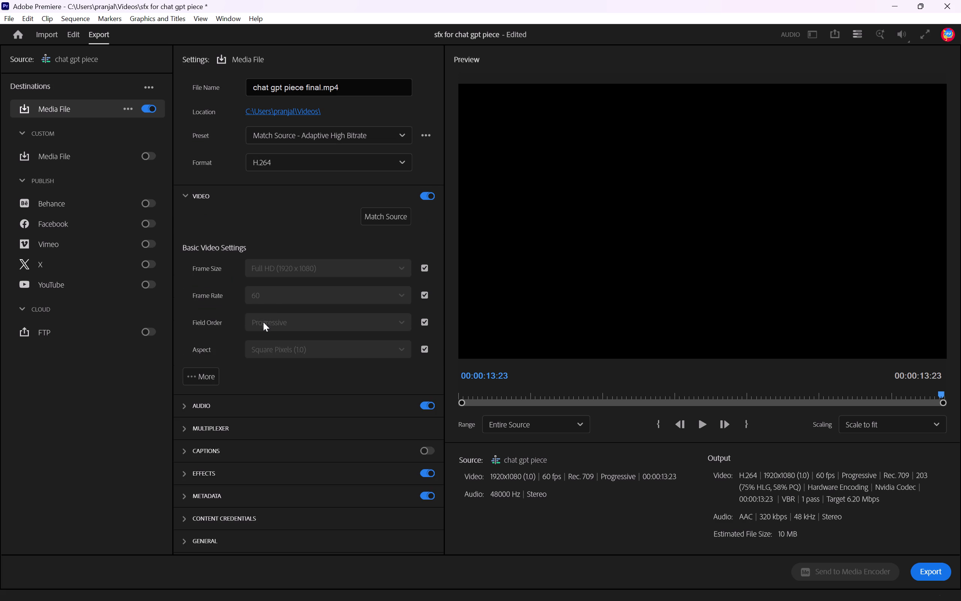
click(932, 572)
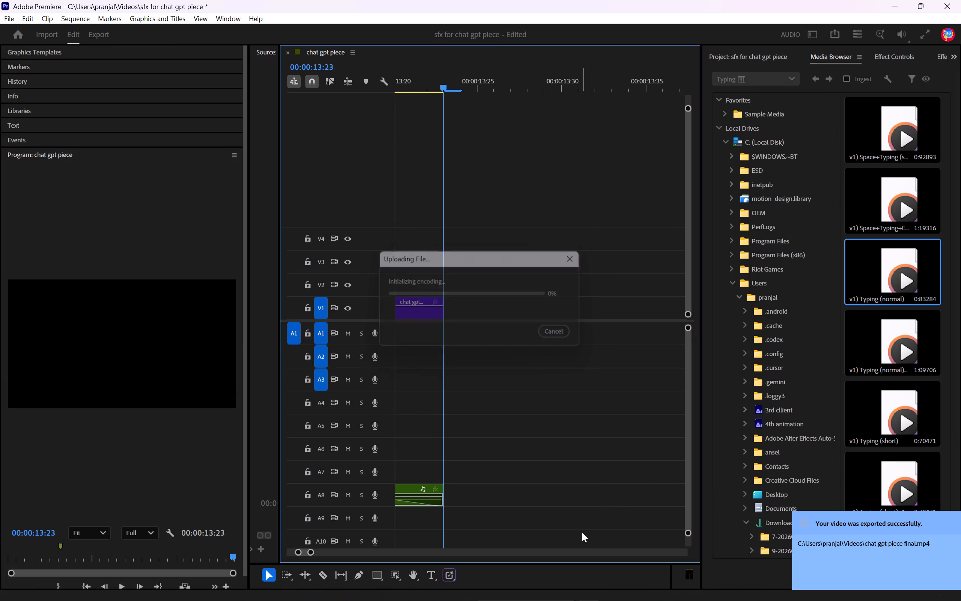
Switch to Windows search and bring up the list of recent searches.
click(94, 581)
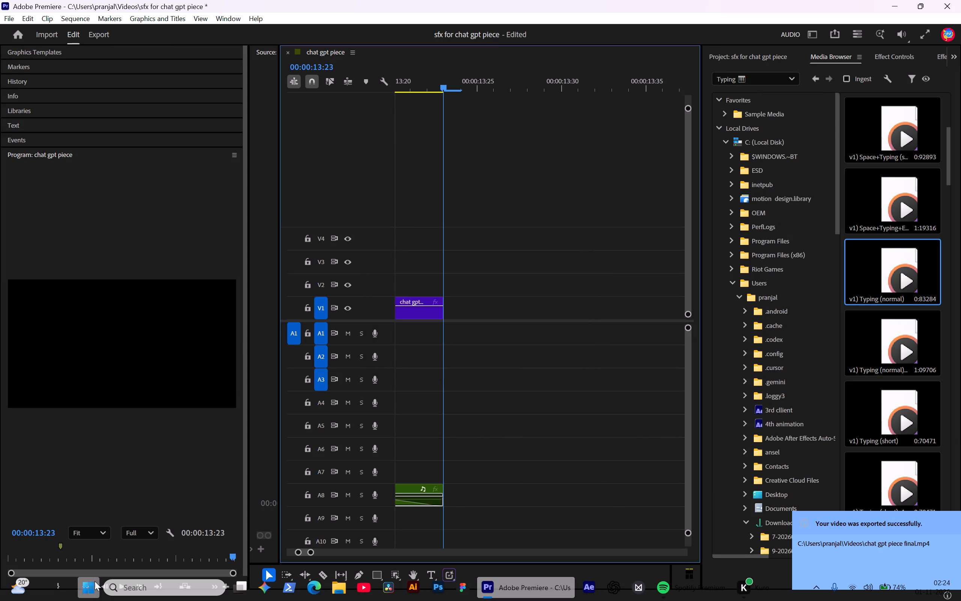
click(313, 97)
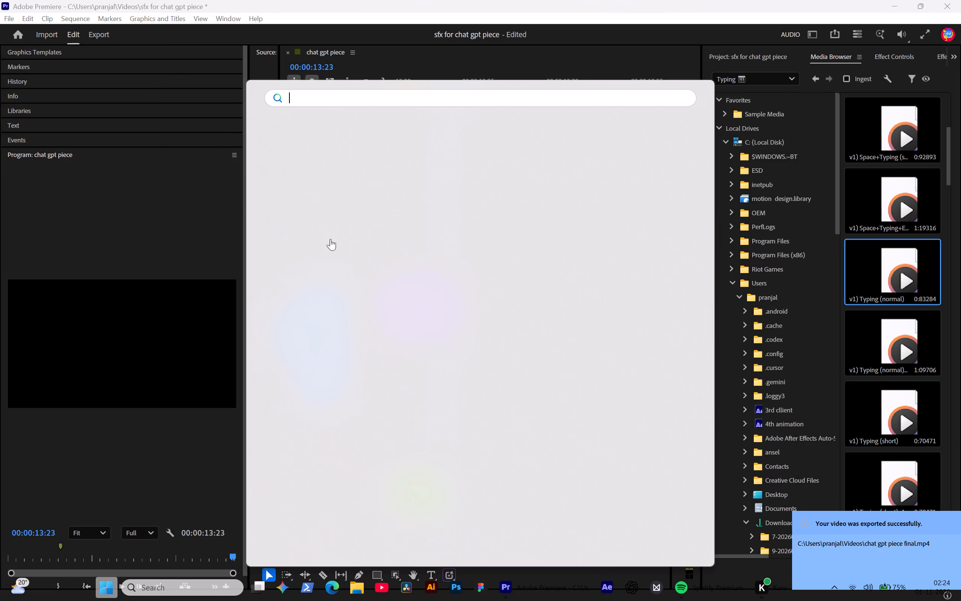
click(338, 525)
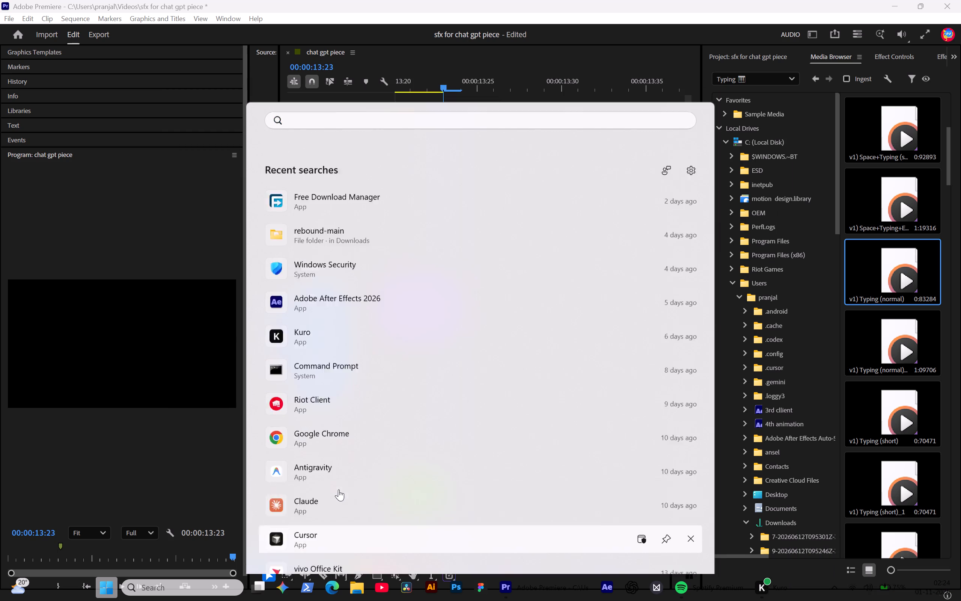
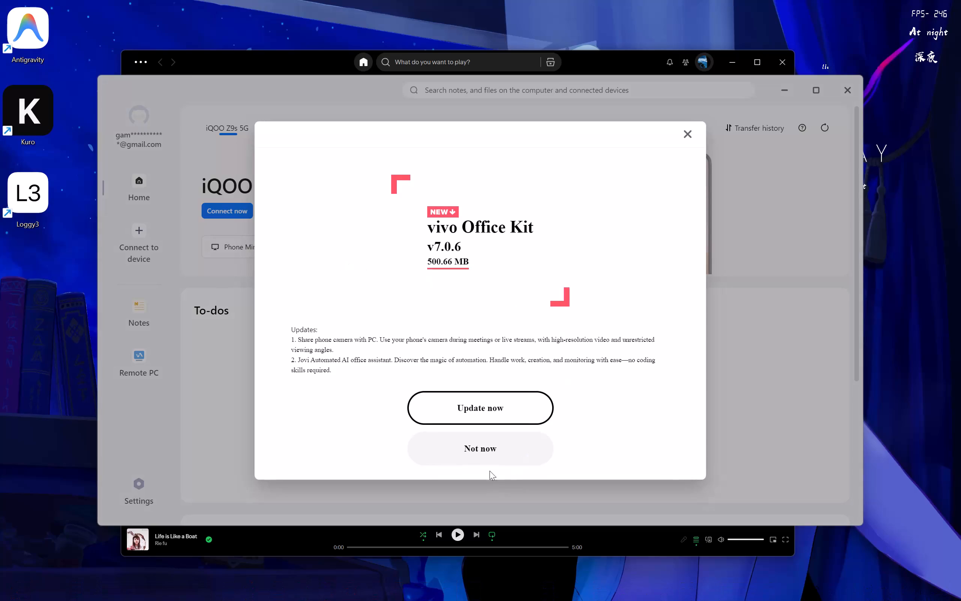
Decline the vivo Office Kit update and send the video file chat gpt piece final from the Videos folder to the iQOO Z9s 5G.
click(488, 455)
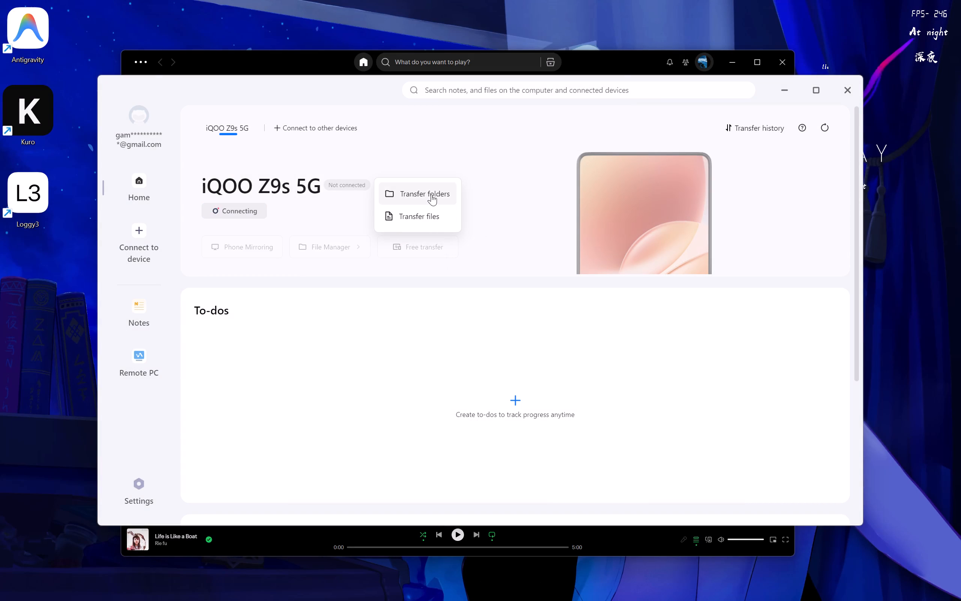
click(425, 212)
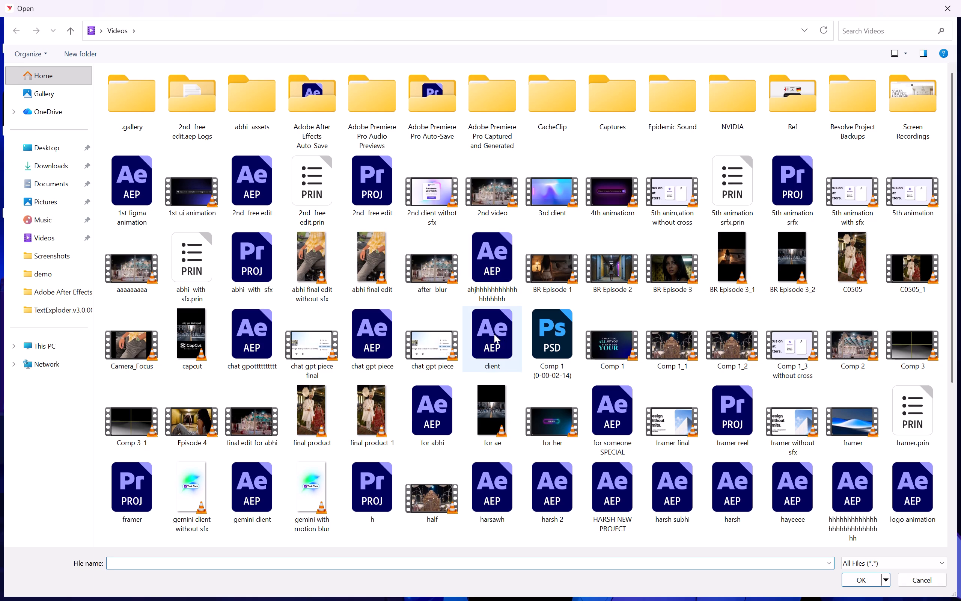
click(303, 347)
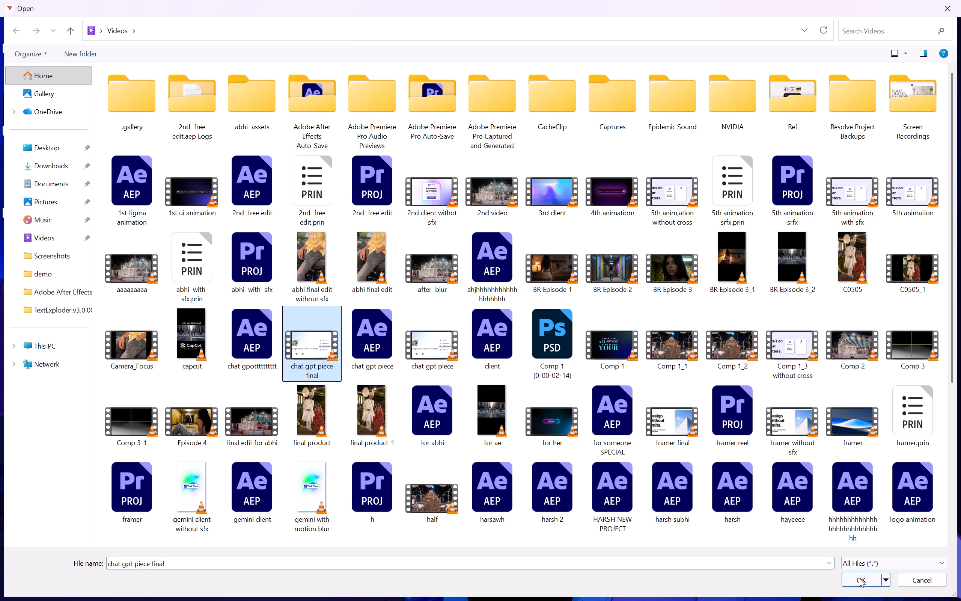
click(857, 578)
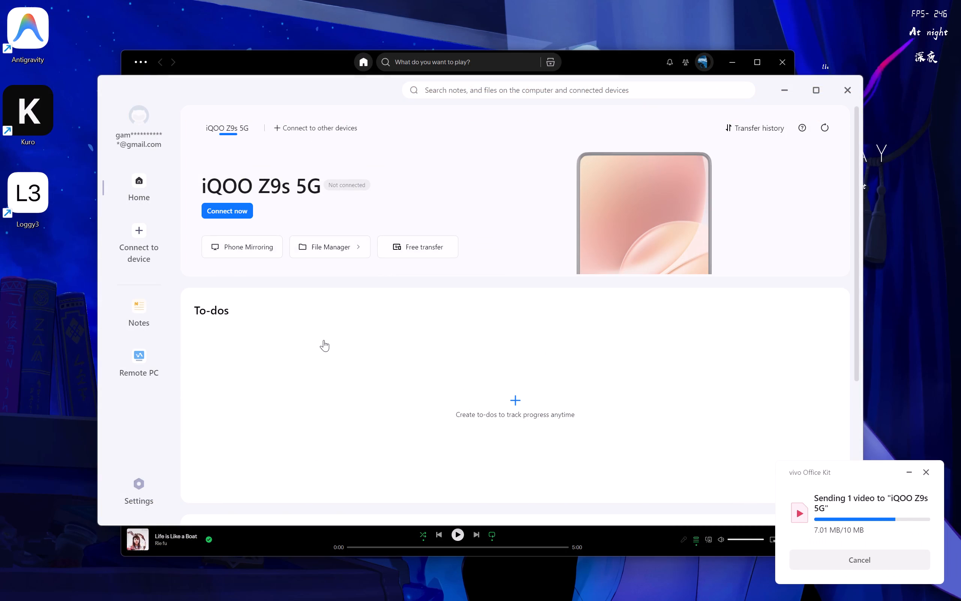
Start connecting the computer to the iQOO Z9s 5G phone.
click(227, 215)
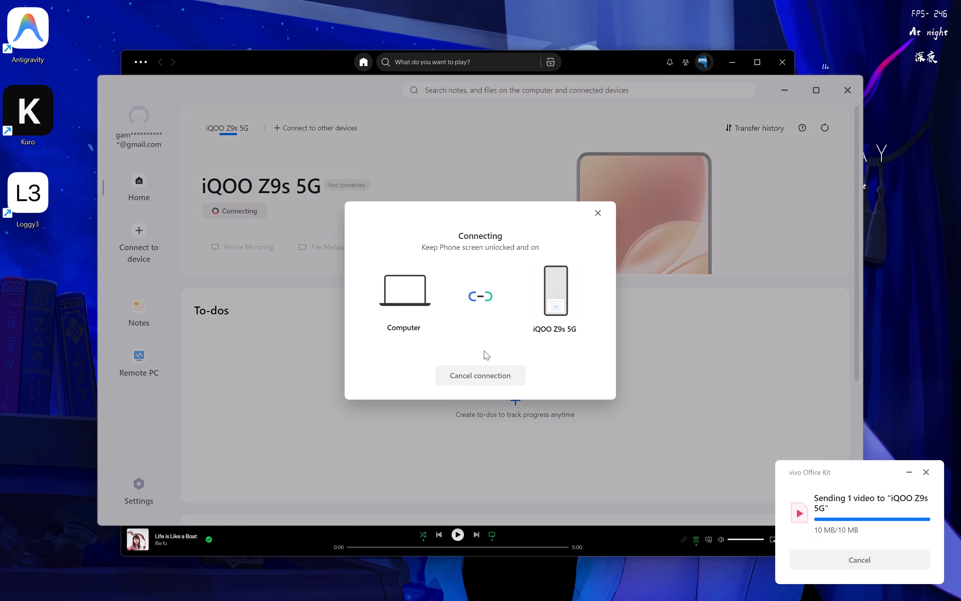